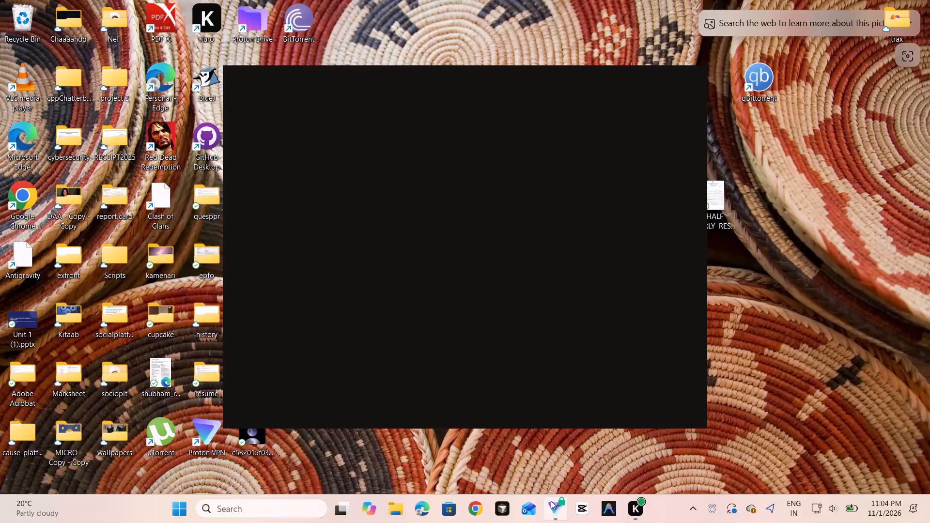
Launch CapCut and accept the environment testing result to reach its home screen.
left_click(585, 501)
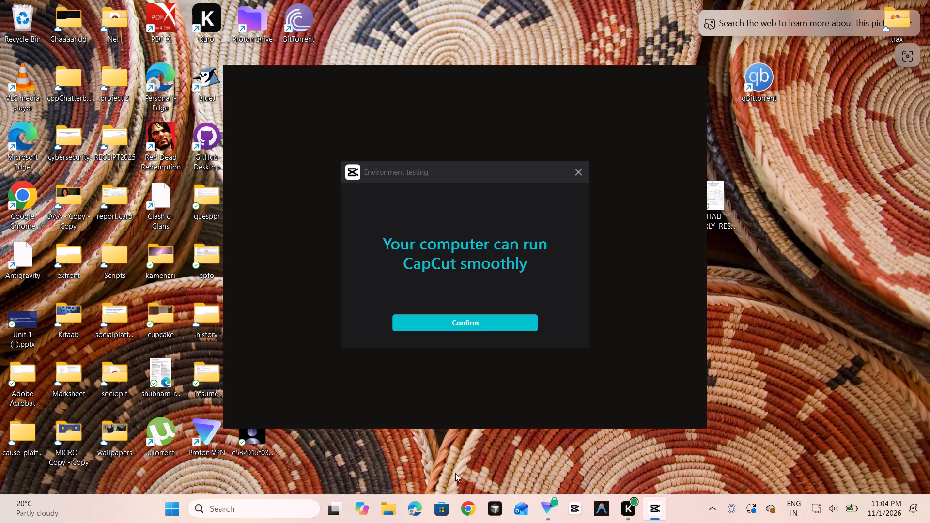
left_click(487, 319)
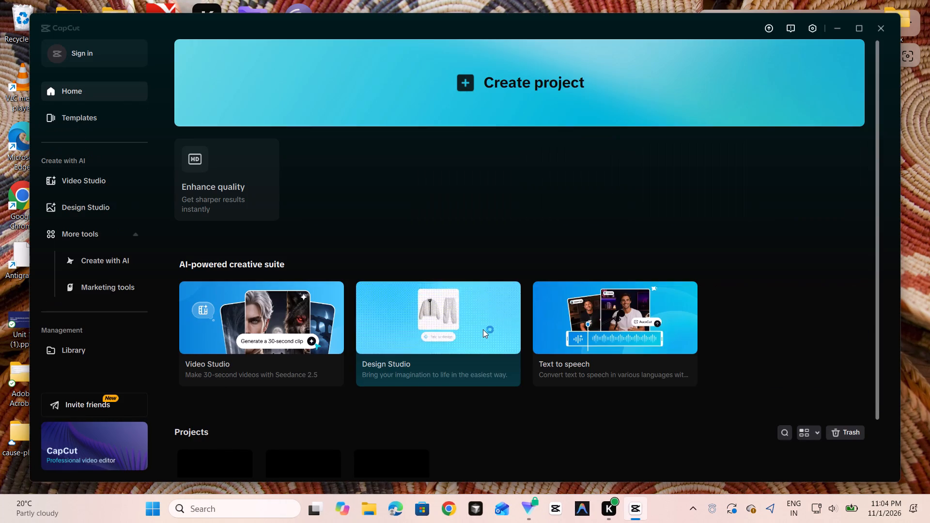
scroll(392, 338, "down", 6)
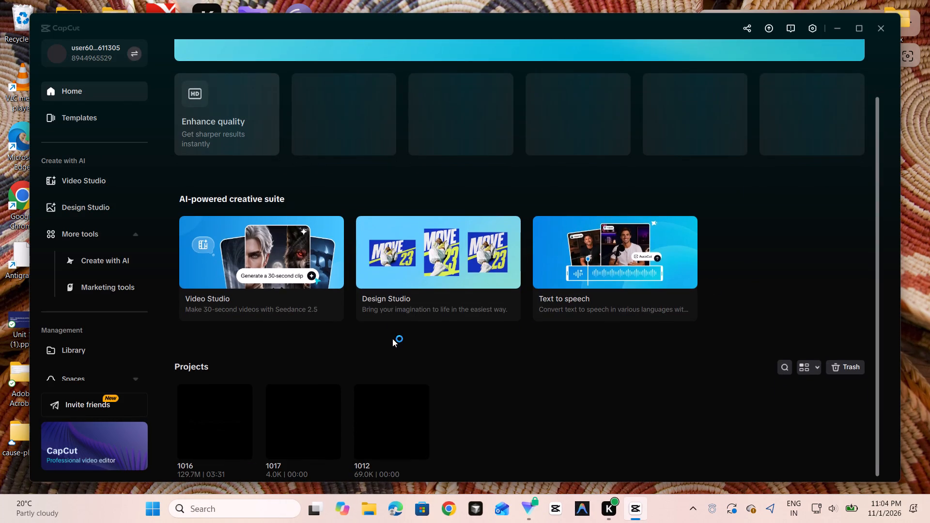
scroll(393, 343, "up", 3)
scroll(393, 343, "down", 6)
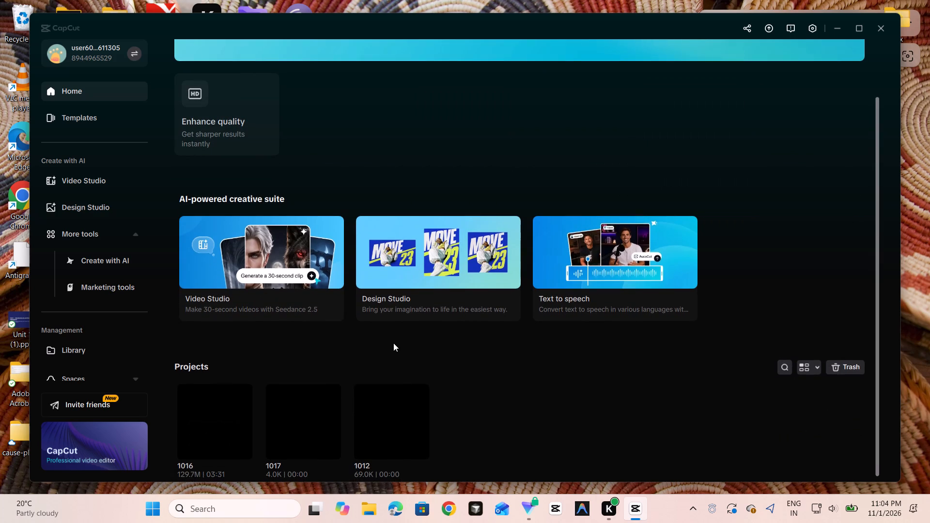
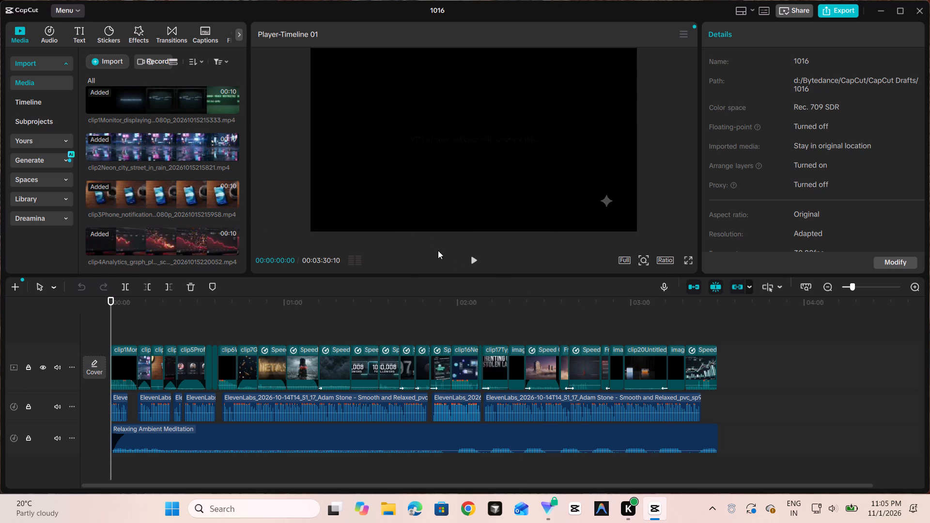
Play the 1016 project from the beginning, replay the section from about 00:24, and dismiss the shortcut-conflict notice.
left_click(474, 261)
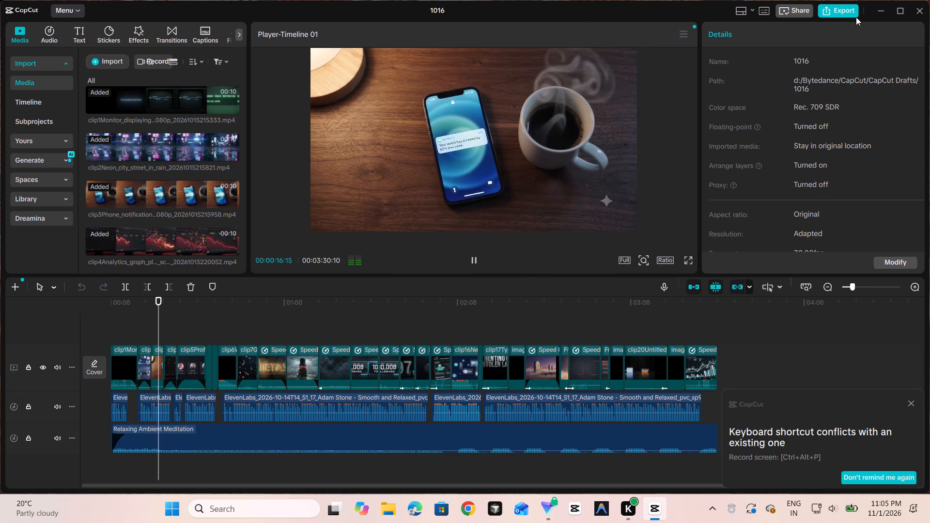
left_click(896, 12)
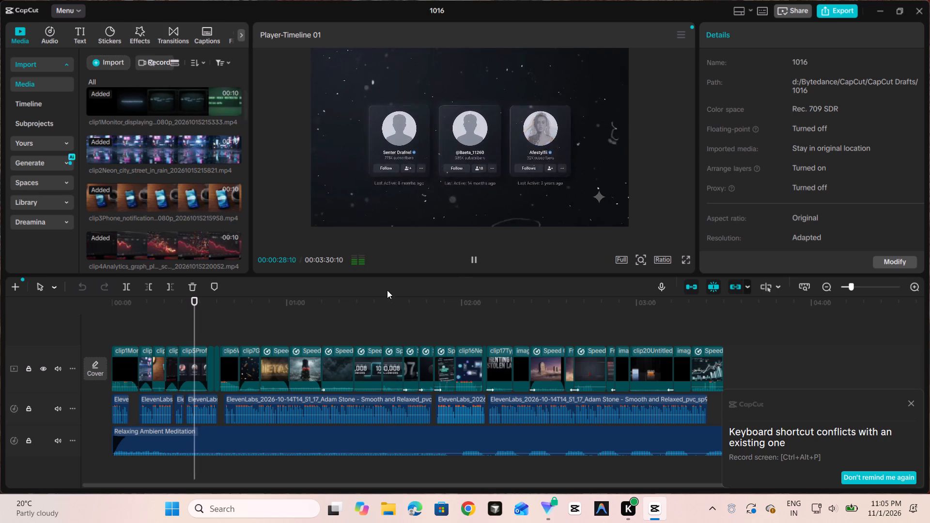
scroll(628, 412, "down", 4)
scroll(627, 413, "up", 3)
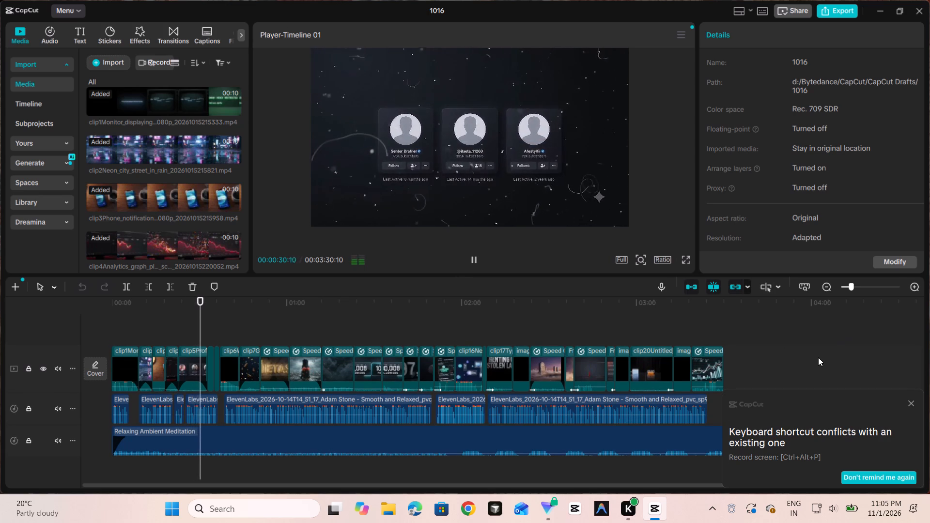
left_click(818, 357)
left_click(185, 336)
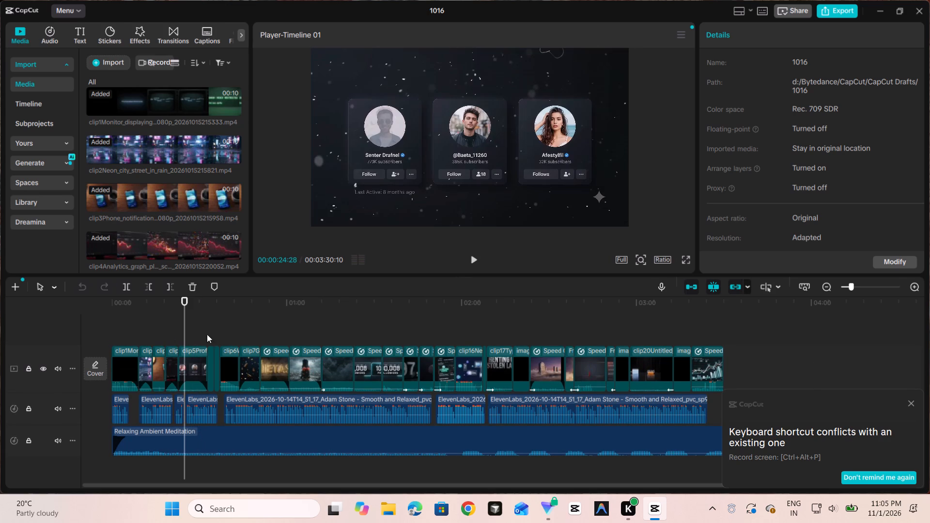
left_click(474, 260)
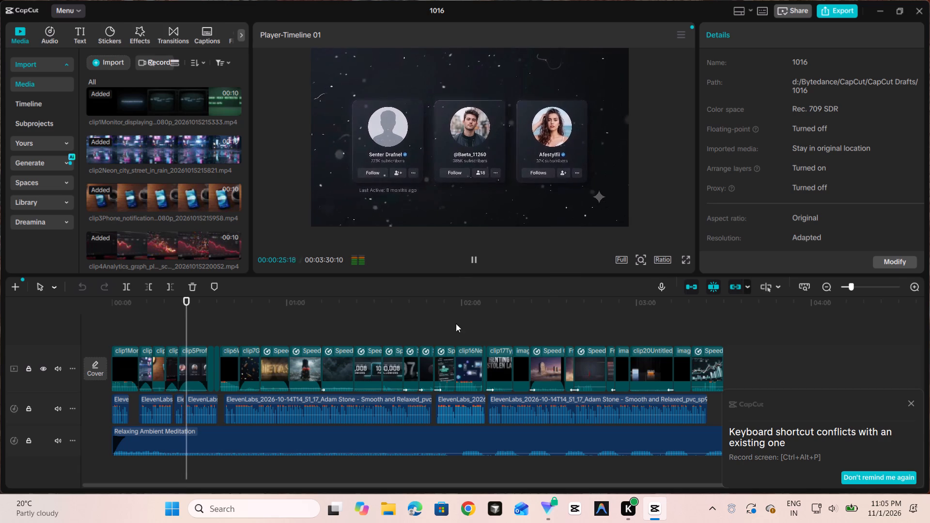
left_click(909, 404)
scroll(472, 358, "down", 8)
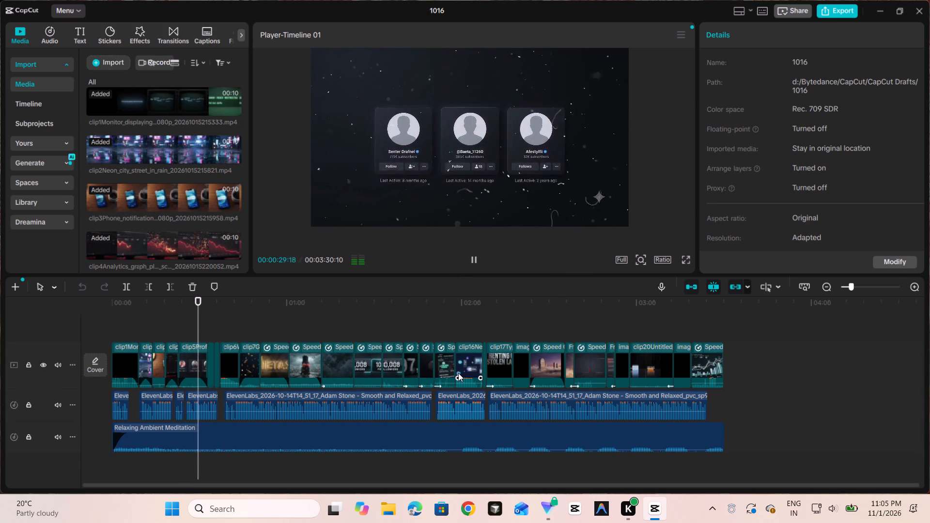
scroll(458, 373, "down", 6)
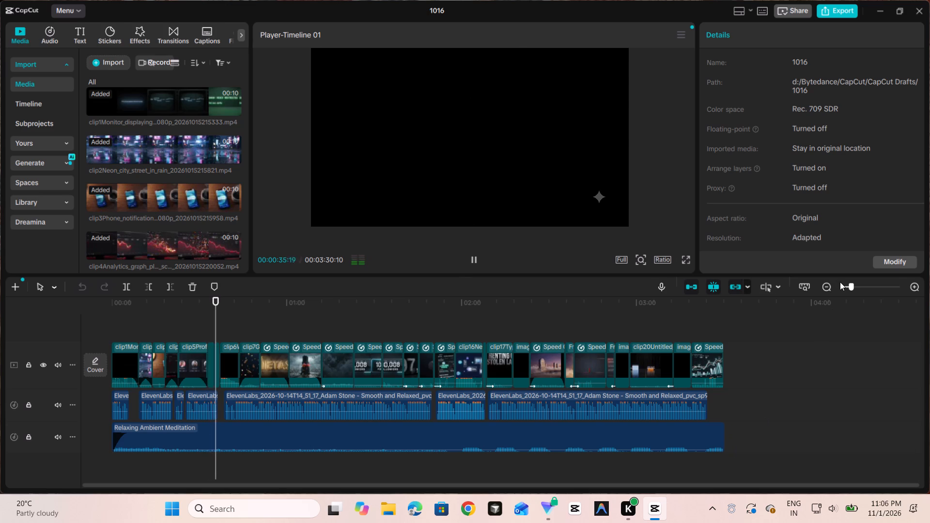
left_click_drag(849, 286, 839, 288)
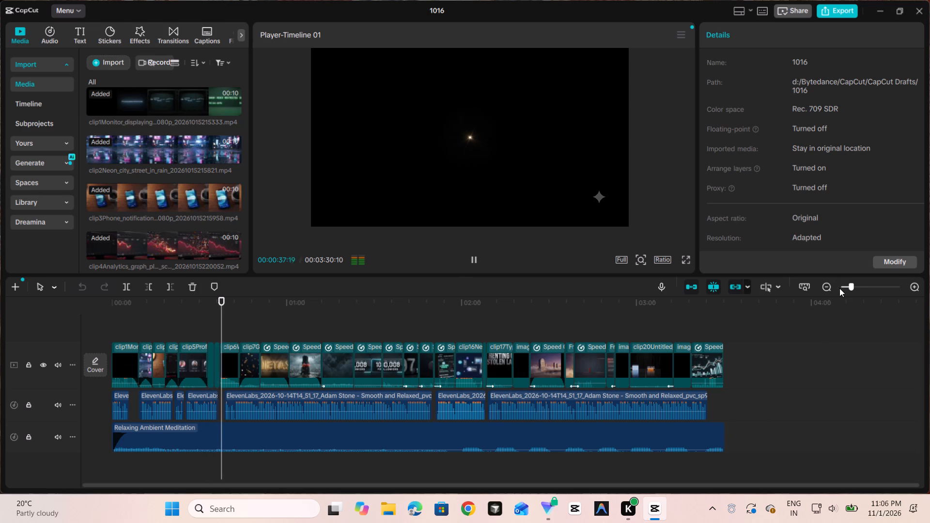
left_click_drag(839, 288, 831, 290)
left_click_drag(852, 287, 841, 292)
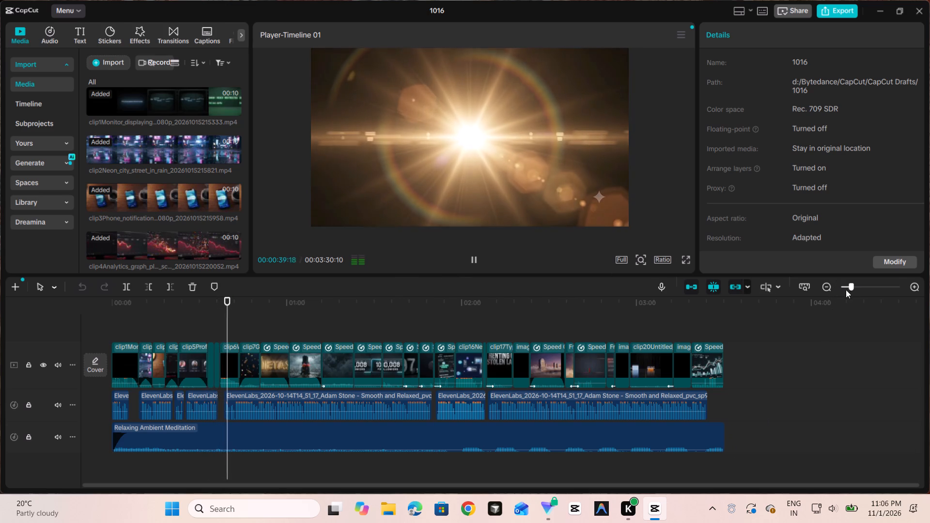
left_click_drag(850, 288, 843, 288)
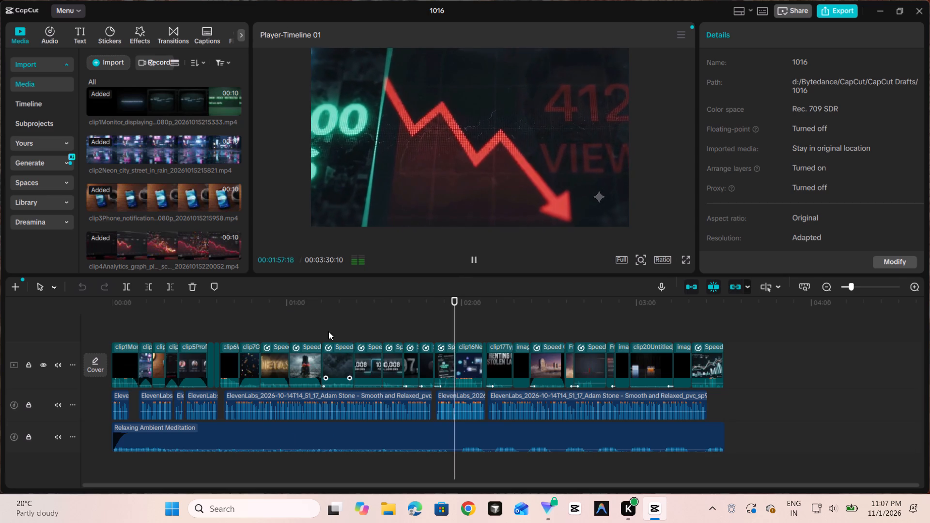
Look through the project's imported media from the first clip to images.png while the timeline keeps playing.
scroll(187, 200, "down", 18)
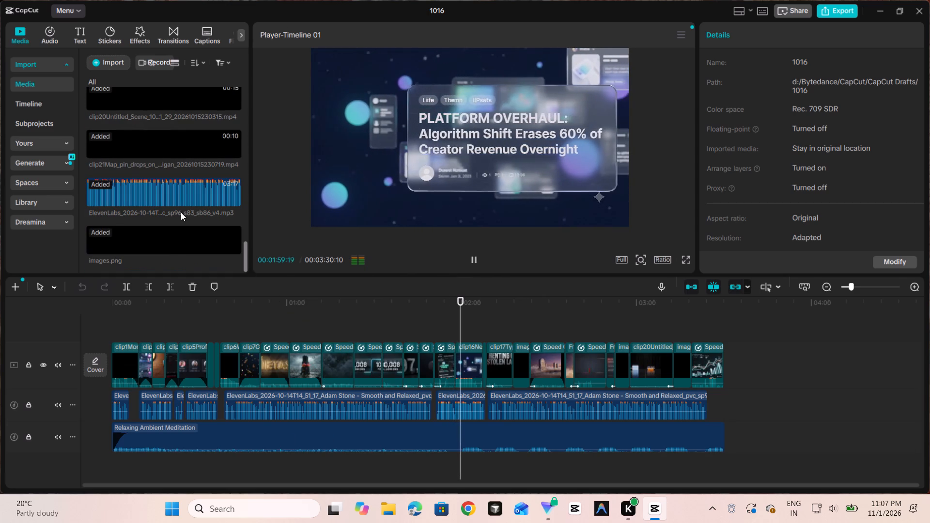
scroll(181, 212, "down", 4)
scroll(181, 213, "up", 1)
scroll(181, 213, "down", 2)
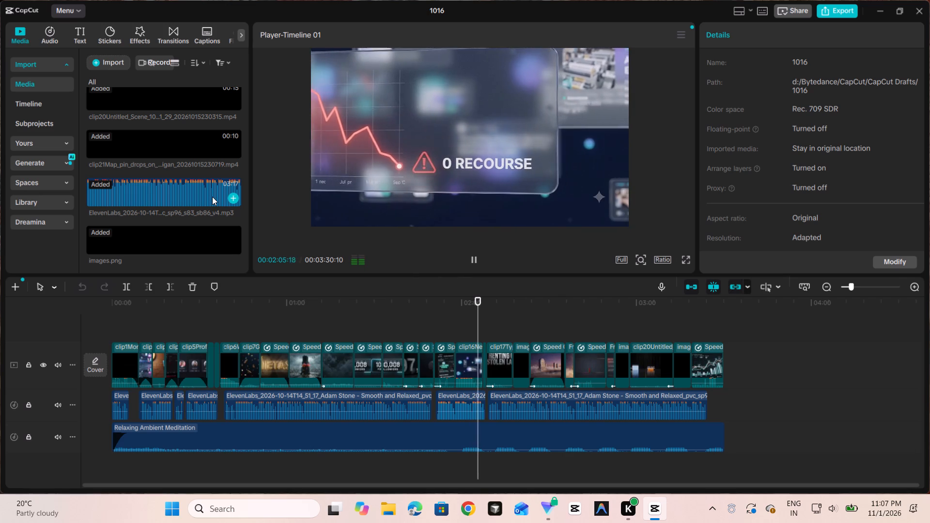
scroll(212, 197, "up", 13)
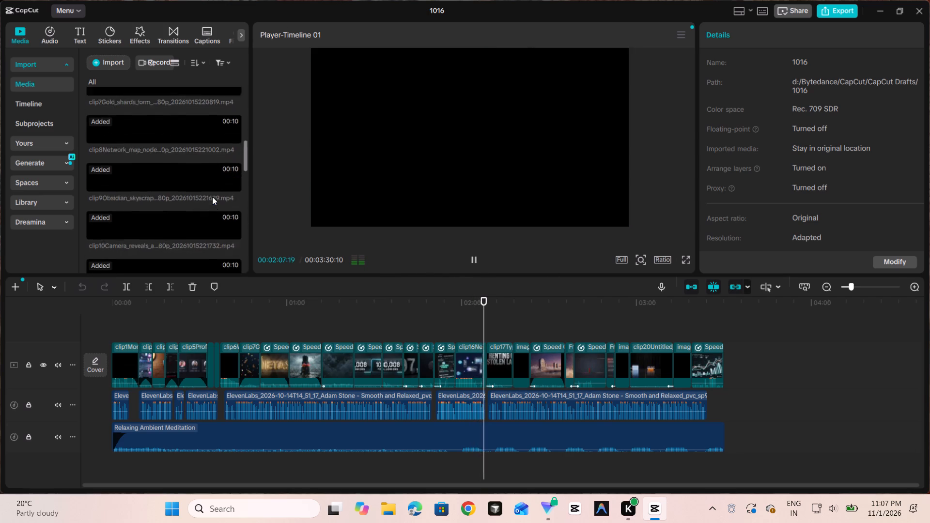
scroll(212, 197, "up", 5)
scroll(211, 197, "down", 4)
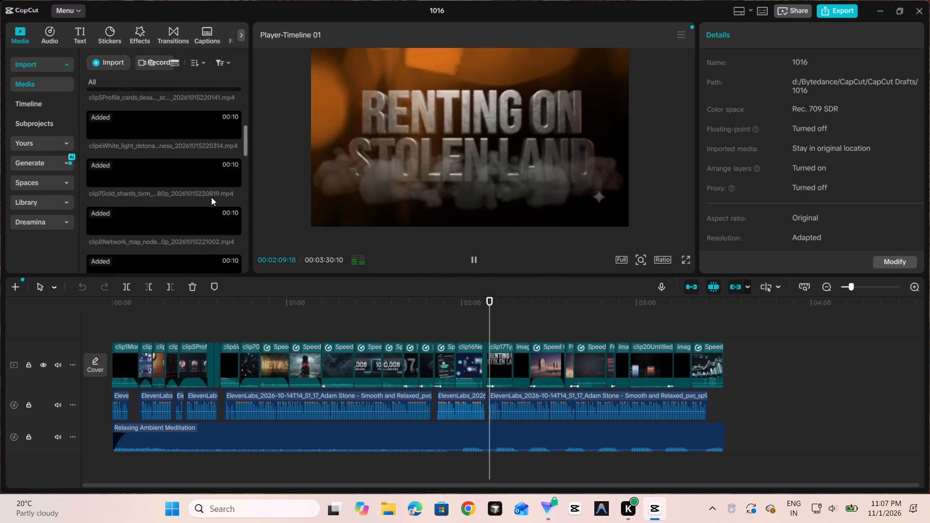
scroll(211, 197, "down", 15)
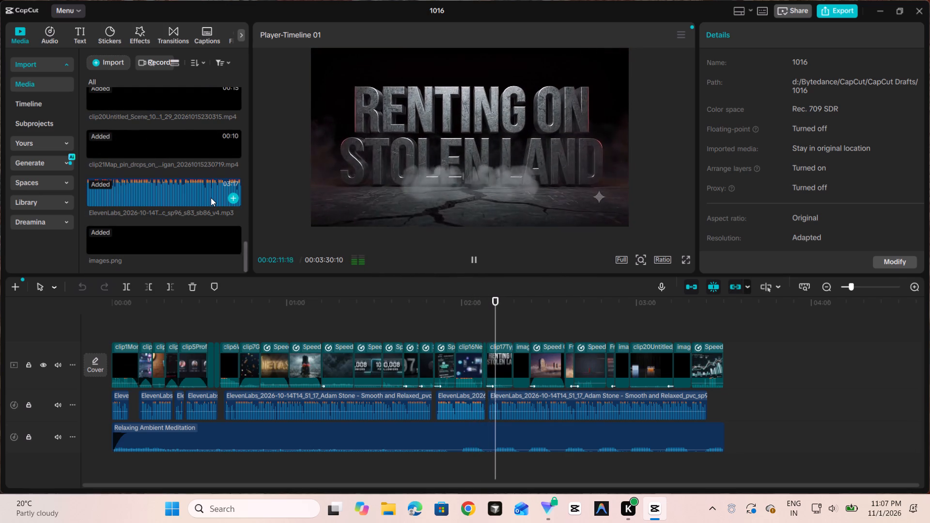
scroll(211, 198, "up", 7)
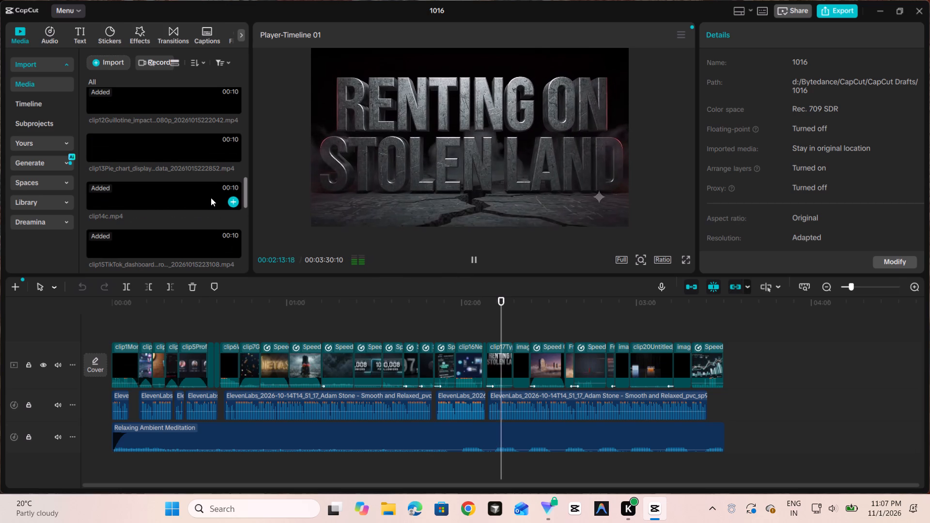
scroll(211, 198, "up", 11)
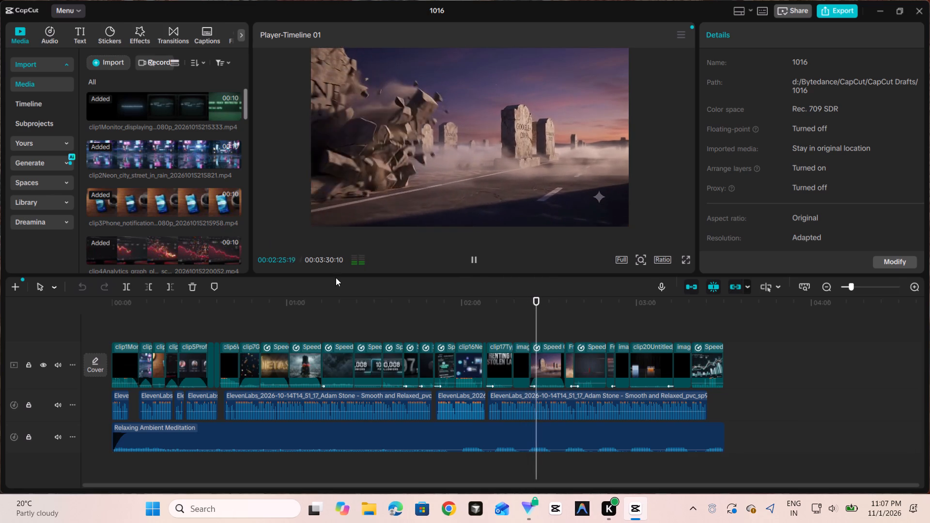
scroll(541, 368, "up", 6)
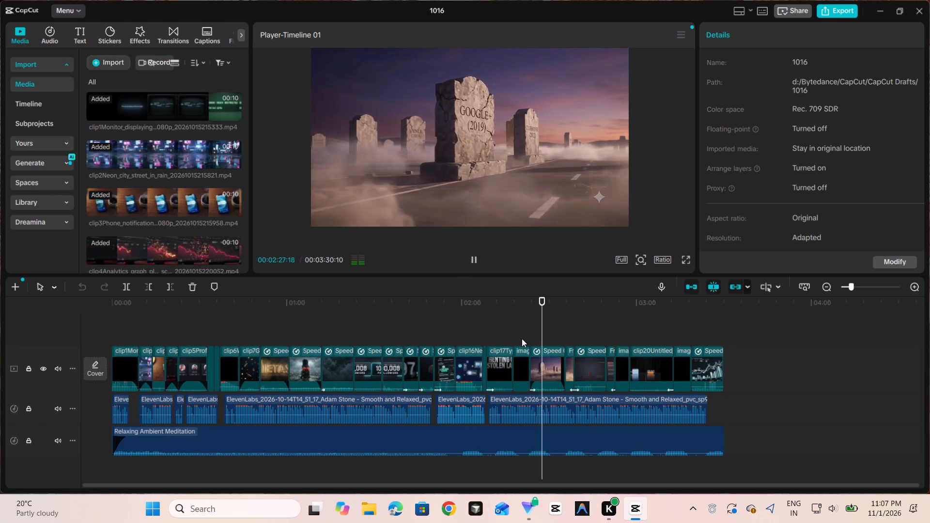
scroll(522, 338, "up", 2)
Examine the narration timing around the images.png clip before clip18, playing from the start of clip17 to where clip18 begins.
left_click(522, 326)
scroll(522, 326, "up", 5)
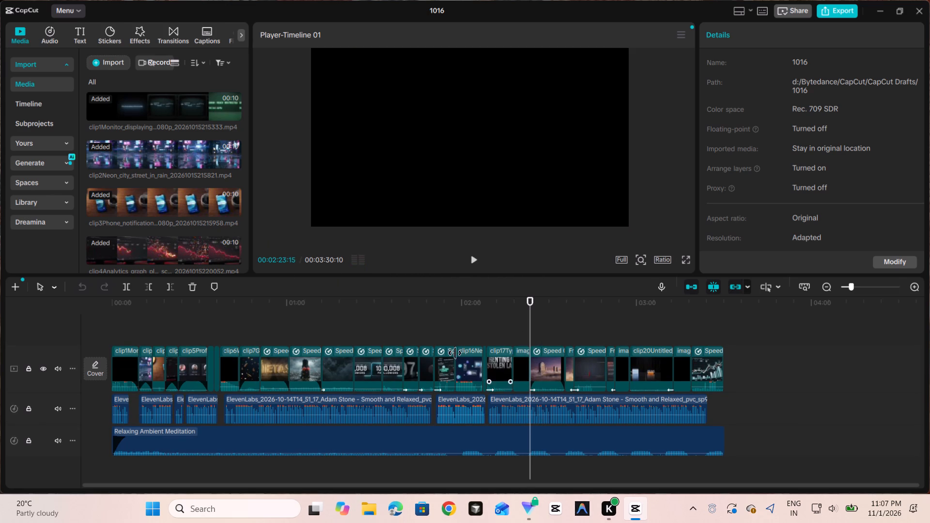
left_click(522, 363)
scroll(522, 364, "up", 4)
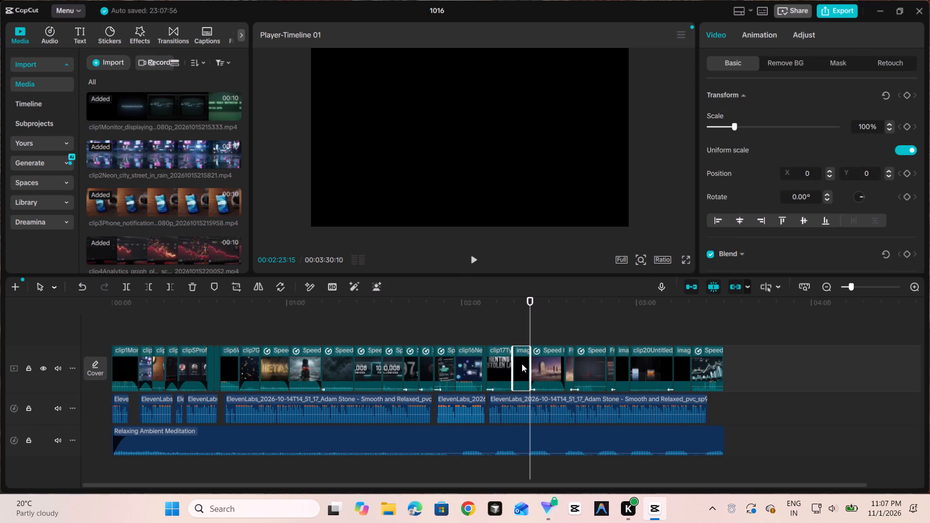
scroll(522, 364, "up", 4)
left_click(522, 403)
scroll(522, 404, "up", 8)
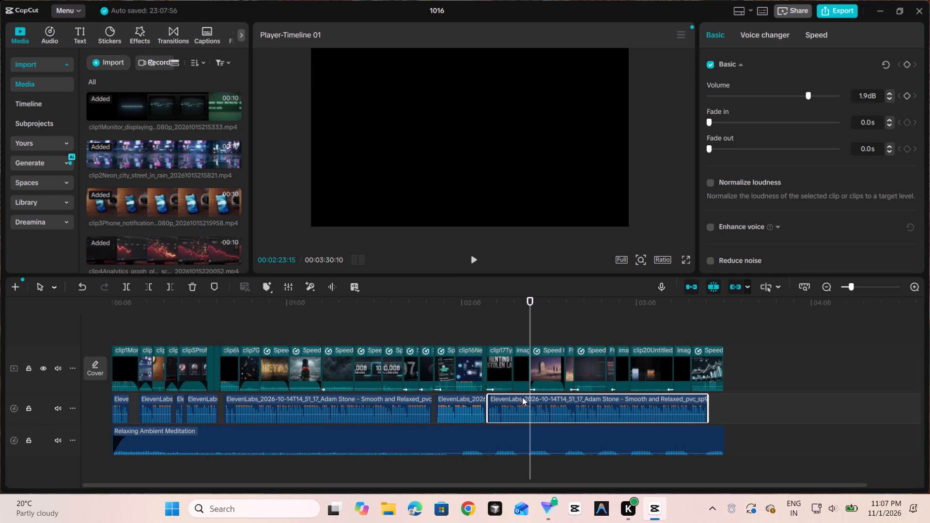
left_click_drag(851, 288, 864, 286)
left_click_drag(864, 286, 869, 284)
left_click(479, 330)
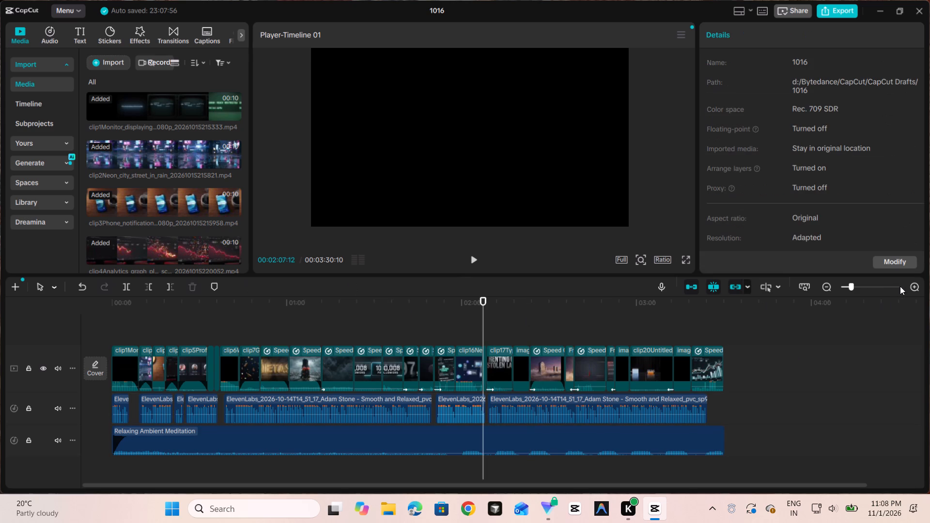
left_click(909, 286)
left_click(912, 285)
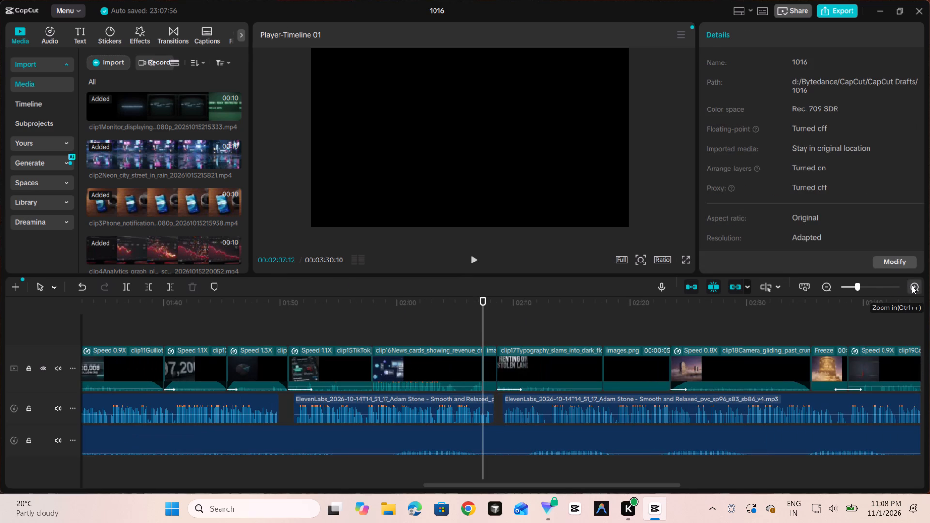
left_click(571, 309)
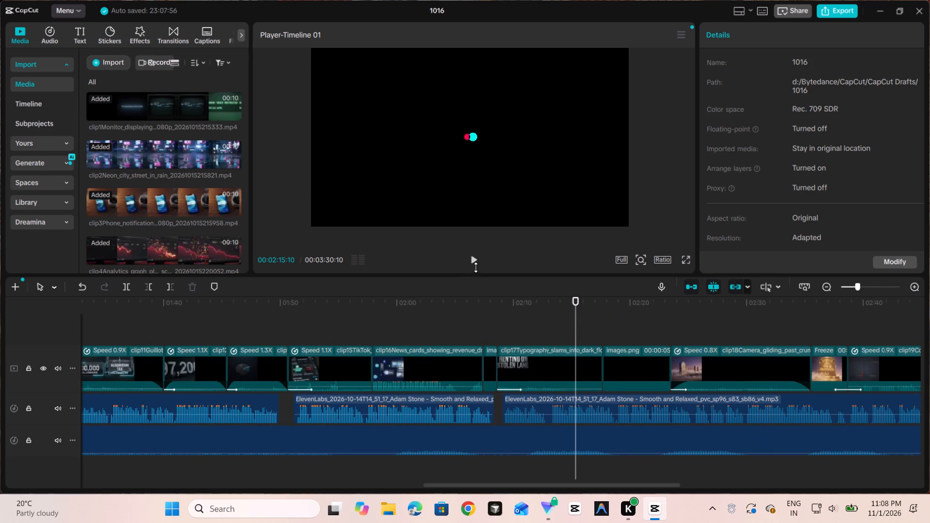
left_click(494, 319)
left_click(476, 255)
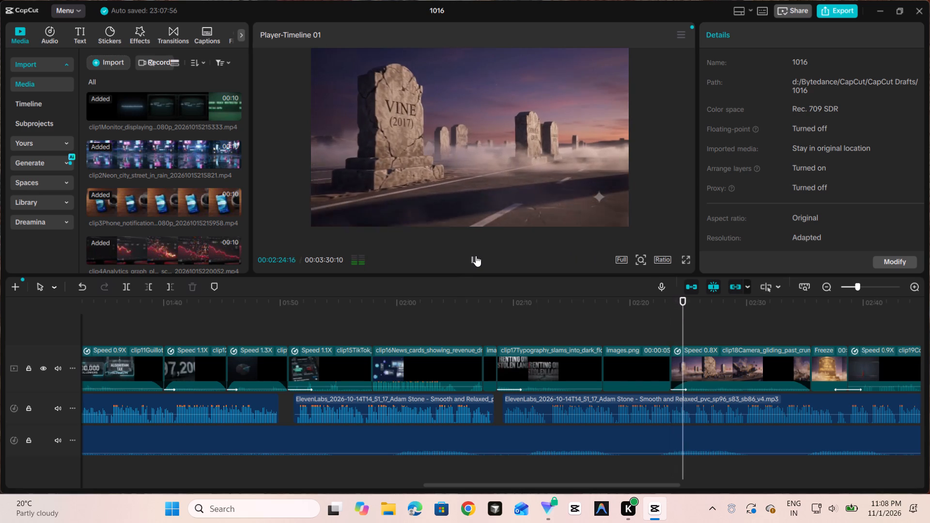
left_click(476, 256)
Extend the end of the images.png clip before clip18 to the playhead, making it 00:00:07:06 long.
left_click(660, 377)
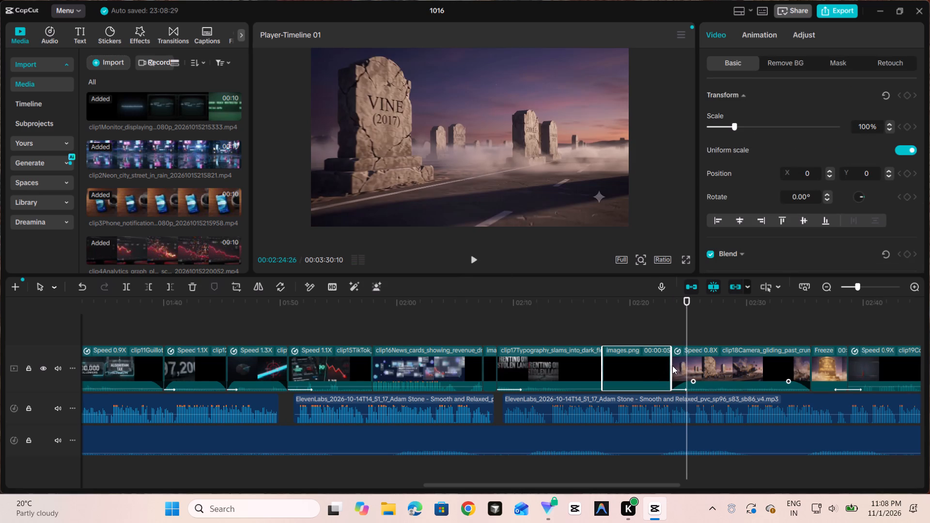
left_click_drag(667, 370, 679, 372)
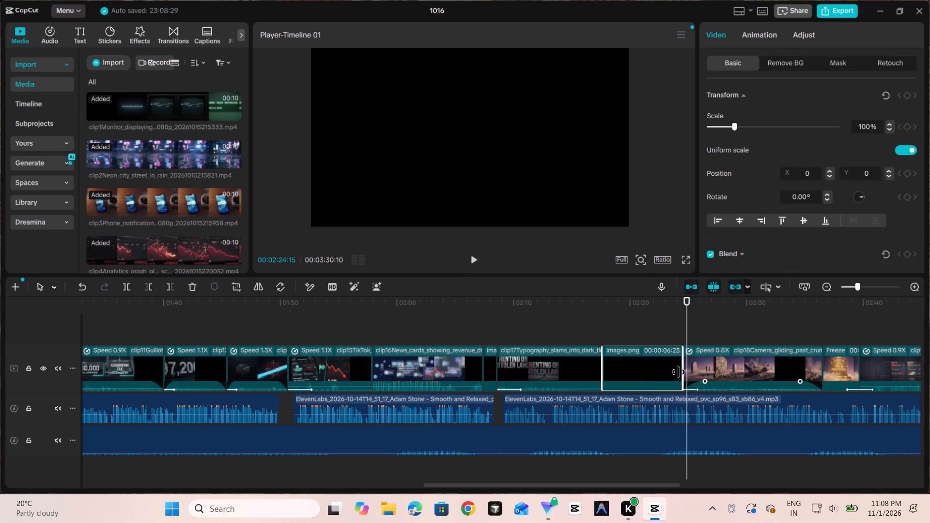
left_click_drag(679, 372, 683, 371)
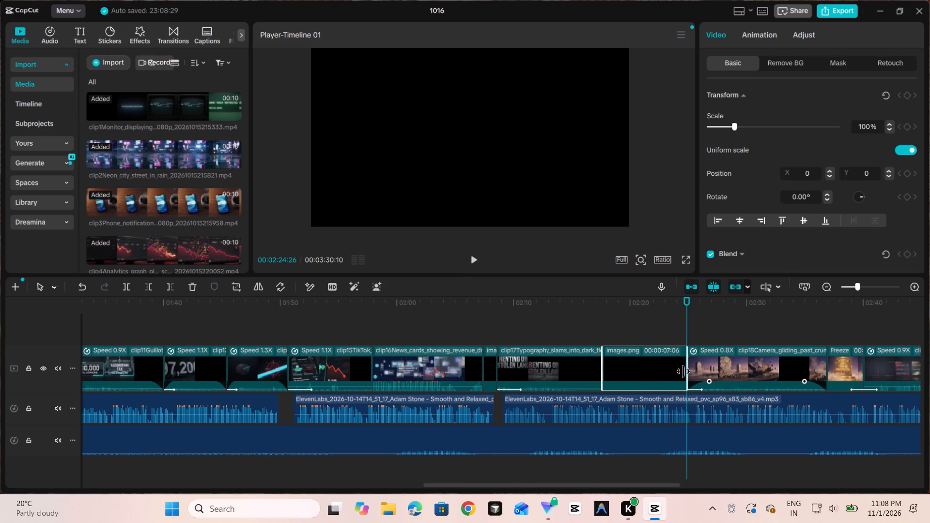
left_click_drag(683, 371, 683, 370)
left_click_drag(683, 370, 682, 370)
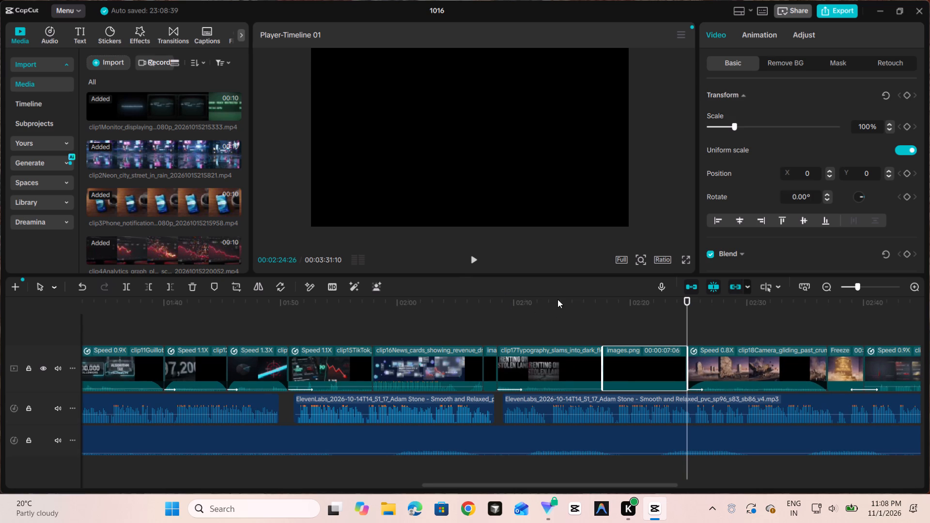
Replay from the extended images.png clip through clip18 and into clip19 to check the timing against the narration.
left_click(649, 329)
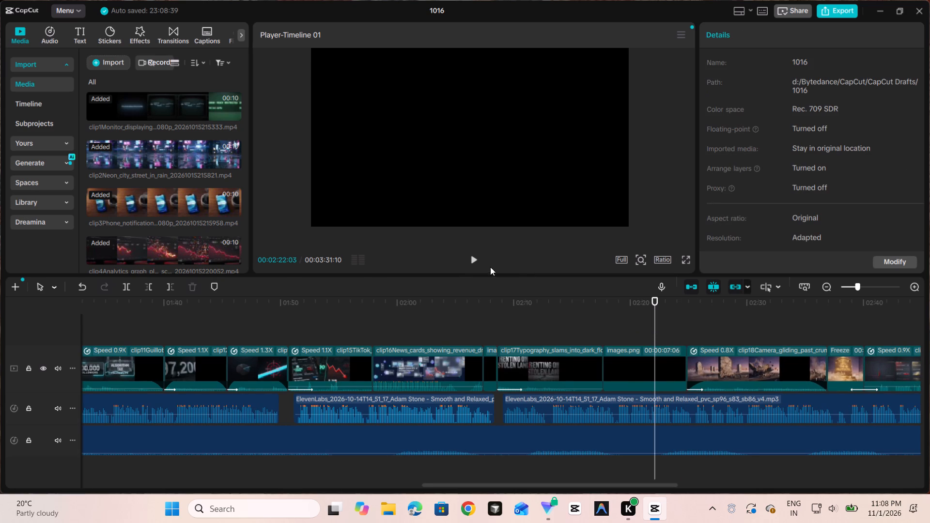
left_click(477, 261)
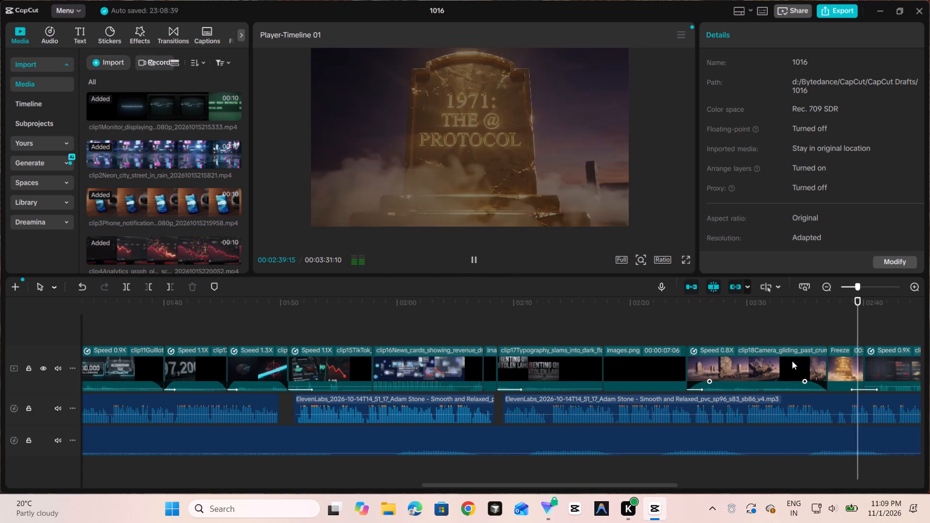
left_click(789, 337)
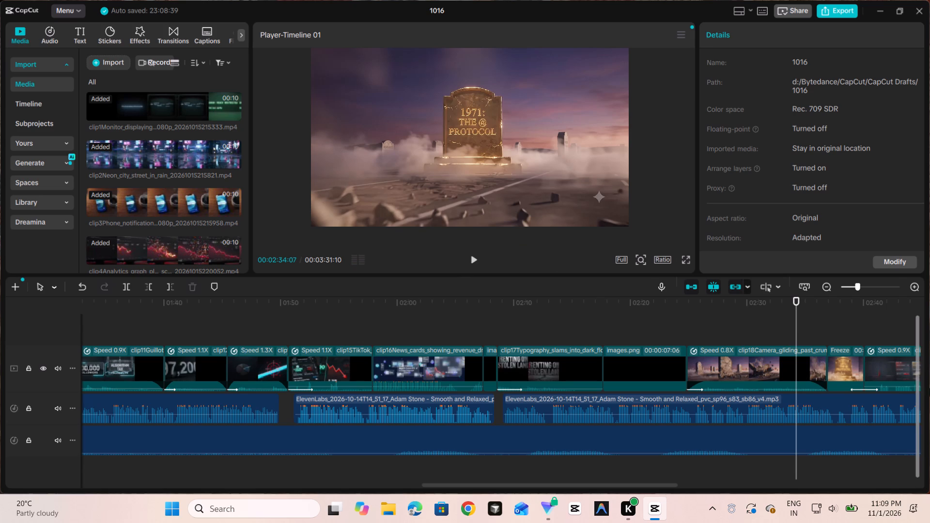
left_click(732, 327)
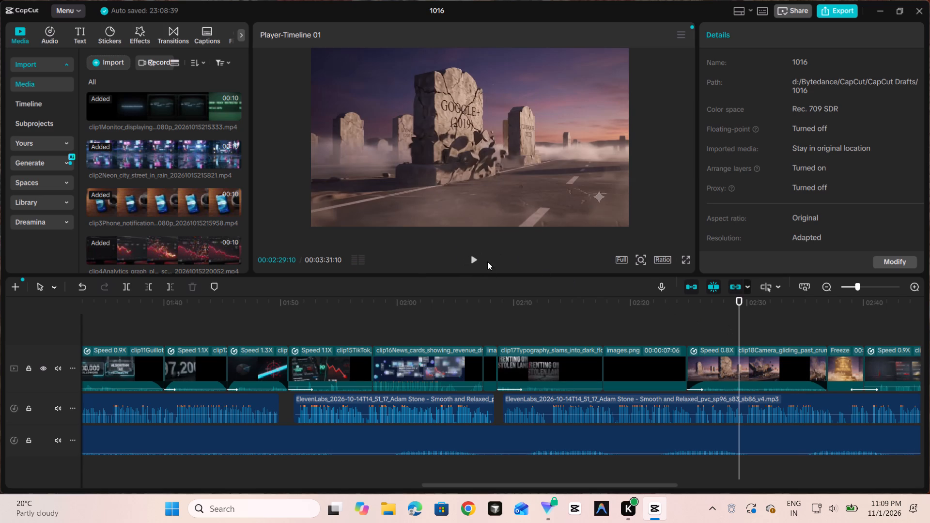
left_click(475, 257)
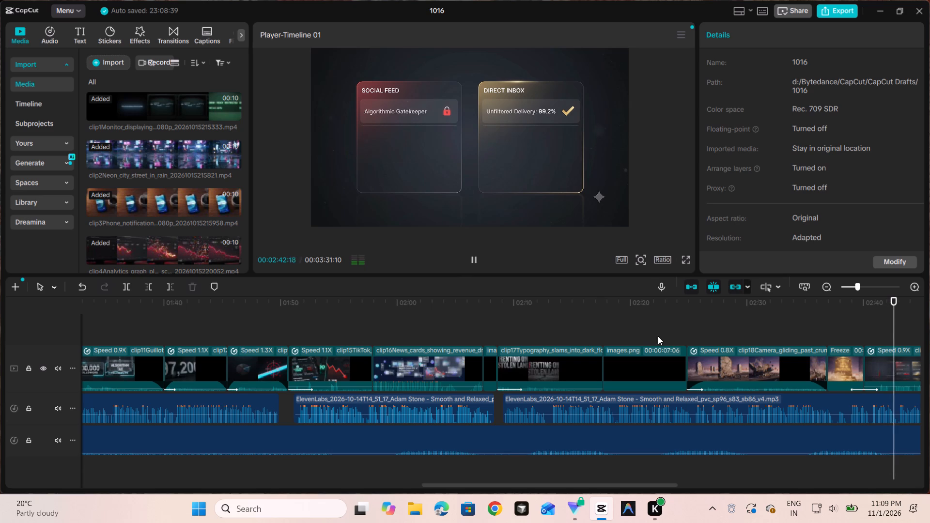
scroll(657, 337, "up", 1)
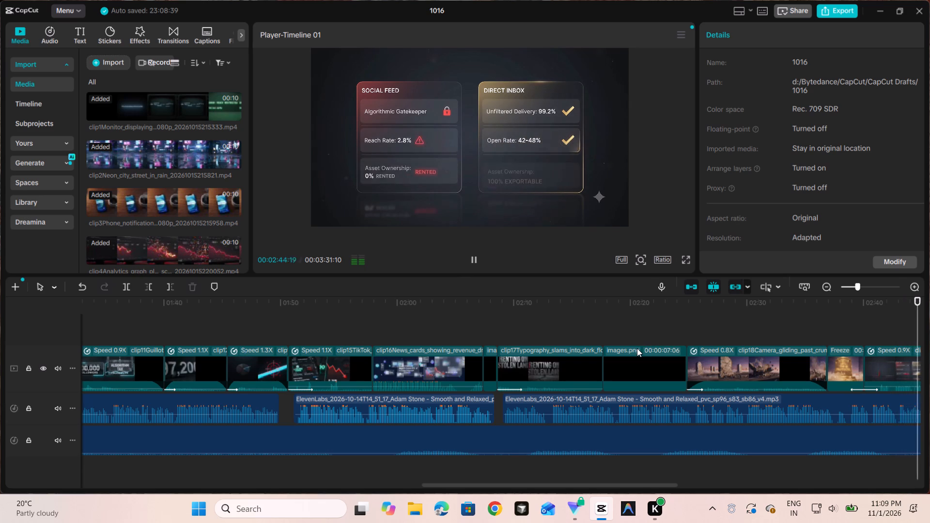
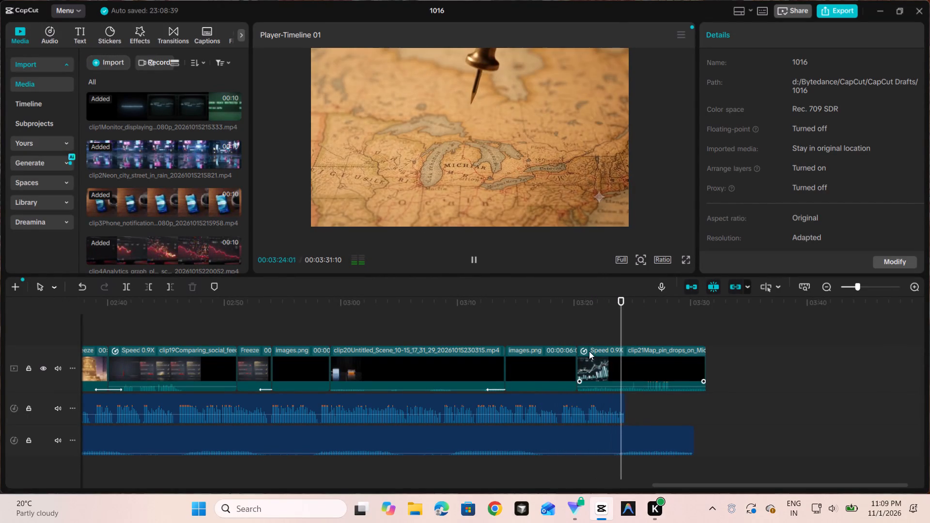
Play from the end of clip20 through the following images.png clip into clip21 to check the timing against the narration.
left_click(481, 330)
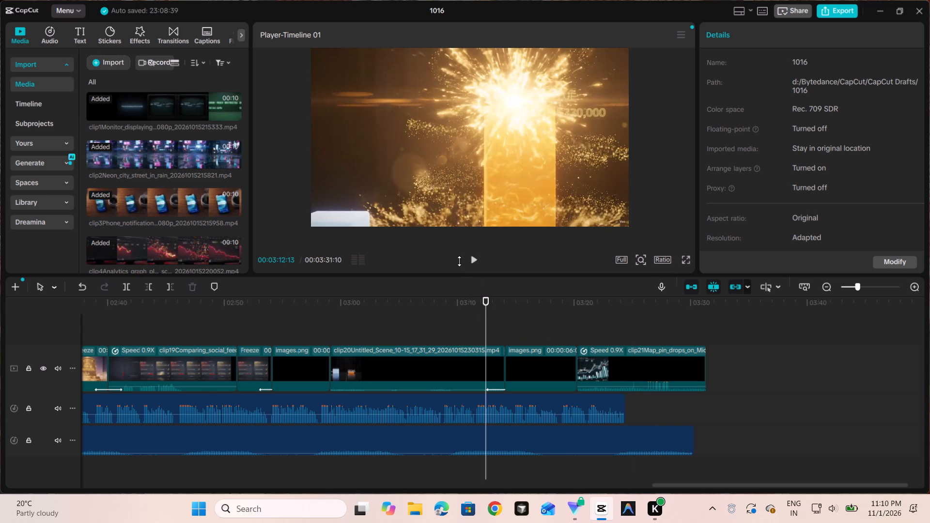
left_click(472, 260)
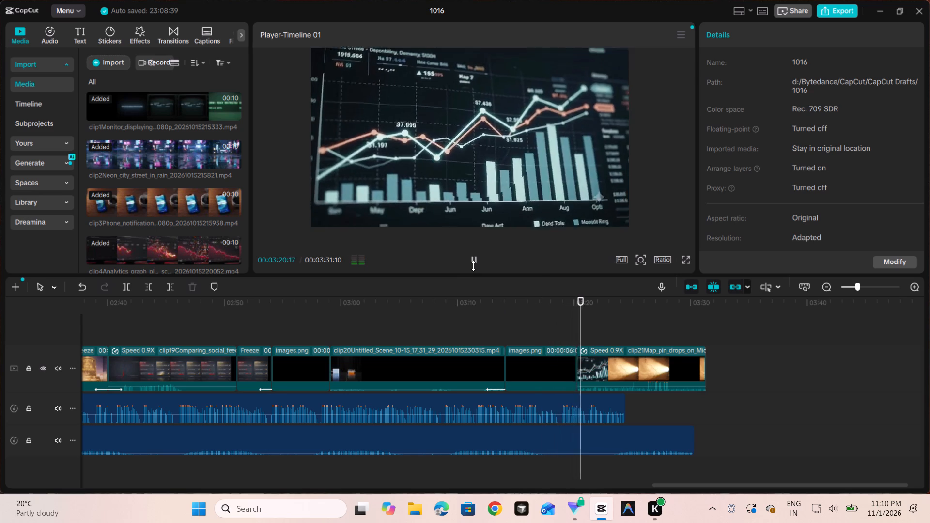
left_click(476, 255)
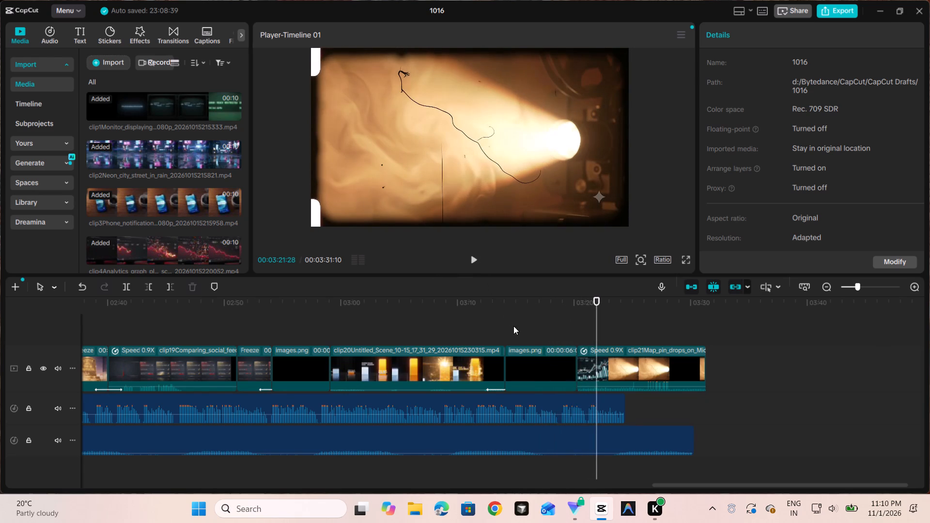
left_click(564, 333)
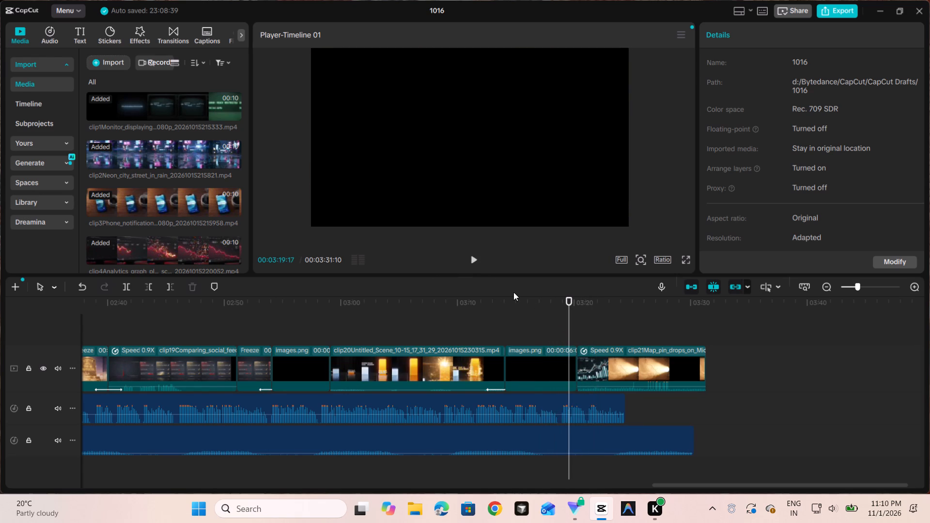
left_click(472, 260)
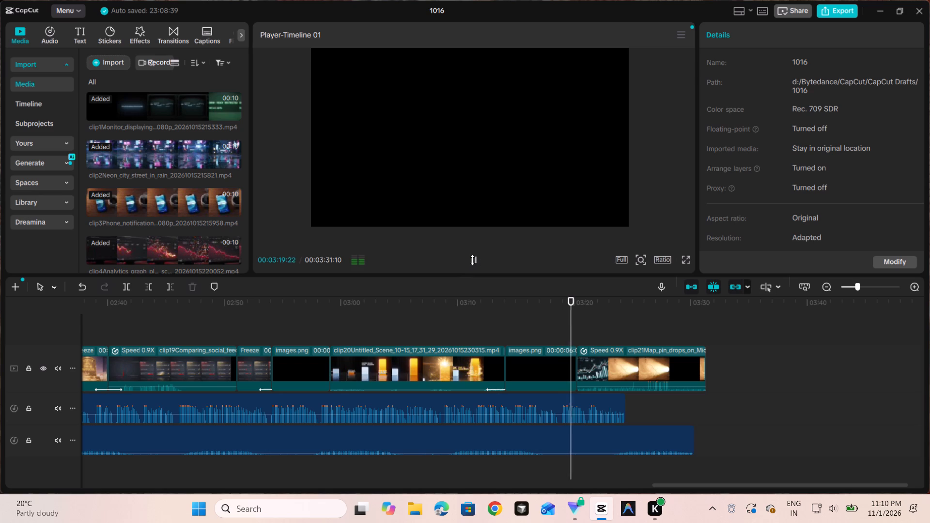
left_click(472, 260)
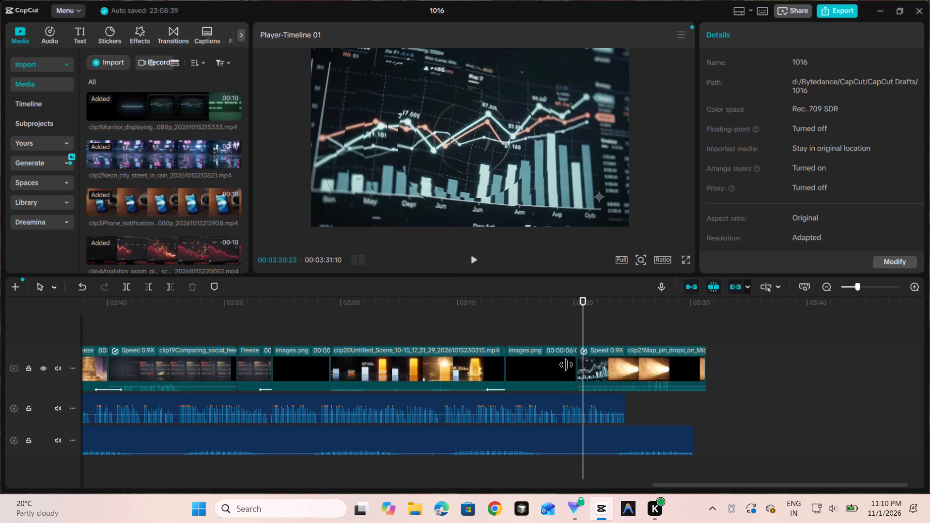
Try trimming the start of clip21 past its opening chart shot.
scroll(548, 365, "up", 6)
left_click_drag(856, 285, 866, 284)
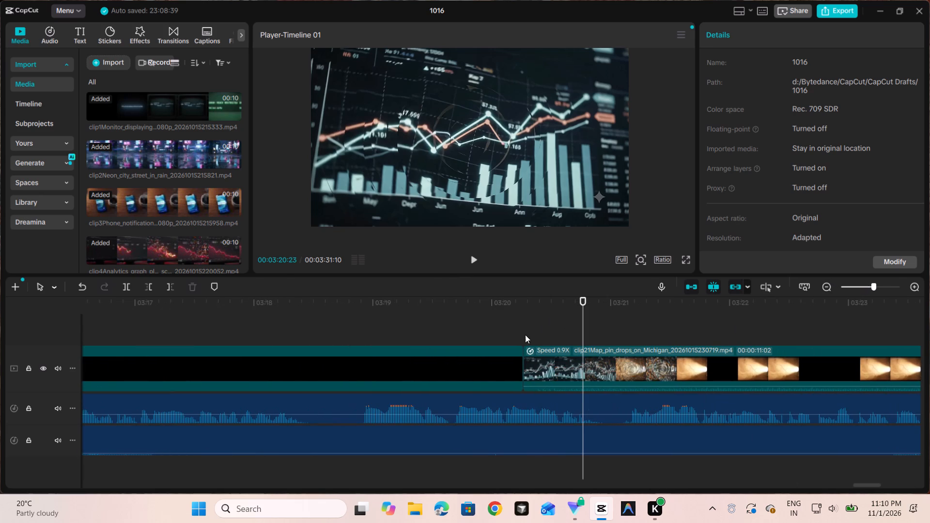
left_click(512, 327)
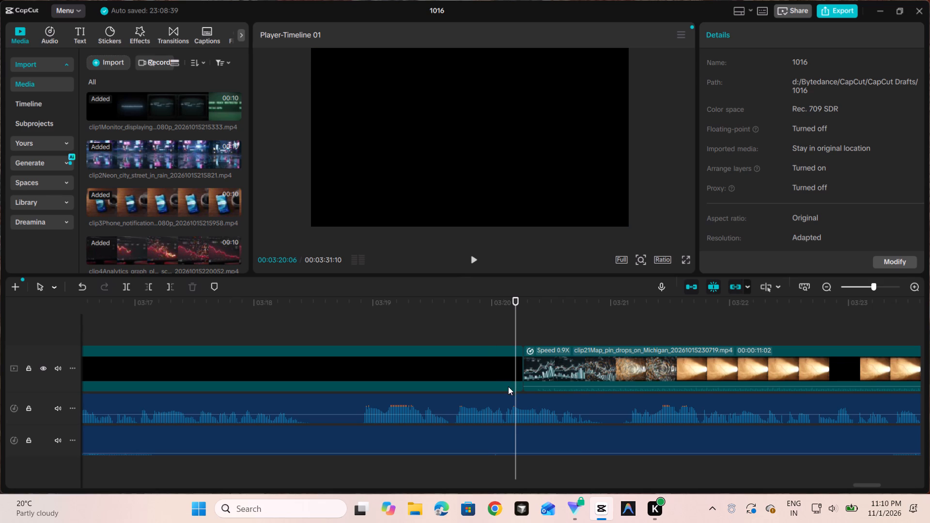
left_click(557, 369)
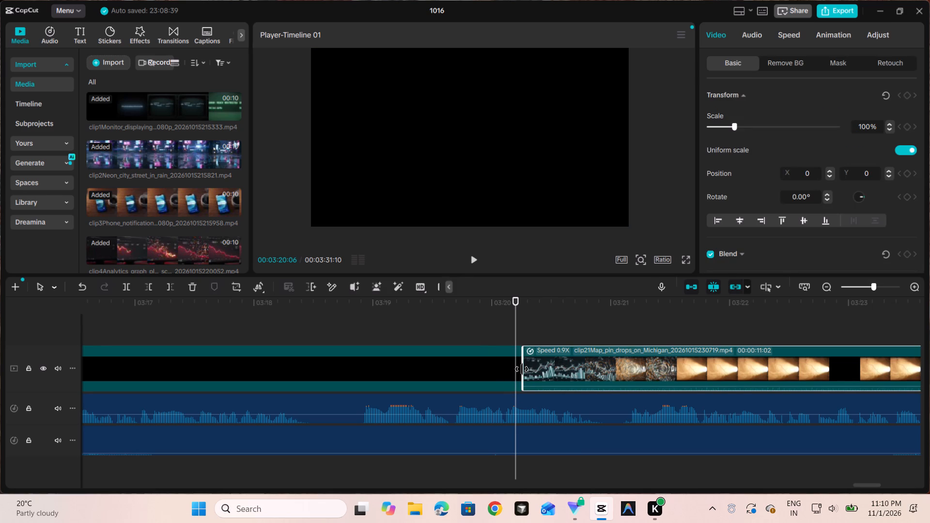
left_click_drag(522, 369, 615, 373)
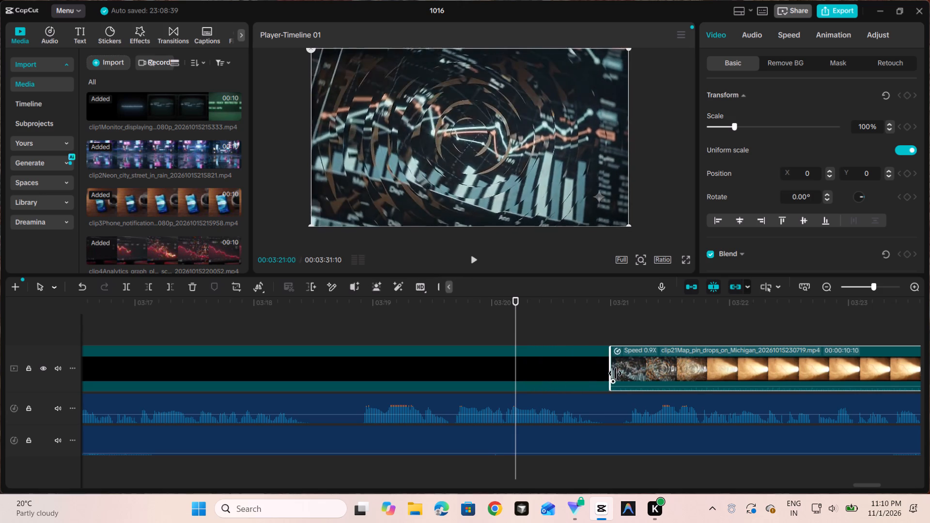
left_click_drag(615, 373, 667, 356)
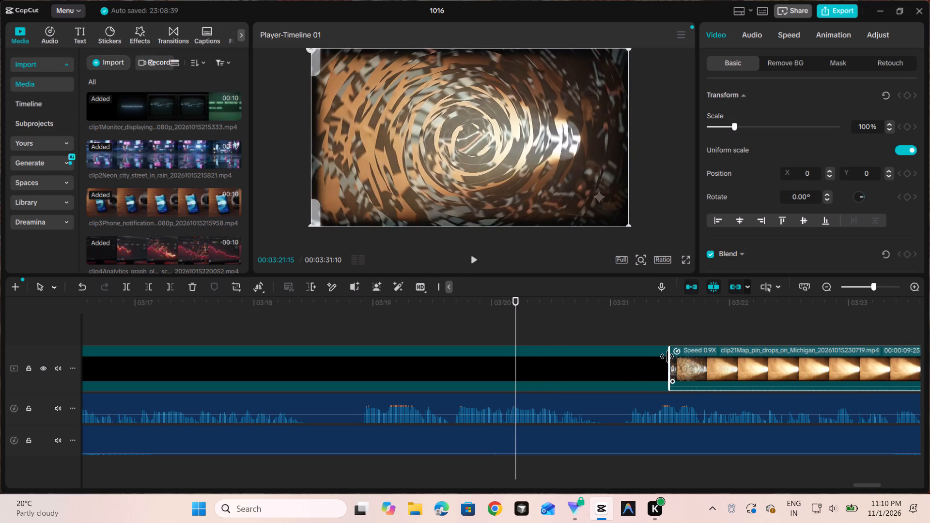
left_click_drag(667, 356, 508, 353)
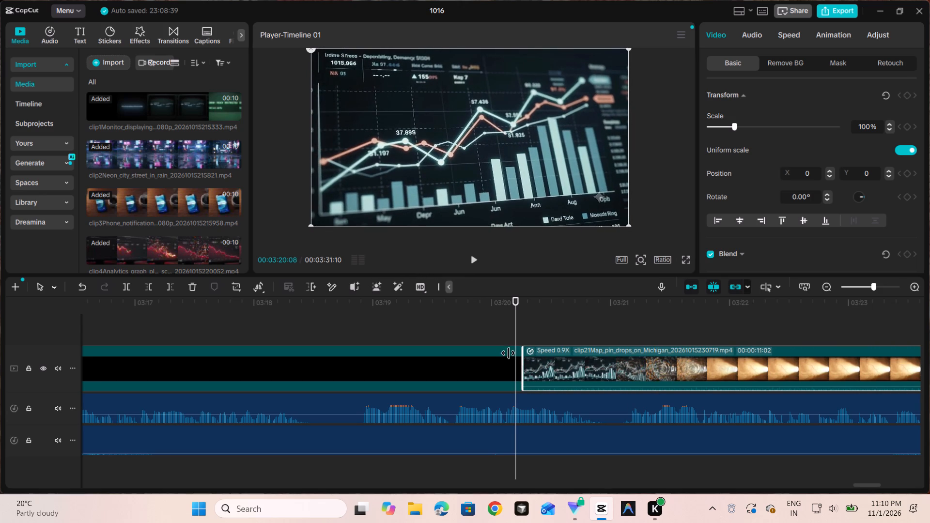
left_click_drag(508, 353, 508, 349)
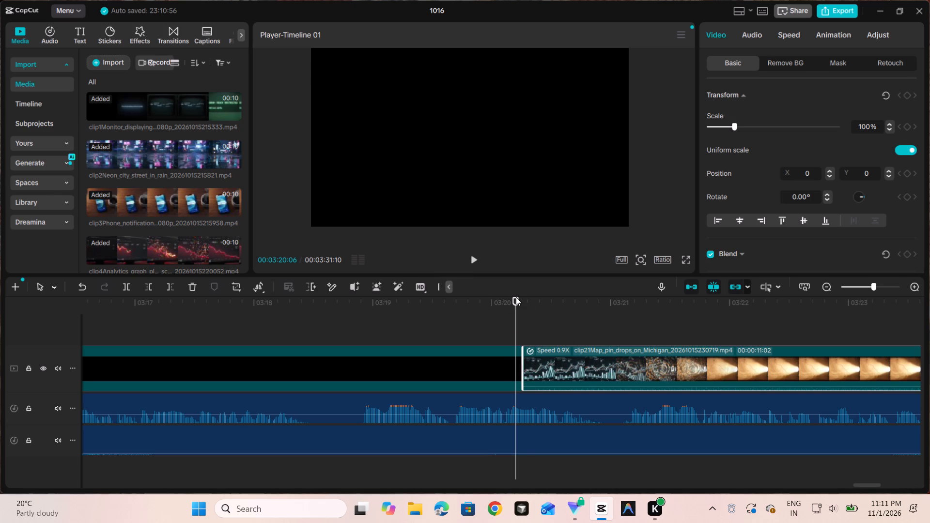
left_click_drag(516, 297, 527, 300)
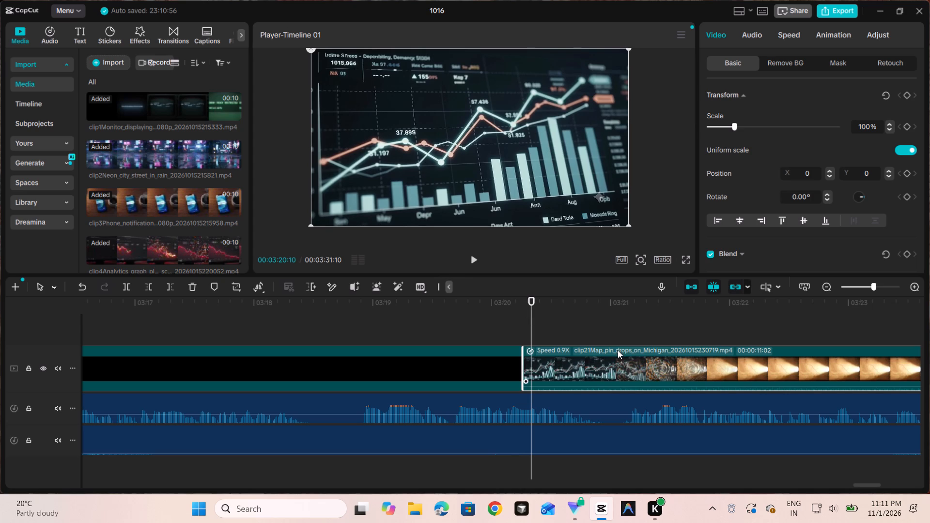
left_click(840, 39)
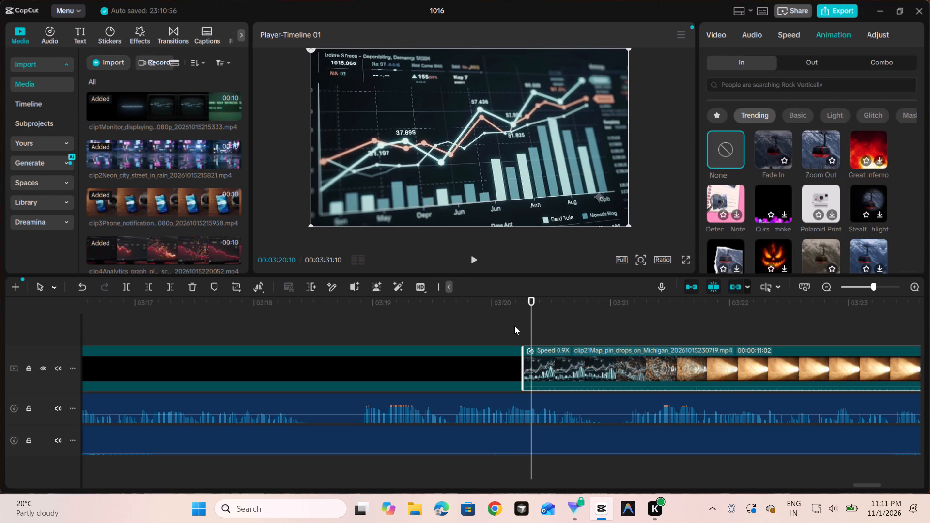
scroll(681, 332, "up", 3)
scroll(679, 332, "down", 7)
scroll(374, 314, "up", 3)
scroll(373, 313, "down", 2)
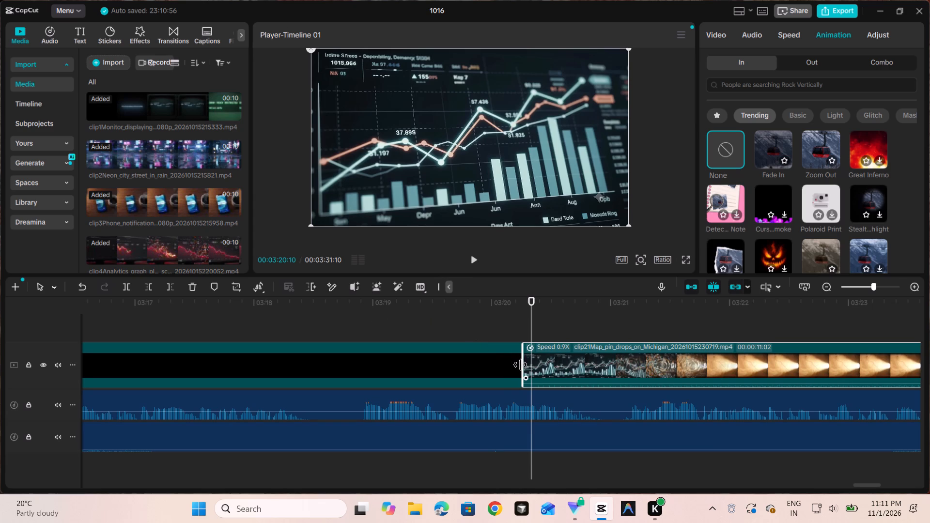
Trim the start of clip21 past most of its opening chart shot, making the clip 00:00:09:25 long.
left_click_drag(521, 366, 659, 371)
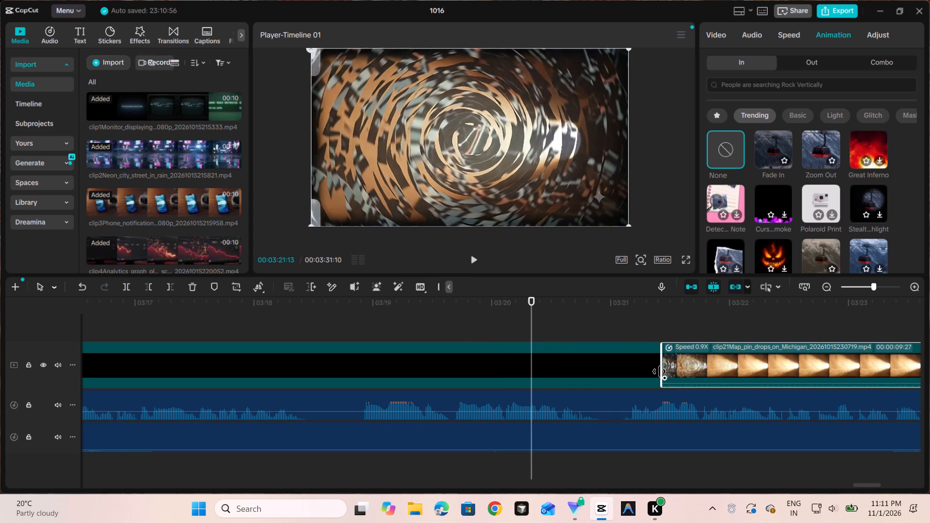
left_click_drag(659, 371, 668, 363)
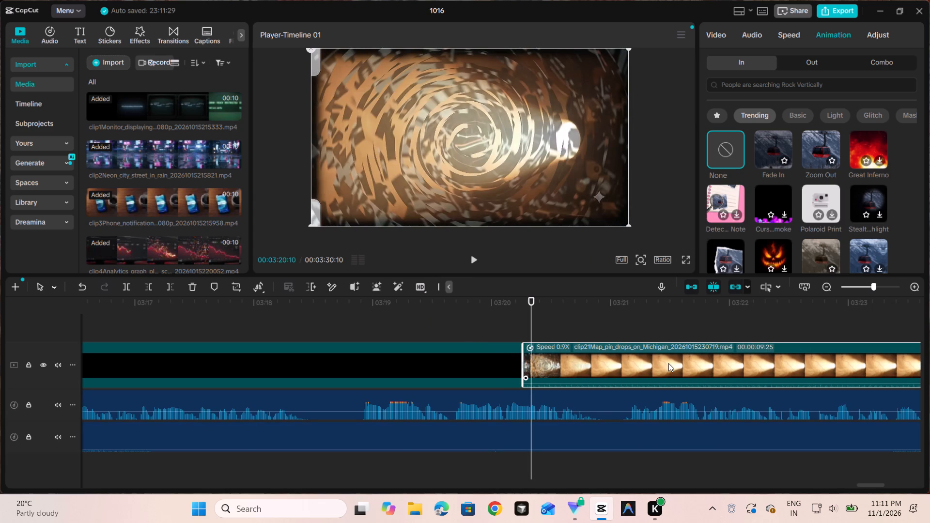
Play from 00:03:19:00 to the end of the timeline to check the trimmed clip21 against the narration.
left_click(370, 327)
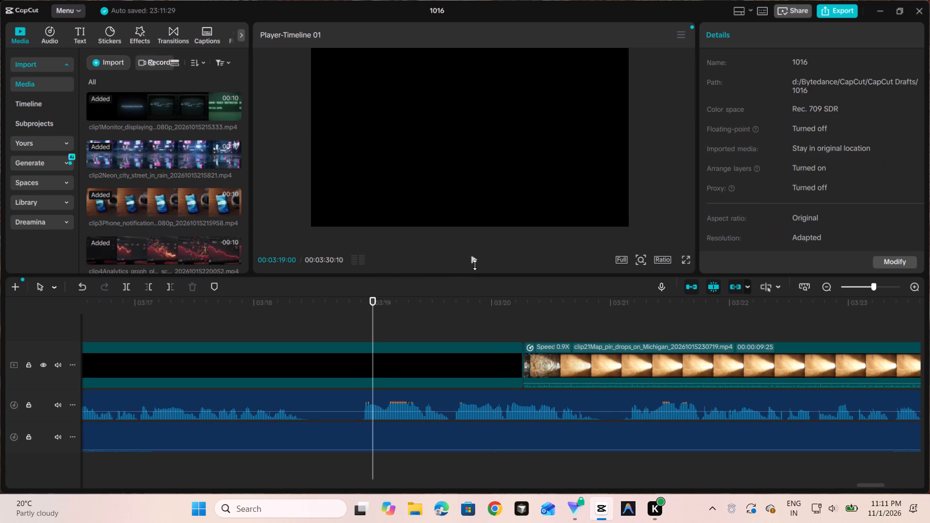
left_click(474, 260)
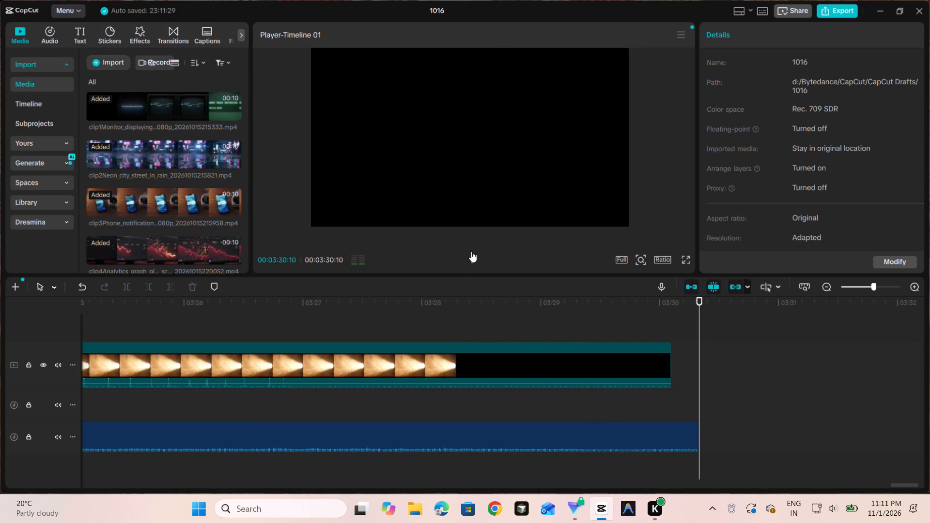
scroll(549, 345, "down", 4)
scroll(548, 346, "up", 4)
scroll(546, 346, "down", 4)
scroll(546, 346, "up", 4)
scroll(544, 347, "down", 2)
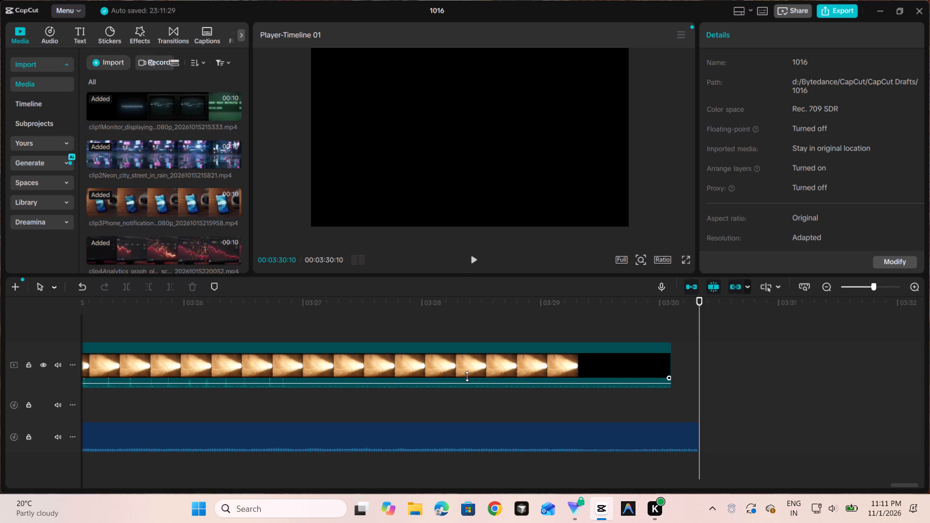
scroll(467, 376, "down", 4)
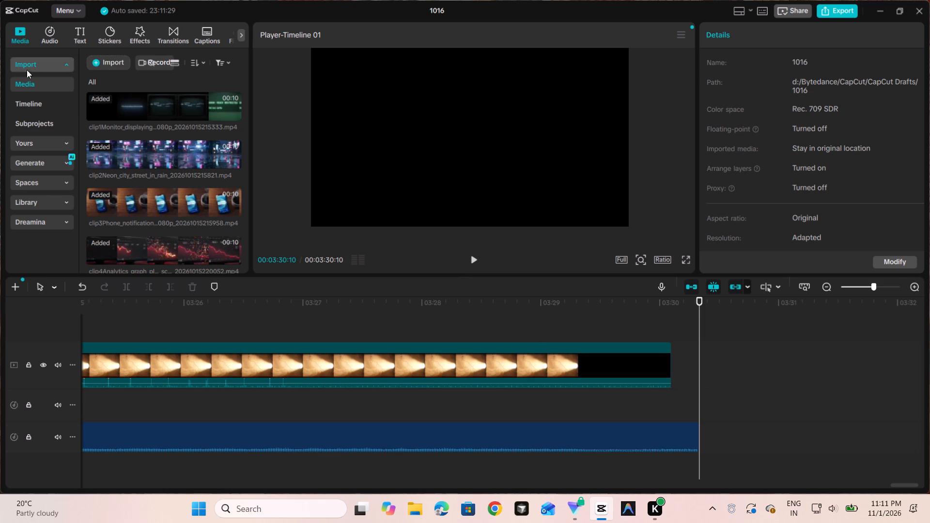
Browse for media to import from the device and select the 2026-10-18 ElevenLabs file in Desktop > yt > voiceover.
left_click(124, 60)
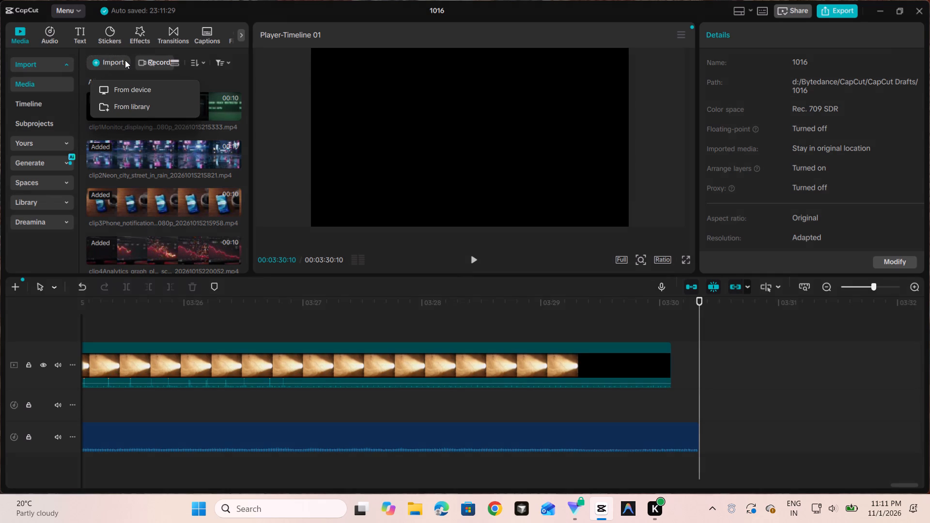
left_click(136, 86)
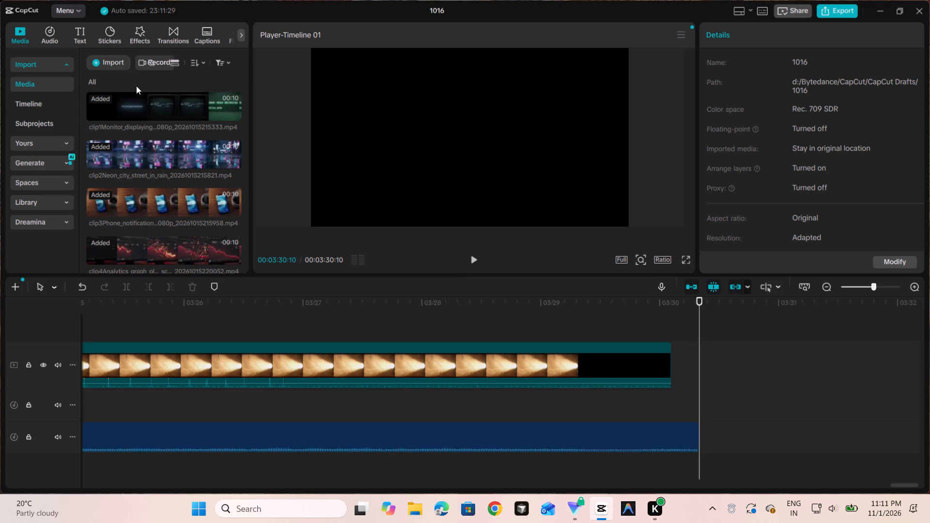
scroll(166, 136, "down", 8)
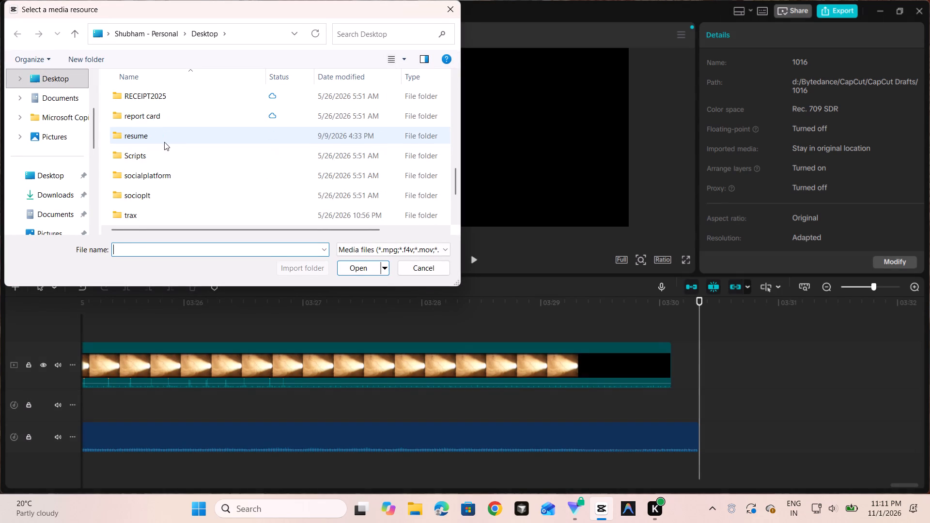
scroll(162, 144, "down", 4)
double_click(156, 153)
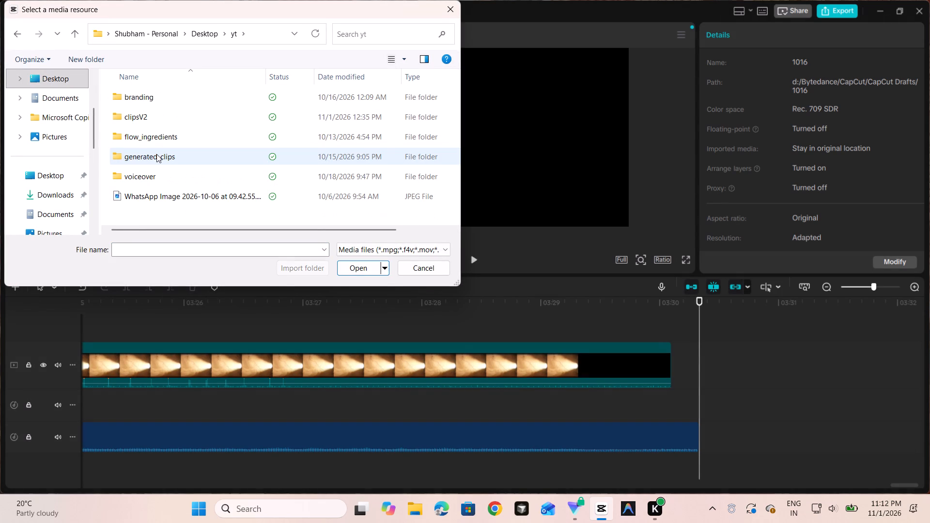
double_click(166, 172)
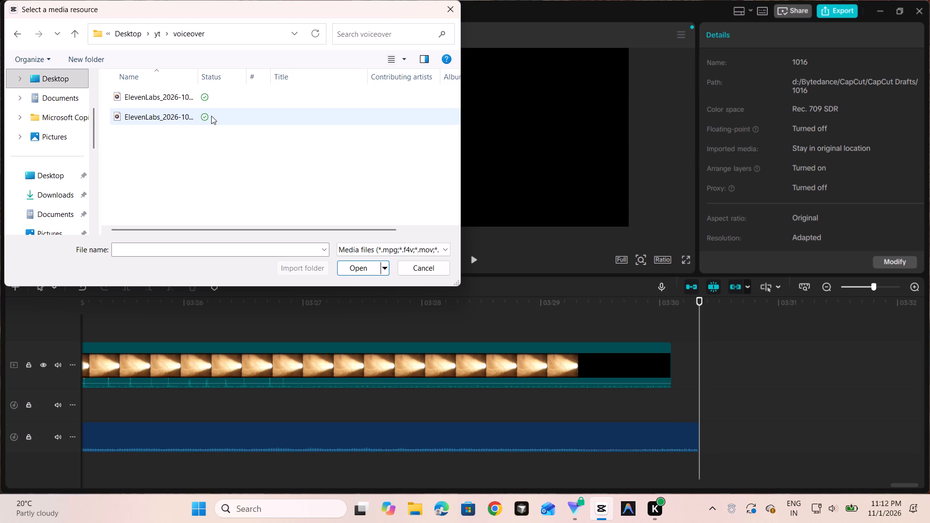
left_click(129, 117)
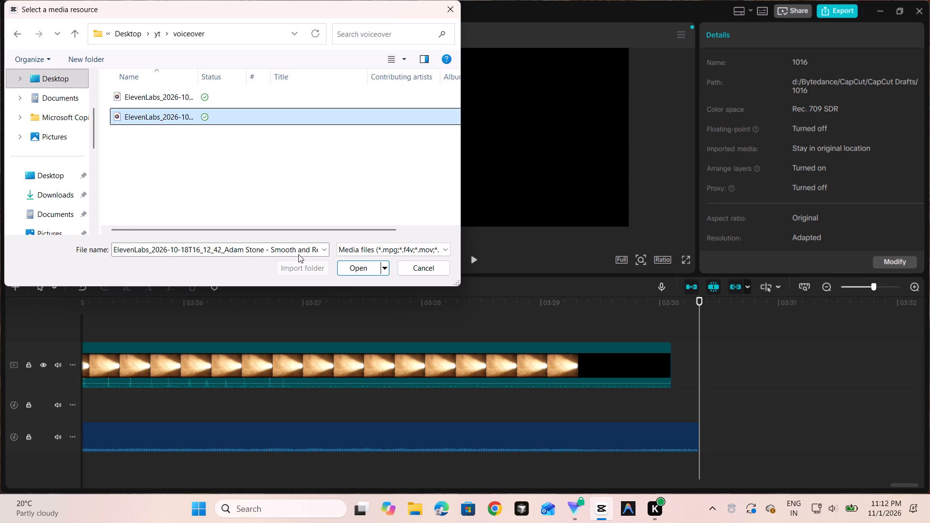
scroll(235, 250, "up", 2)
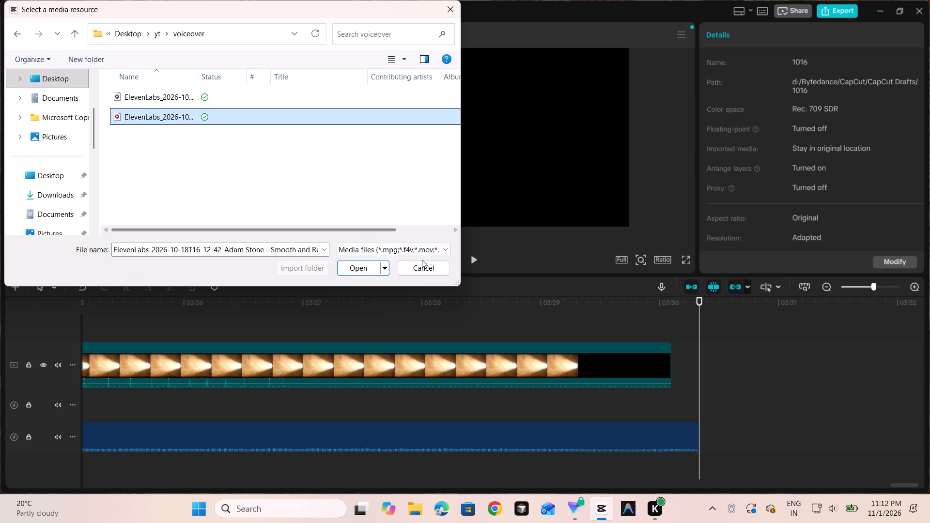
Switch to File Explorer and open the Desktop > yt folder.
left_click(422, 508)
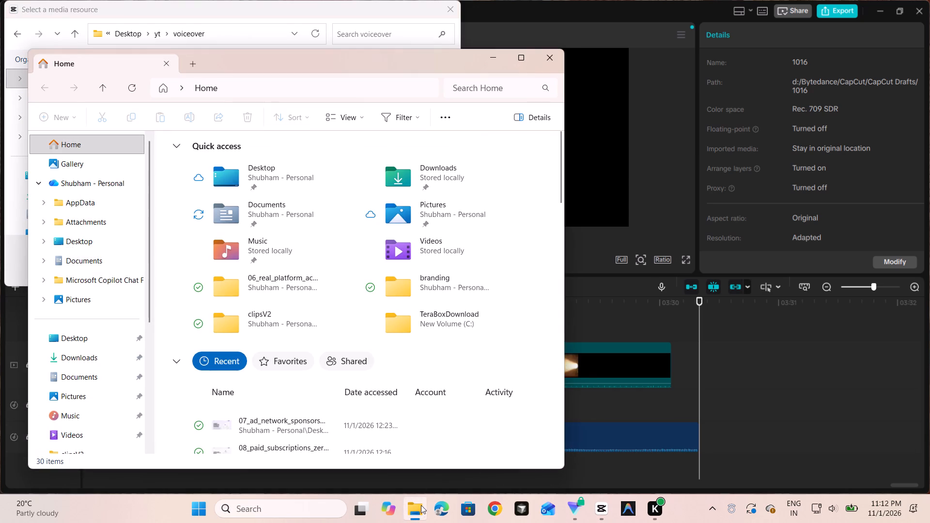
left_click(527, 59)
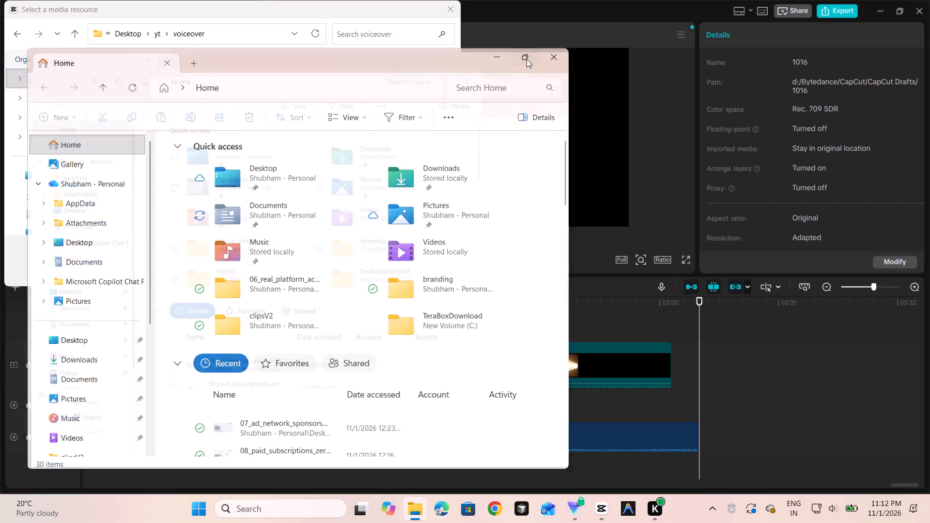
scroll(60, 392, "down", 4)
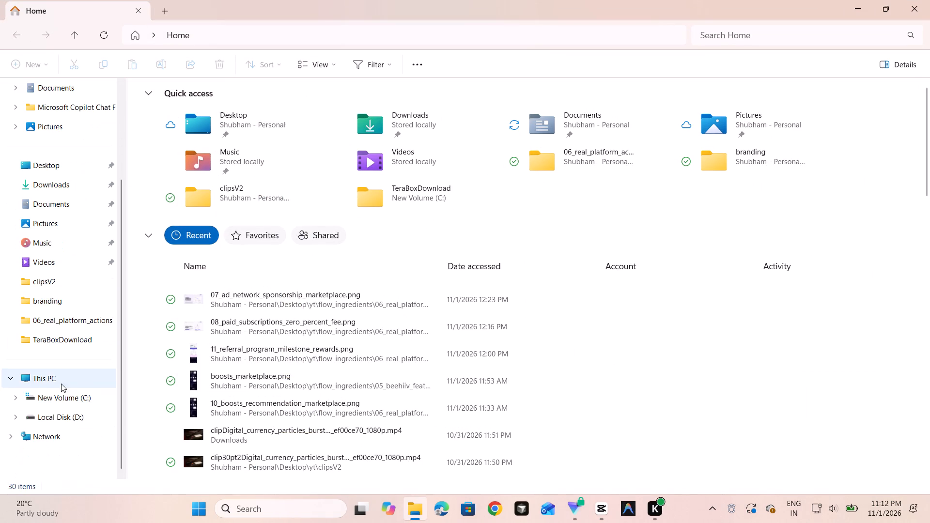
scroll(46, 320, "up", 3)
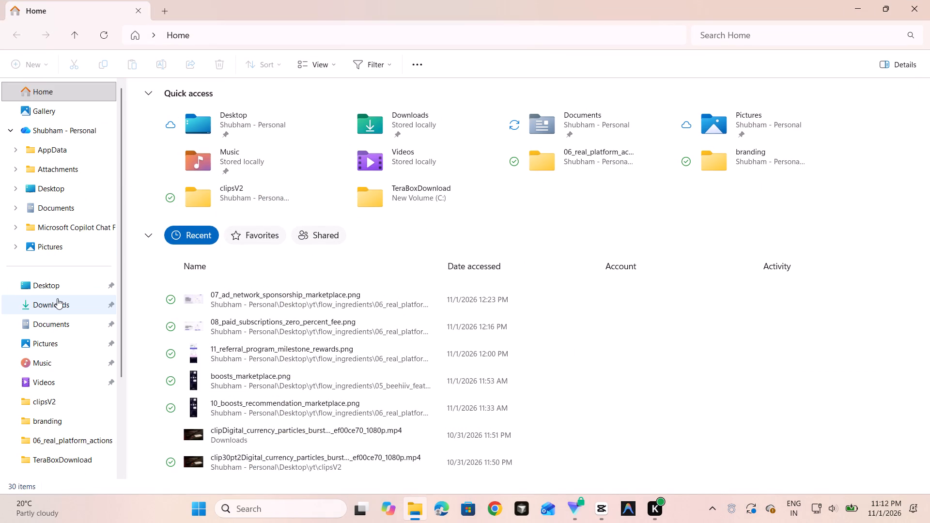
left_click(65, 282)
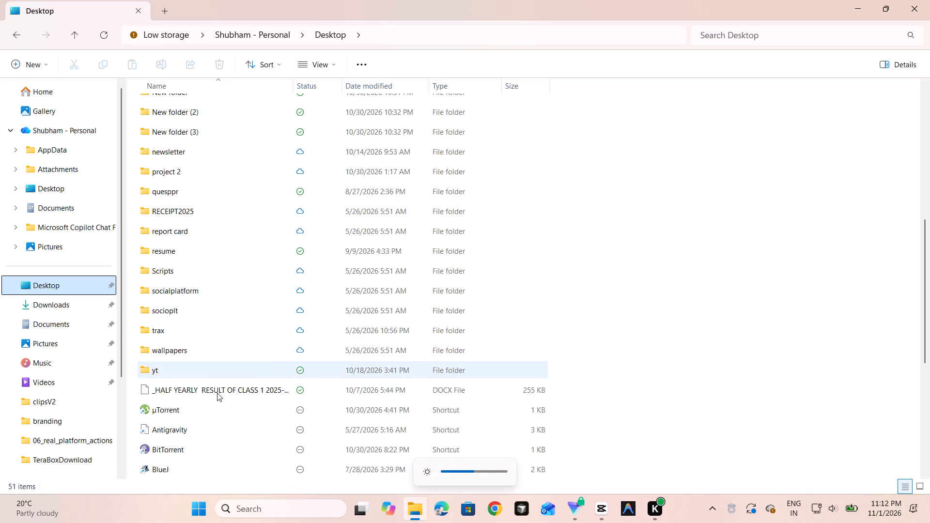
double_click(220, 365)
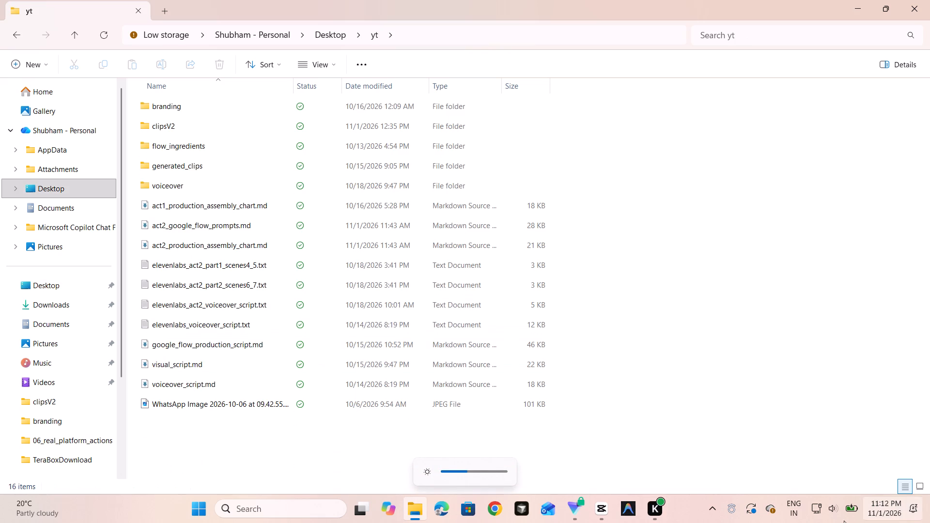
Turn on Night light in the system's quick settings.
left_click(815, 505)
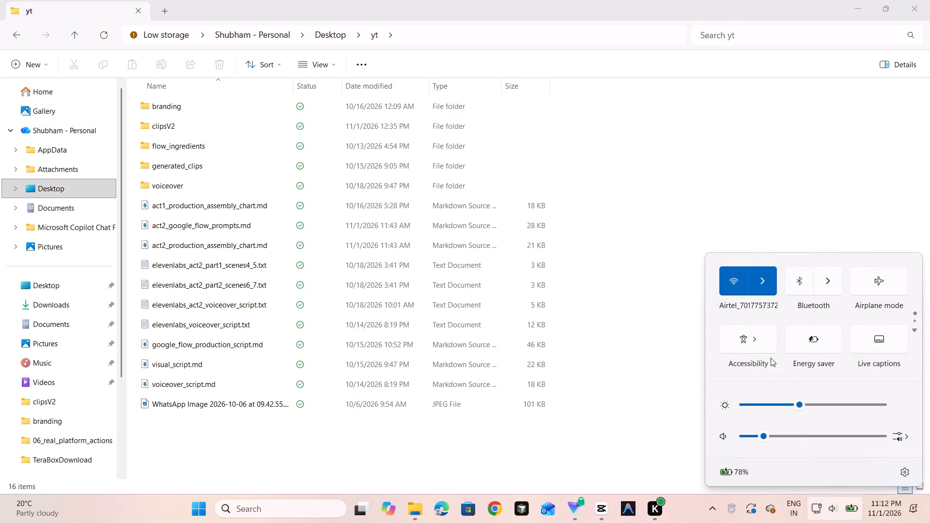
scroll(864, 328, "down", 2)
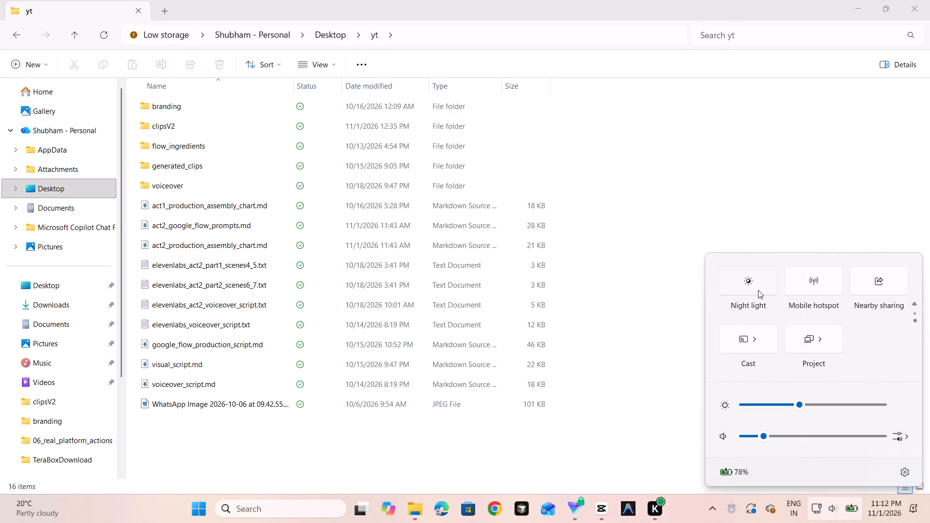
left_click(758, 290)
left_click(704, 118)
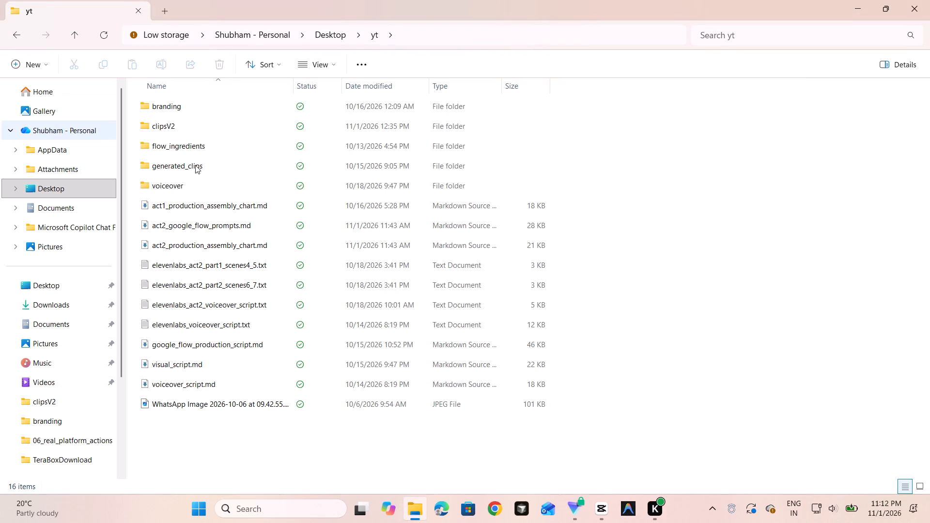
Open the voiceover folder, briefly play the 2026-10-18 ElevenLabs file to check it, and close the player.
double_click(224, 185)
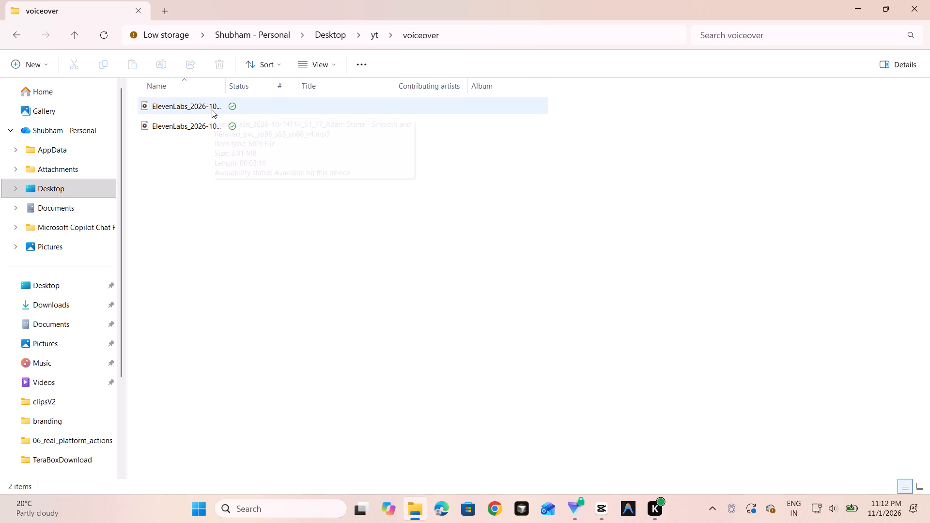
double_click(204, 129)
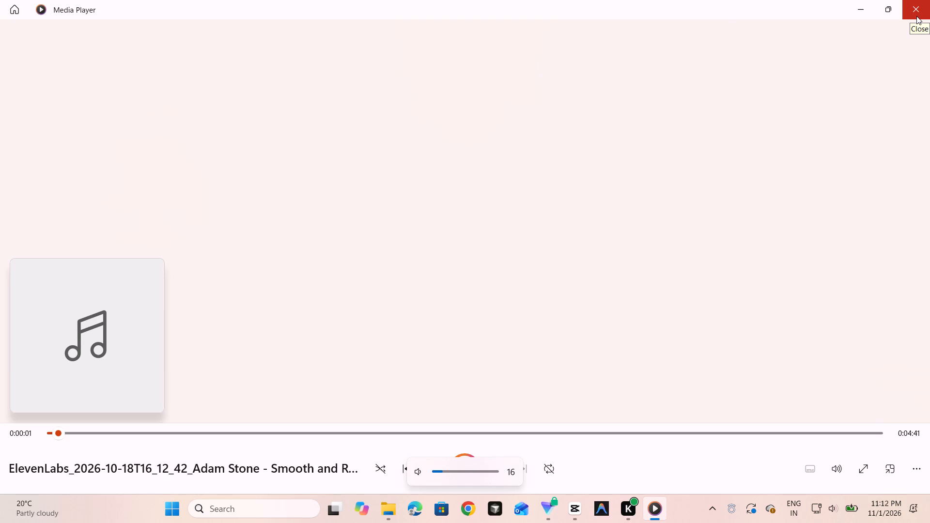
left_click(916, 16)
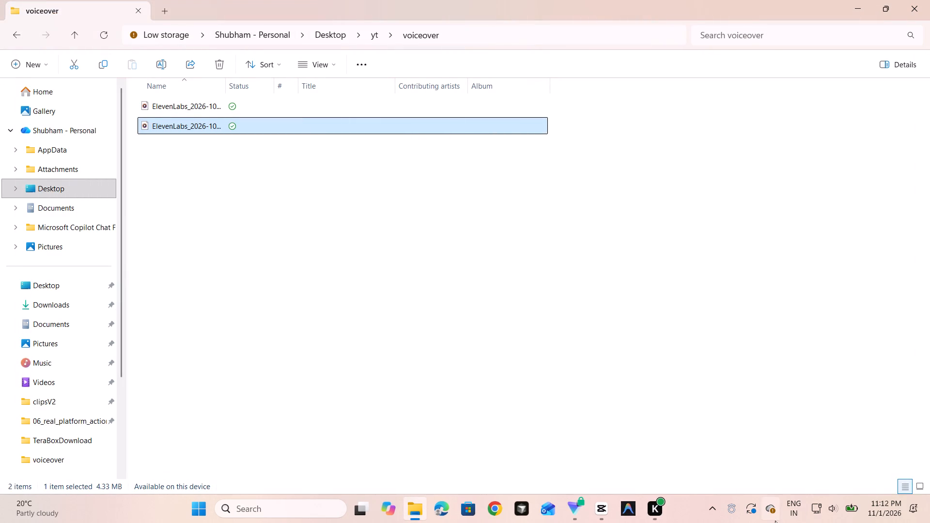
Return to CapCut and import the selected 2026-10-18 ElevenLabs voiceover file.
left_click(597, 458)
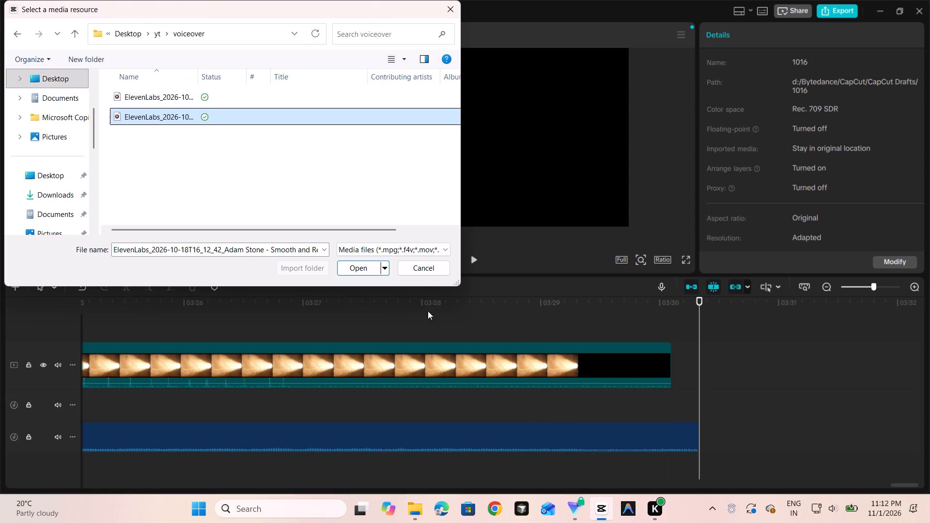
left_click(357, 268)
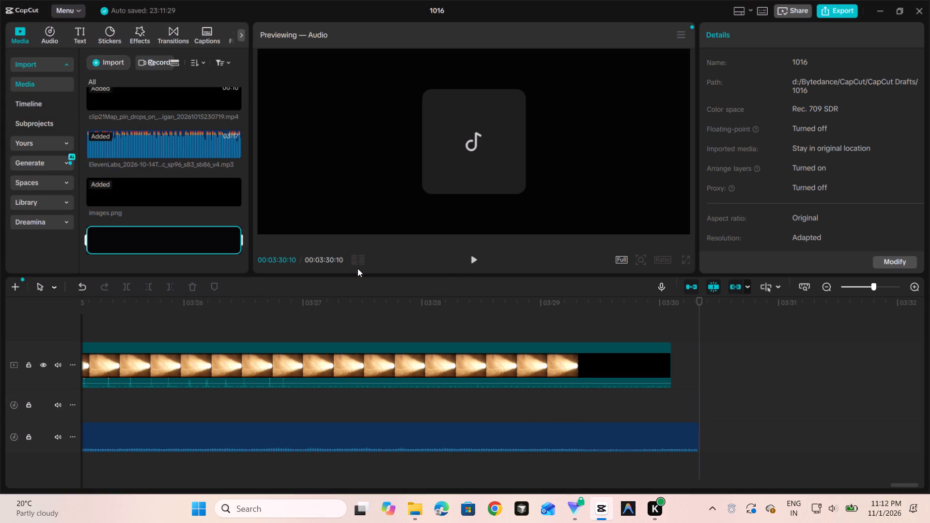
Place the 2026-10-18 ElevenLabs voiceover on the existing narration's audio track, directly after its end at 00:03:30:10.
left_click_drag(155, 246, 405, 389)
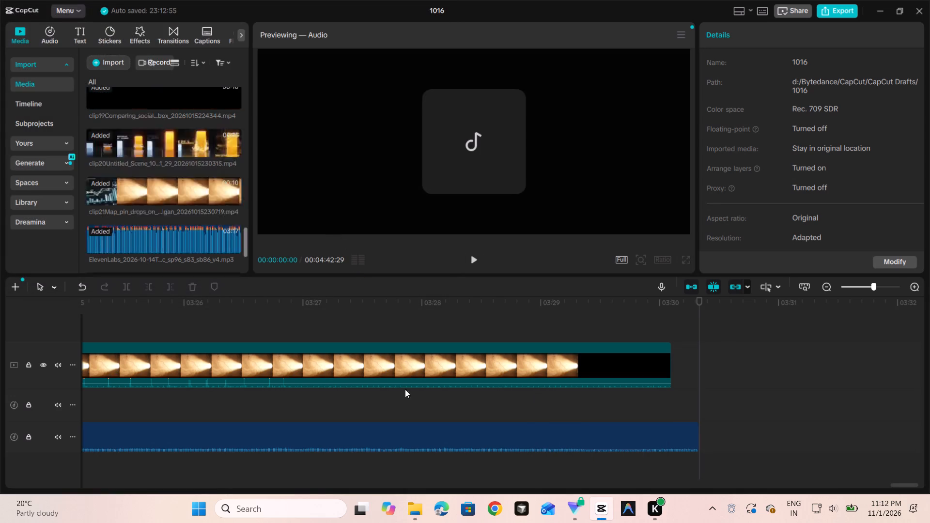
left_click_drag(405, 389, 641, 266)
scroll(135, 202, "down", 2)
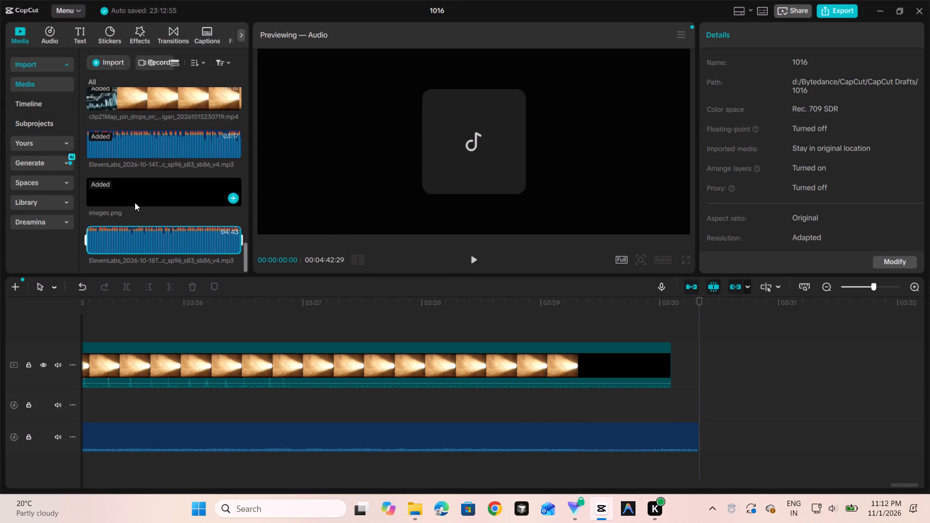
left_click_drag(140, 245, 404, 56)
left_click_drag(197, 232, 360, 165)
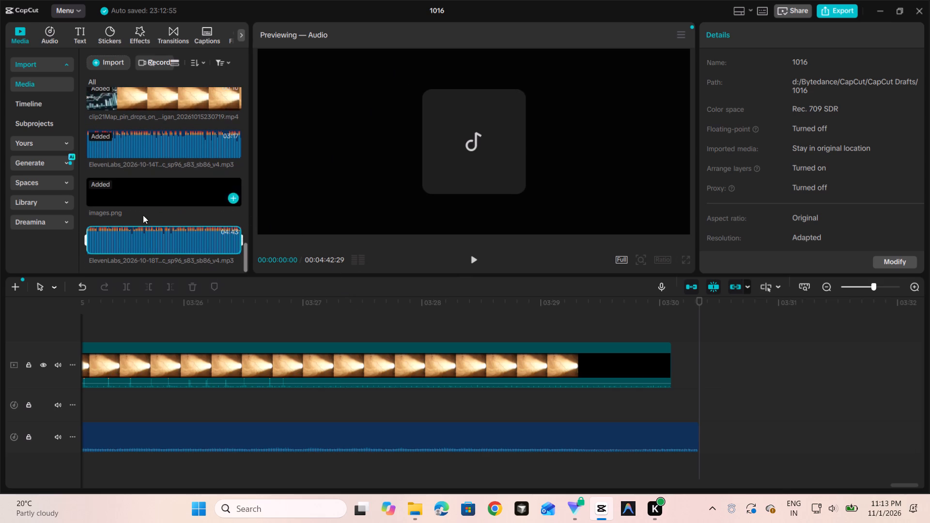
left_click(114, 245)
left_click_drag(114, 245, 207, 217)
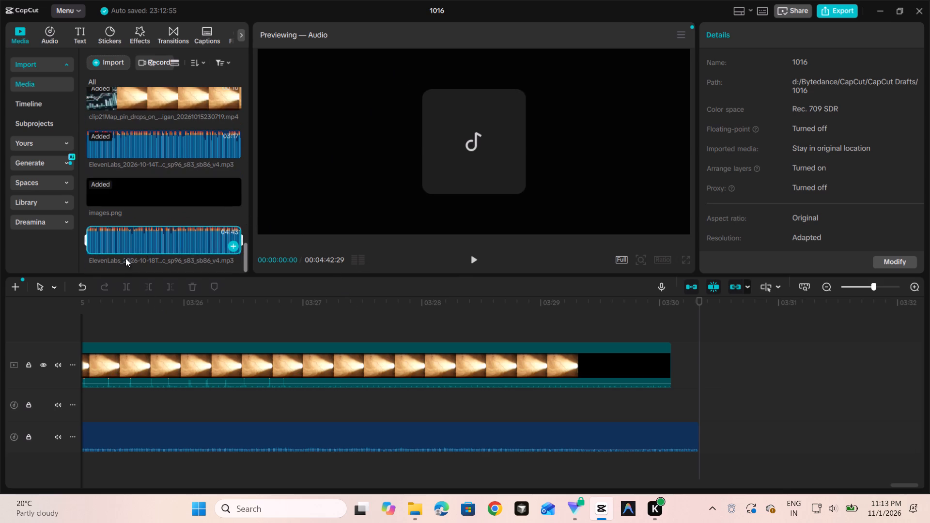
left_click(145, 237)
left_click_drag(145, 237, 654, 440)
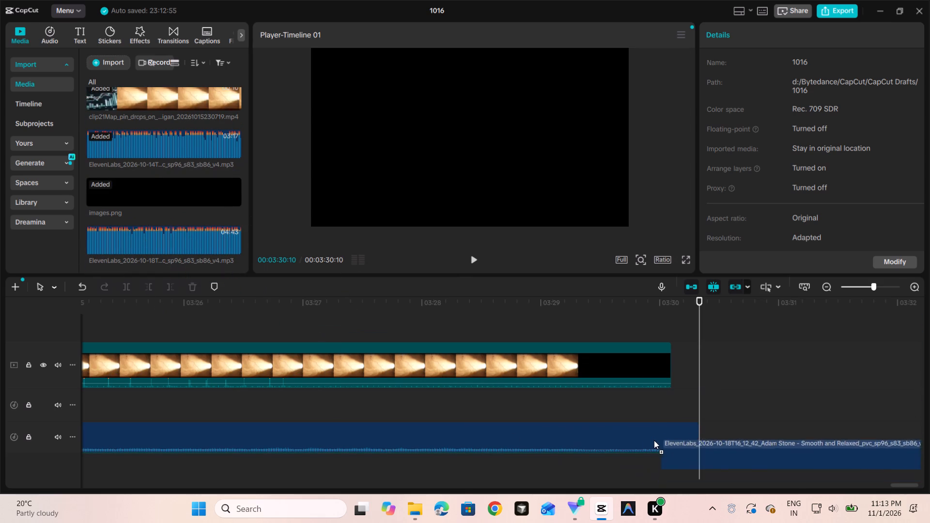
left_click_drag(654, 440, 697, 438)
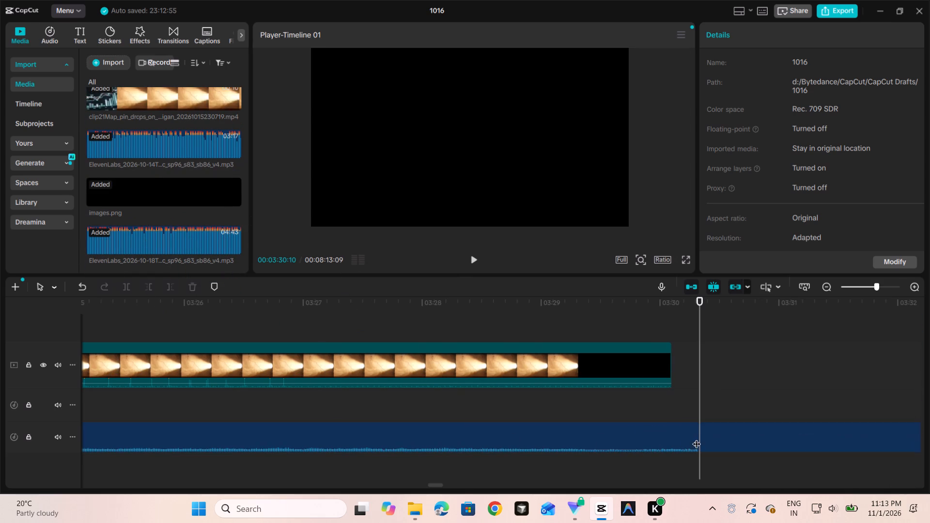
Shift the newly added voiceover slightly later on its track, leaving a gap of about 4 frames after the earlier audio.
scroll(689, 386, "down", 1)
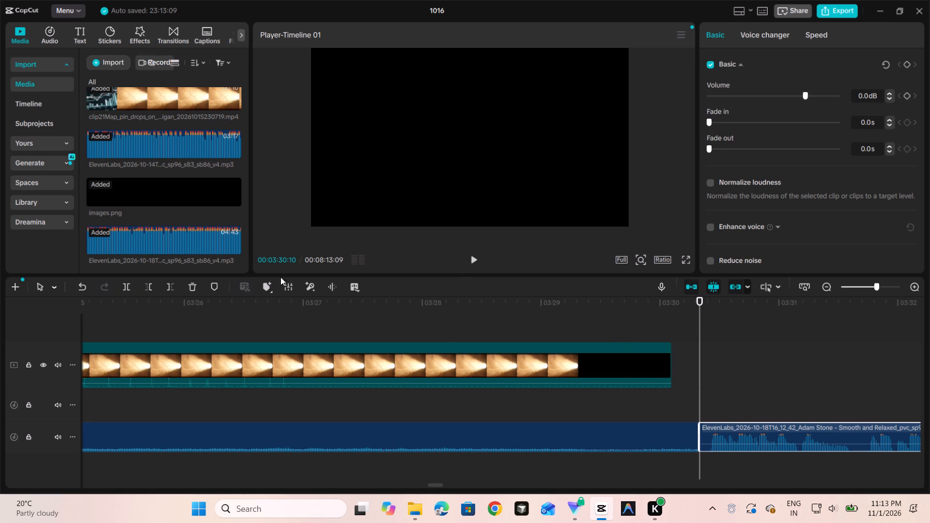
scroll(741, 396, "down", 5)
left_click(629, 314)
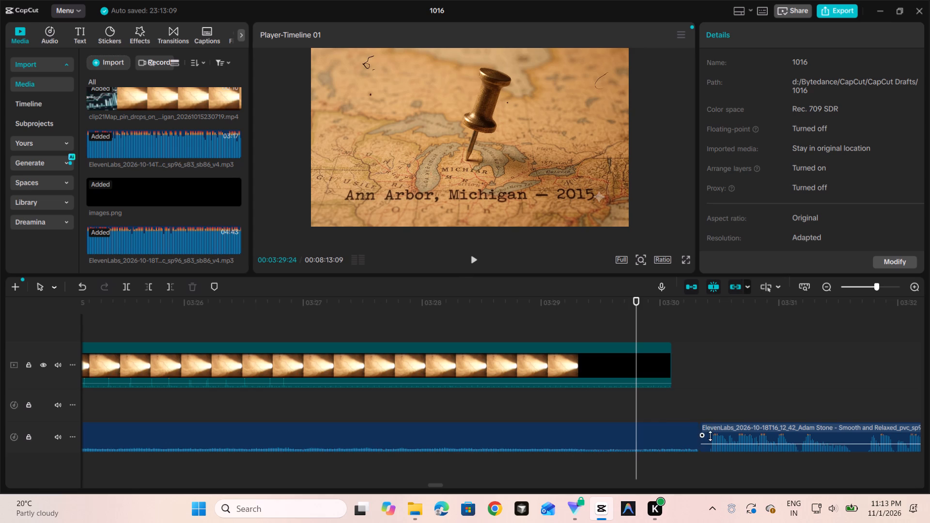
scroll(708, 394, "down", 1)
left_click(742, 433)
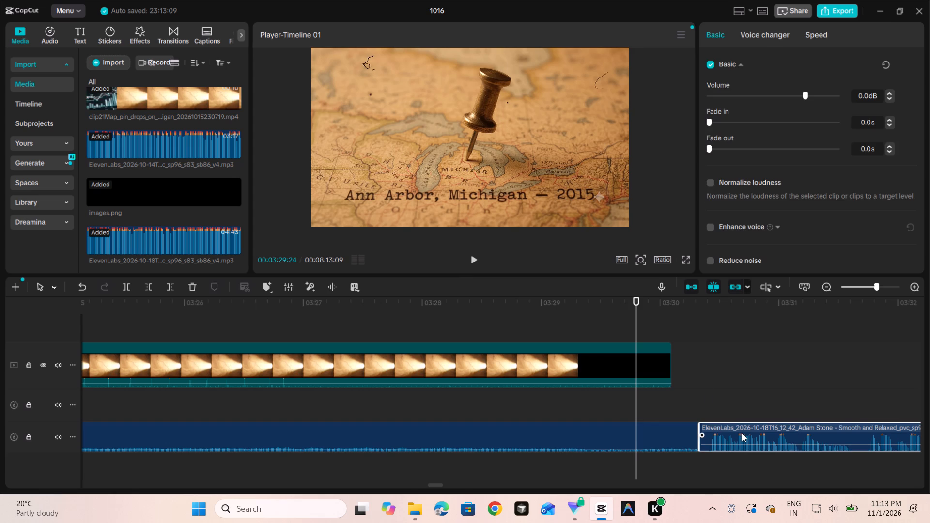
left_click_drag(742, 433, 757, 434)
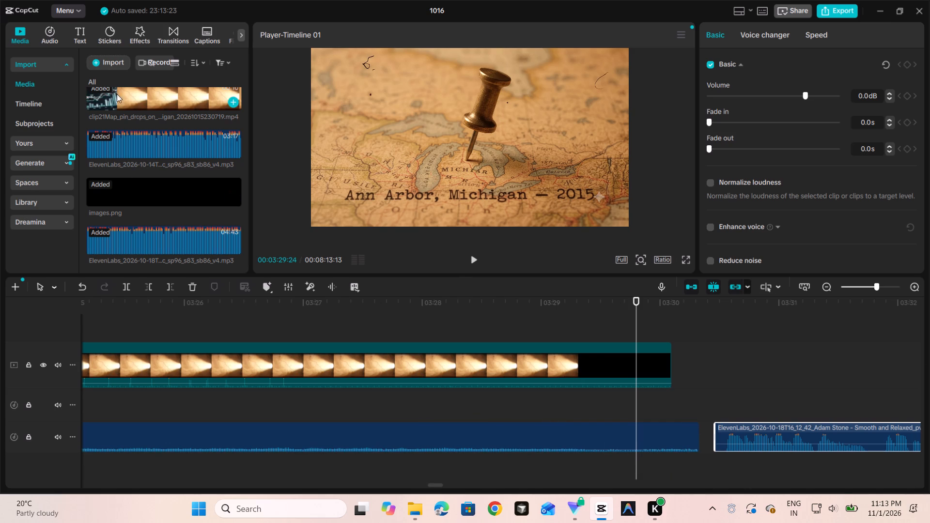
Browse the device for media to import in Desktop > yt > clipsV2 and select clip22, clip22part2, clip23 and clip23part2.
left_click(115, 65)
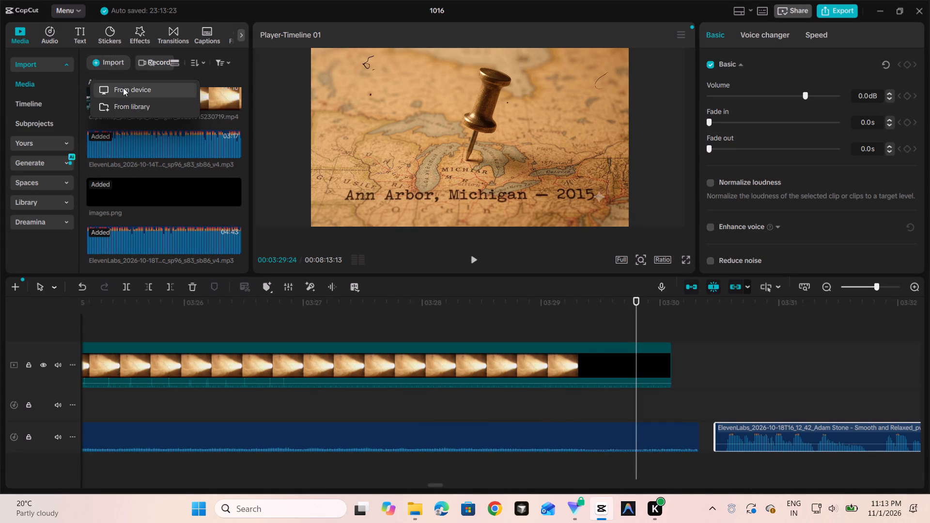
left_click(123, 88)
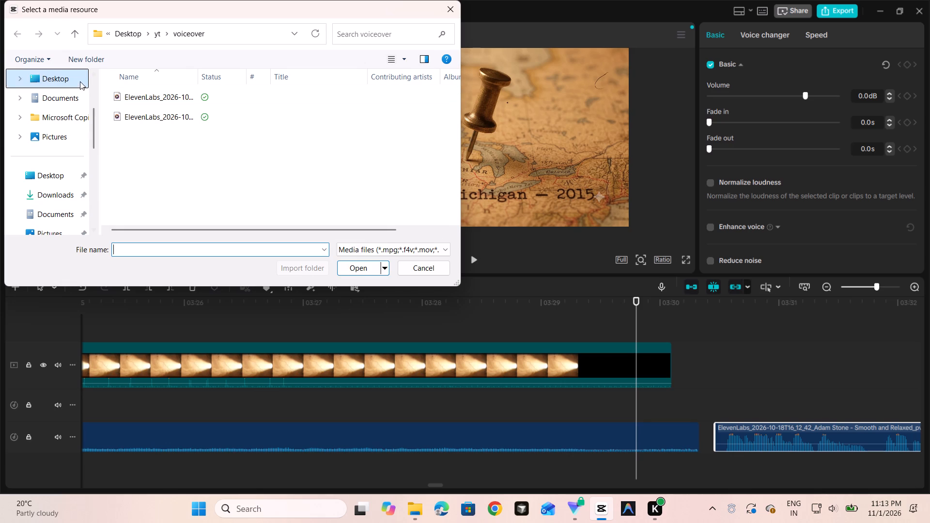
left_click(153, 33)
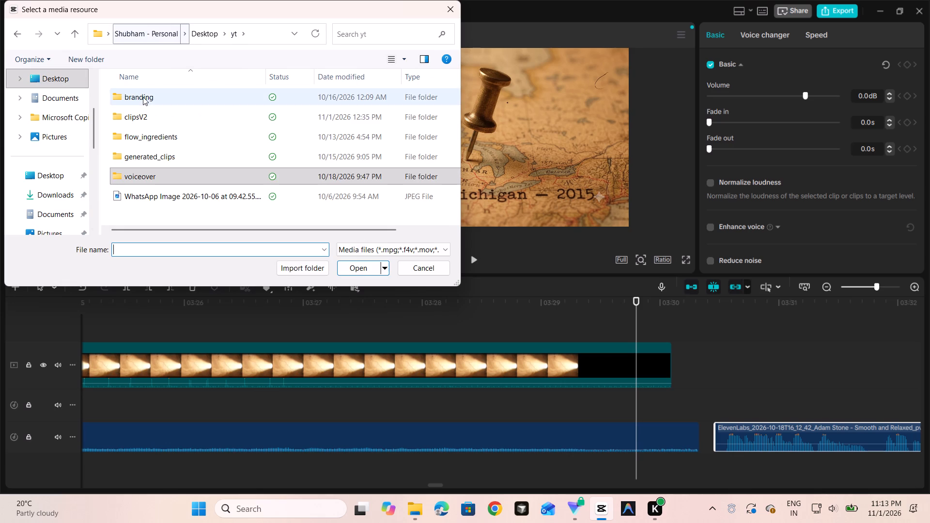
double_click(142, 111)
scroll(254, 148, "down", 6)
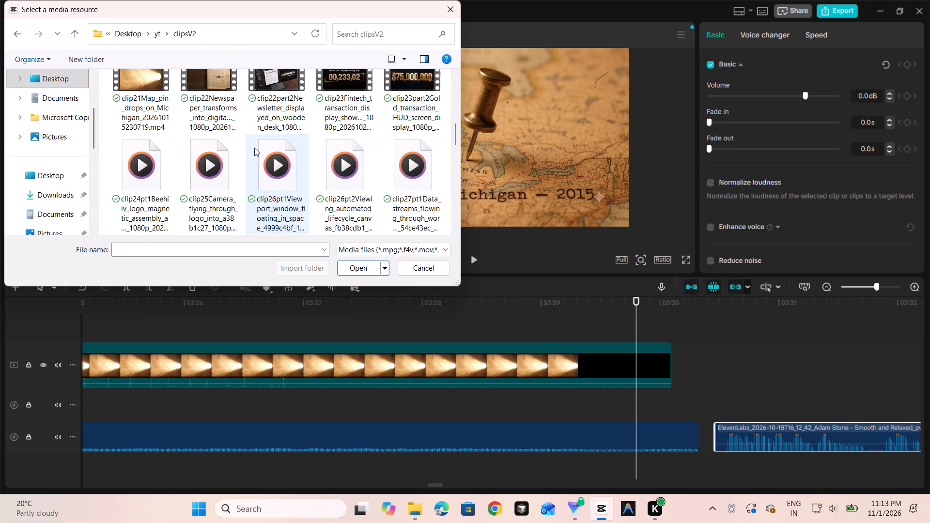
scroll(254, 148, "up", 2)
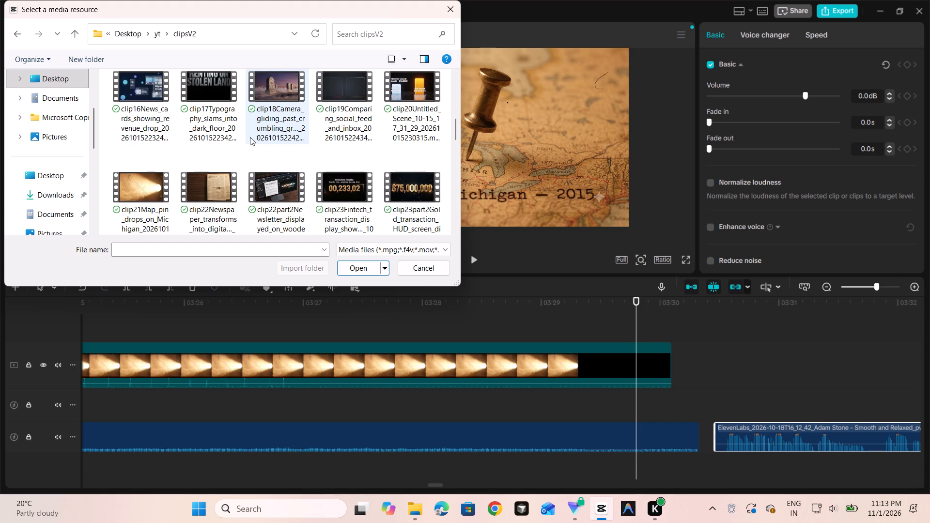
left_click(208, 191, "ctrl")
left_click(259, 172, "ctrl")
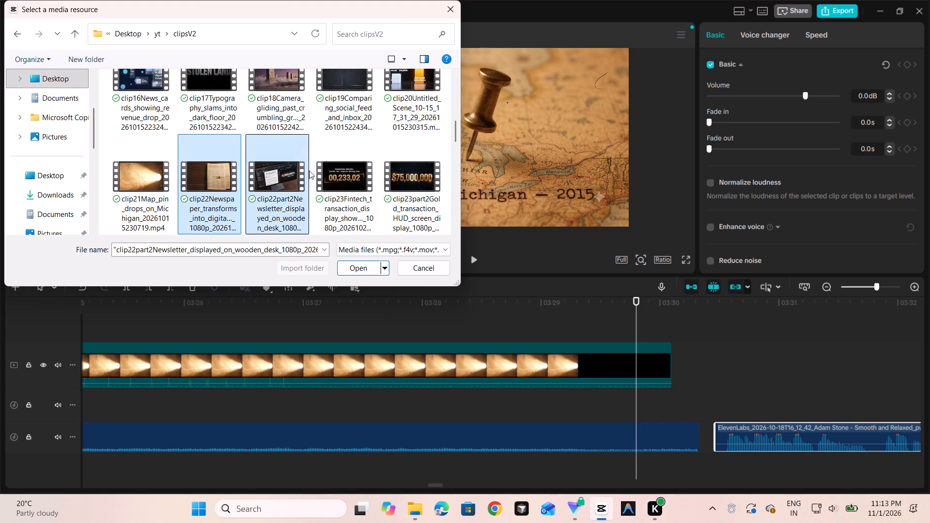
left_click(327, 168, "ctrl")
left_click(434, 167, "ctrl")
Add clip24pt1, clip25, clip26pt1 and pt2, clip27pt1 and pt2, clip28pt1 and pt2, and clip29pt1 and pt2 to the file selection.
scroll(427, 164, "down", 2)
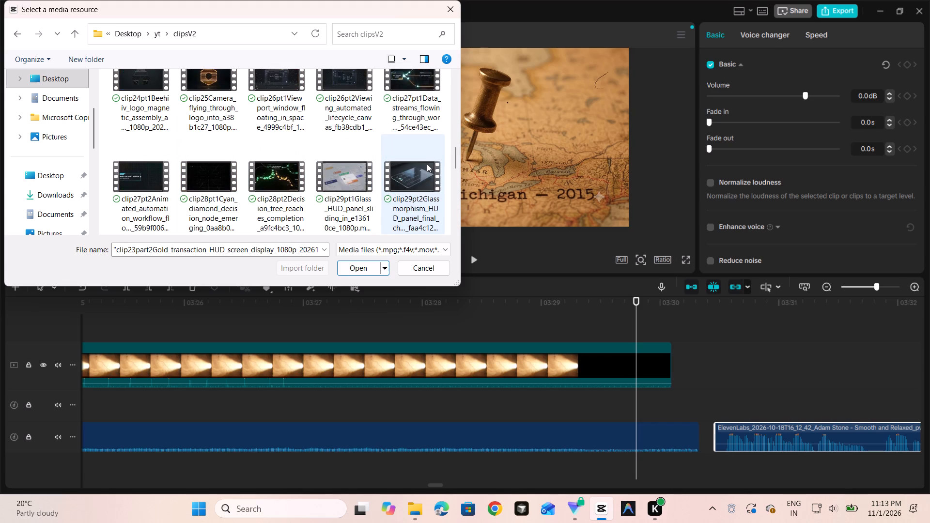
scroll(427, 164, "up", 2)
left_click(138, 186, "ctrl")
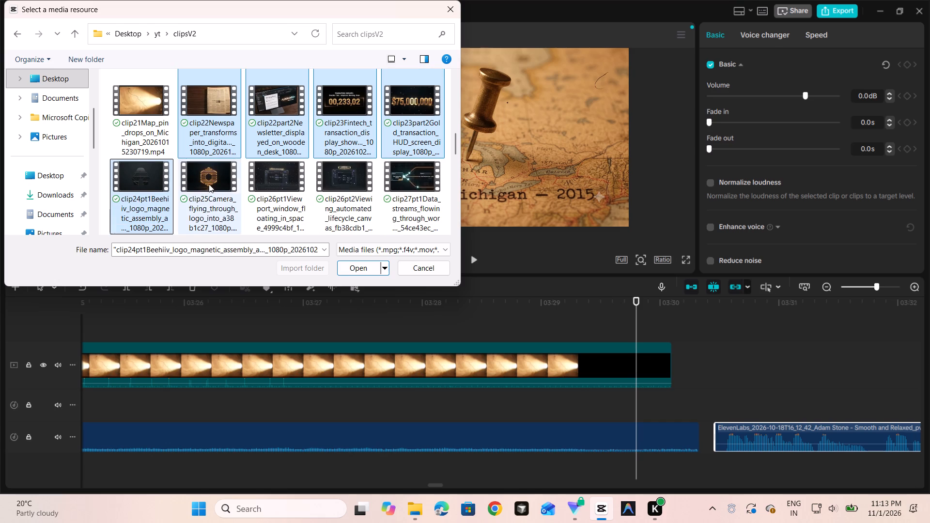
left_click(211, 182, "ctrl")
left_click(283, 182, "ctrl")
left_click(332, 182, "ctrl")
left_click(438, 185, "ctrl")
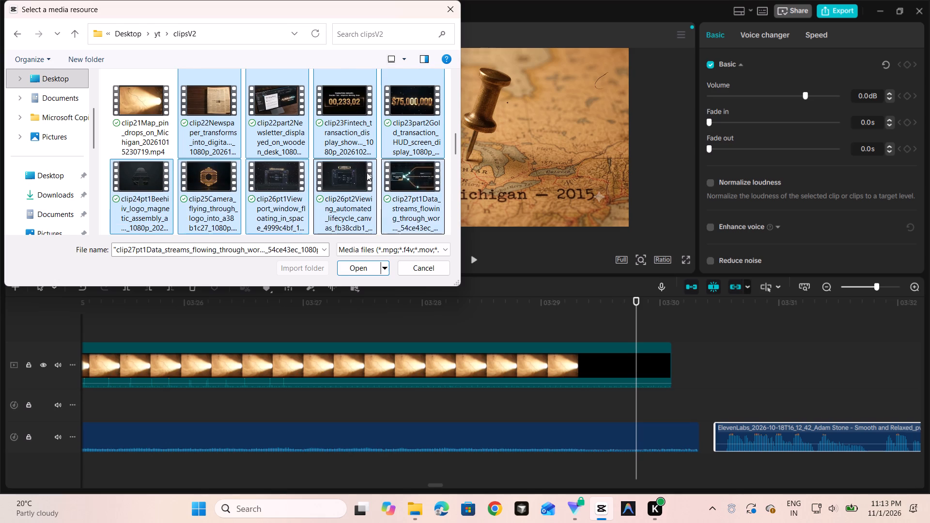
scroll(367, 172, "down", 1)
left_click(155, 174, "ctrl")
left_click(217, 182, "ctrl")
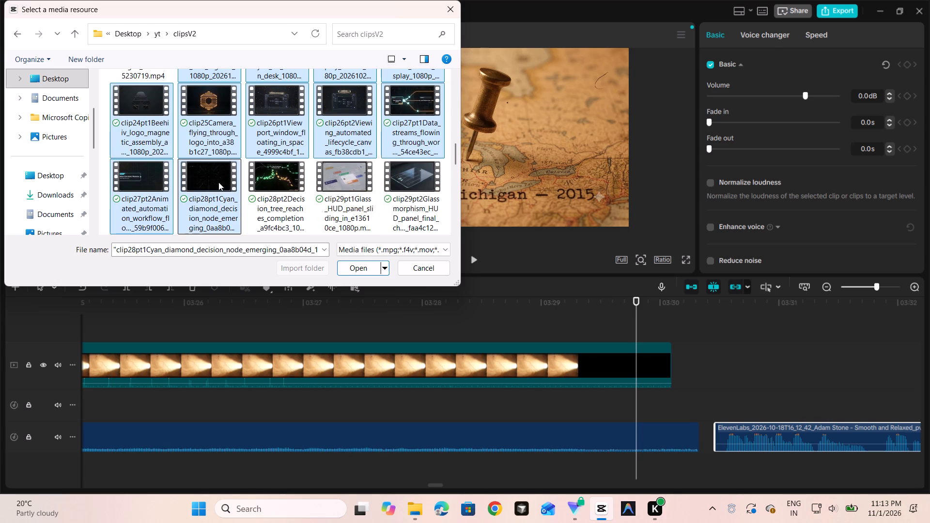
left_click(269, 182, "ctrl")
left_click(337, 177, "ctrl")
left_click(408, 182, "ctrl")
Extend the file selection with both parts of clip30, clip31, clip32, clip33 and clip34.
scroll(333, 170, "down", 1)
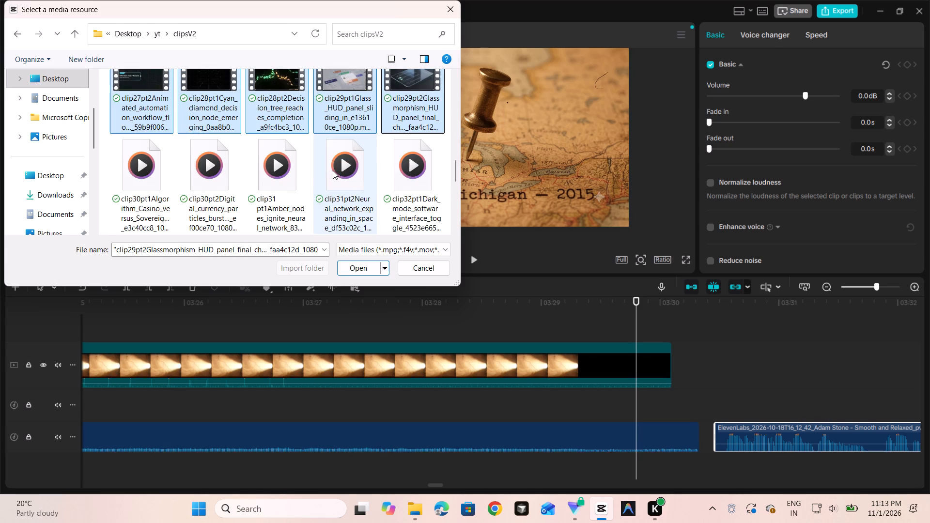
left_click(134, 176, "ctrl")
left_click(203, 175, "ctrl")
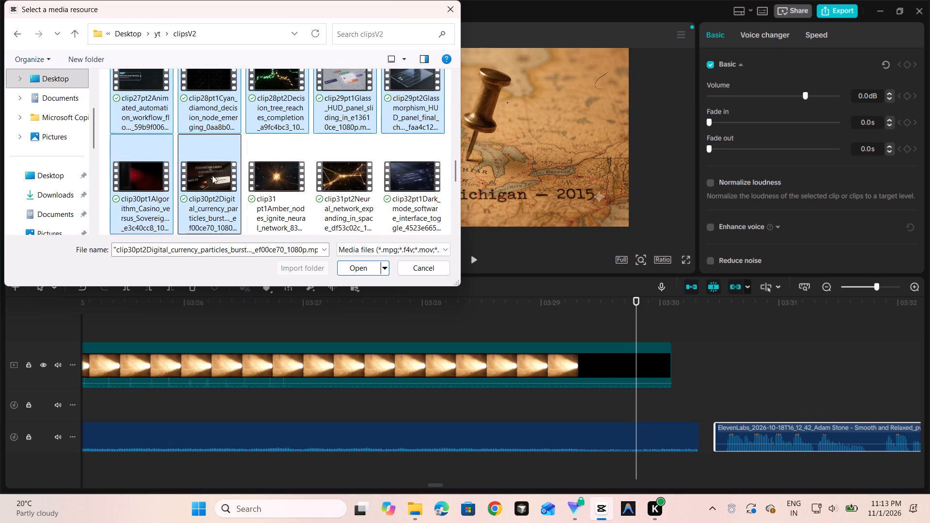
left_click(294, 183, "ctrl")
left_click(329, 182, "ctrl")
left_click(418, 180, "ctrl")
scroll(396, 171, "down", 2)
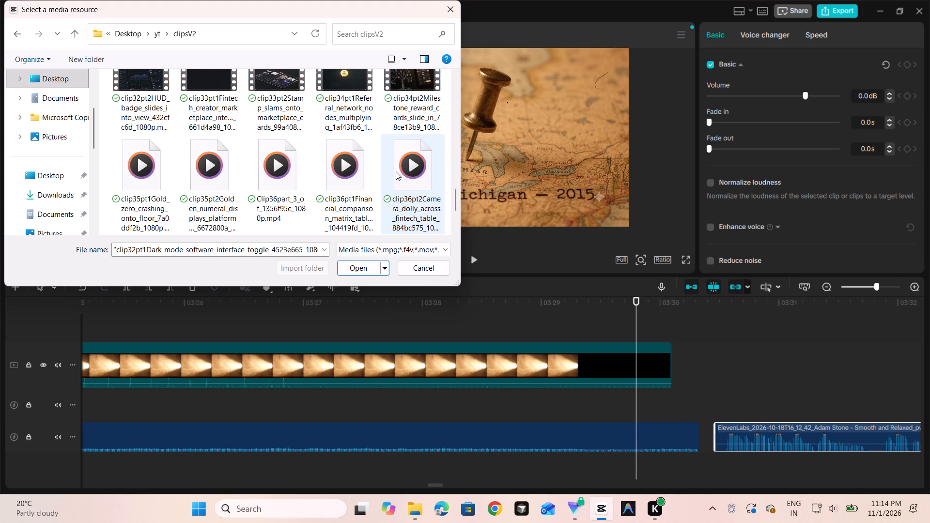
scroll(396, 171, "up", 2)
scroll(396, 171, "down", 1)
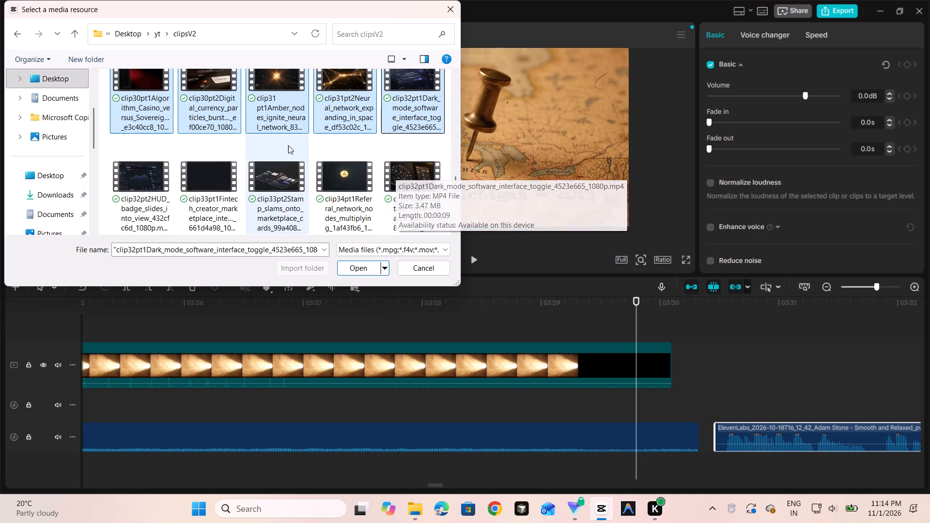
left_click(161, 170, "ctrl")
left_click(193, 159, "ctrl")
left_click(278, 175, "ctrl")
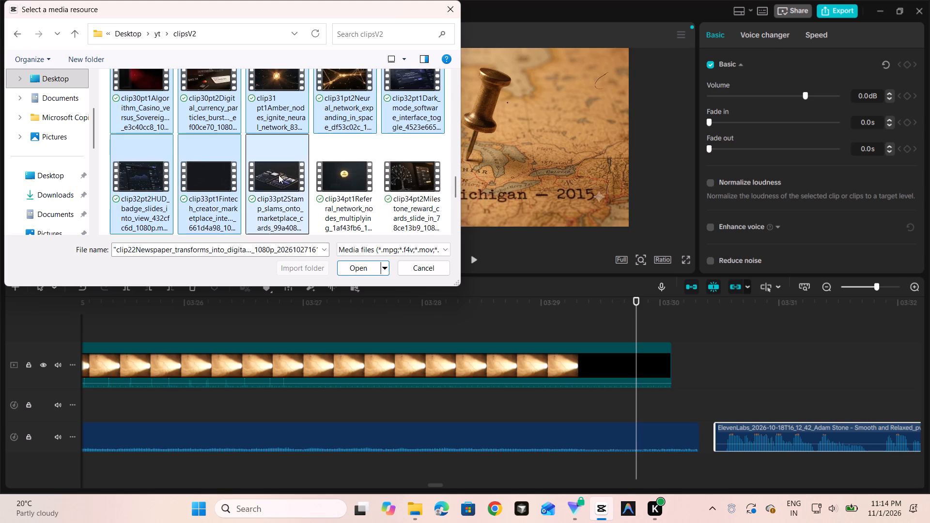
left_click(357, 181, "ctrl")
left_click(391, 176, "ctrl")
Extend the file selection with both clip35 parts, all three clip36 parts, and clip37pt1, clip37pt2 and clip37pt3.
scroll(391, 176, "down", 1)
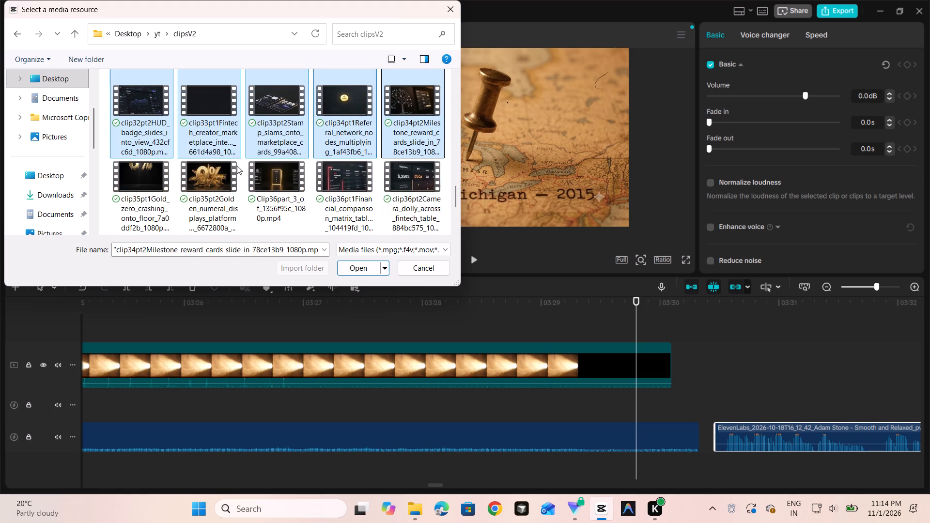
left_click(151, 186, "ctrl")
left_click(218, 185, "ctrl")
left_click(293, 183, "ctrl")
left_click(356, 186, "ctrl")
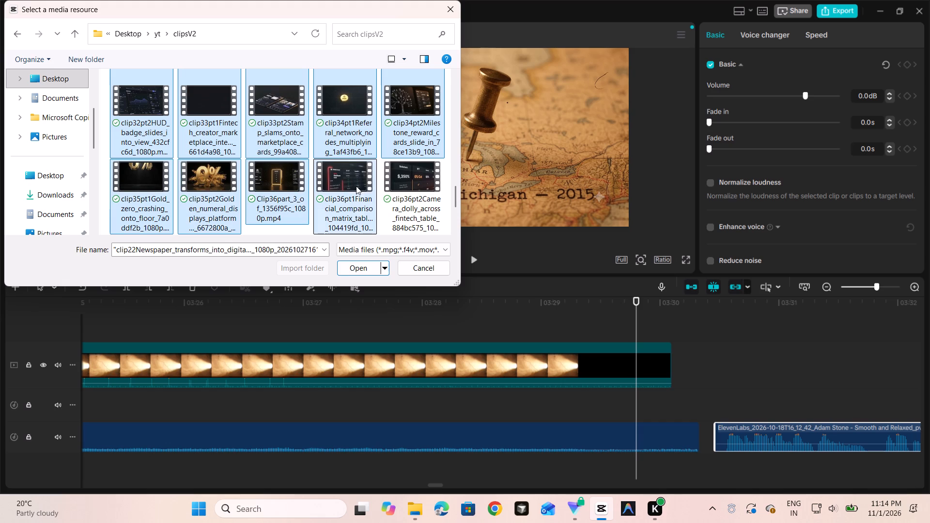
left_click(409, 179, "ctrl")
scroll(410, 179, "down", 1)
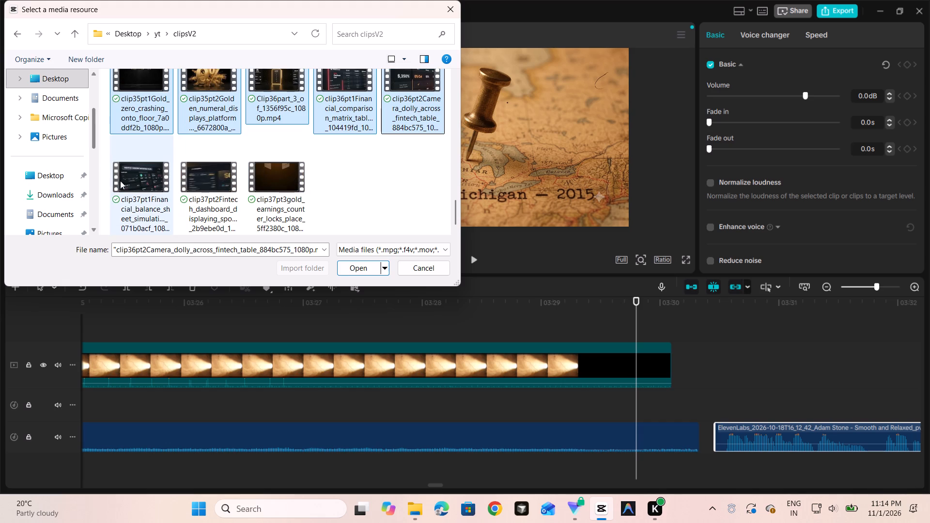
left_click(128, 181, "ctrl")
left_click(224, 190, "ctrl")
left_click(266, 177, "ctrl")
Check that all files from clip22 through clip37pt3 are selected and import them into the project.
scroll(340, 186, "up", 2)
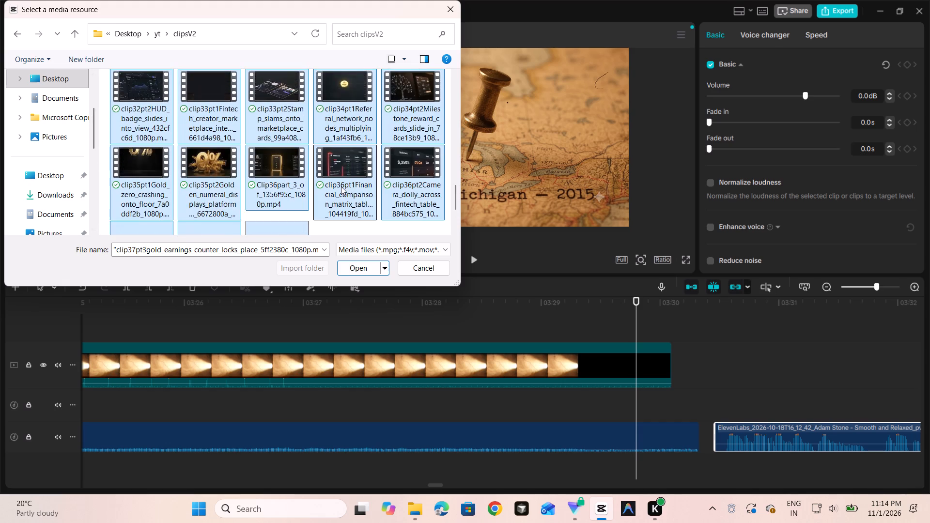
scroll(341, 186, "up", 6)
scroll(341, 186, "down", 1)
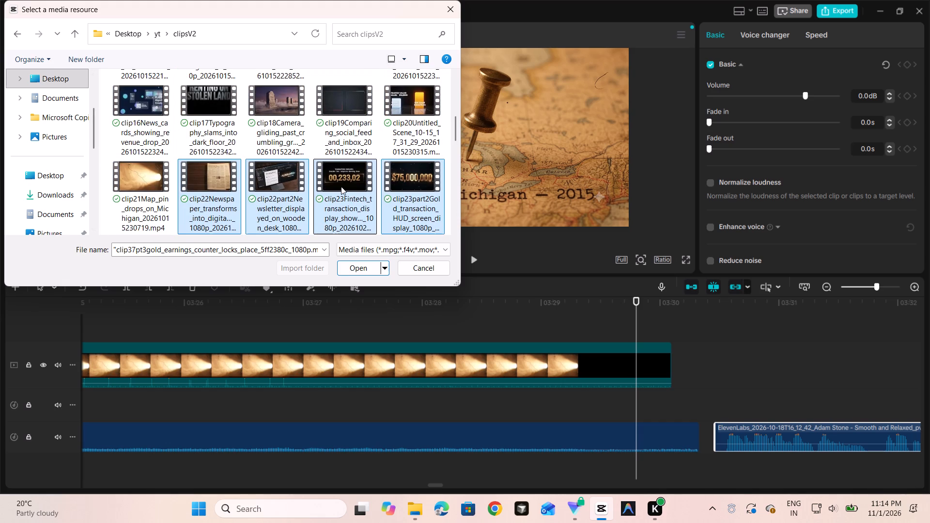
scroll(341, 186, "down", 1)
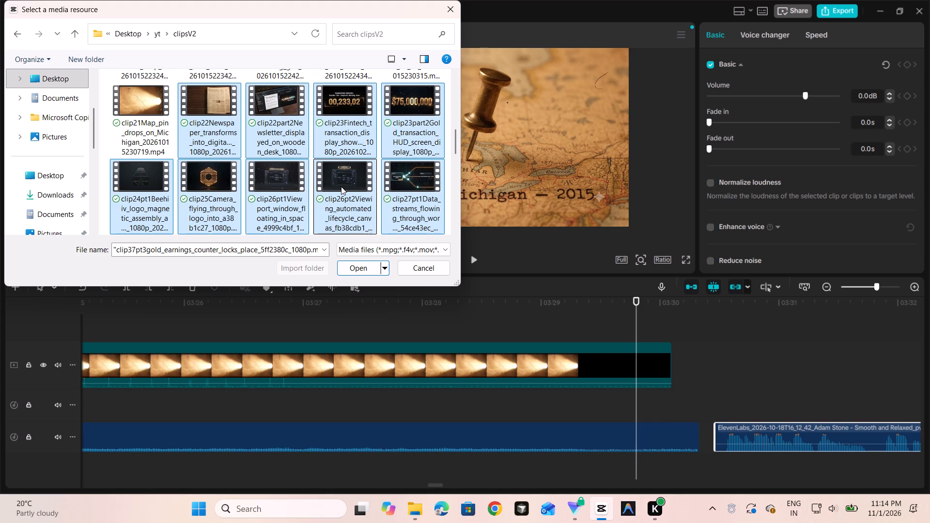
scroll(341, 186, "down", 2)
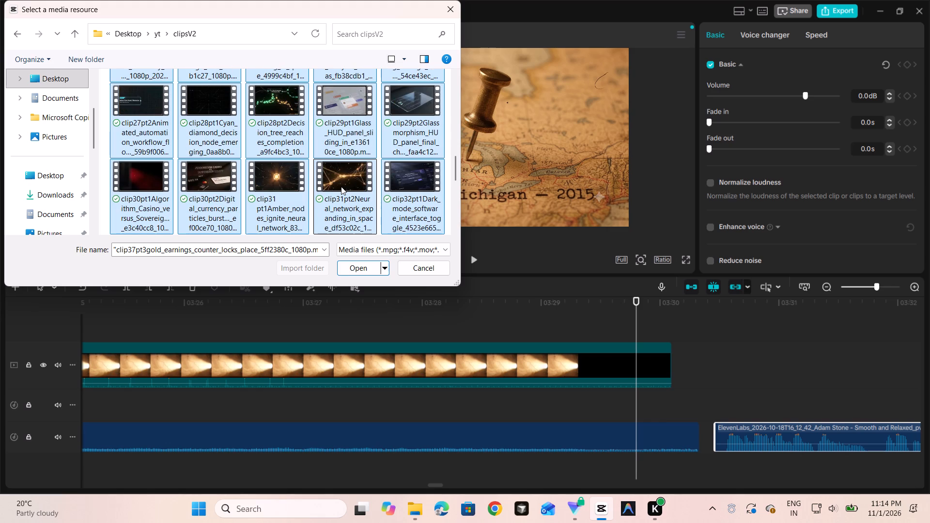
scroll(341, 186, "down", 2)
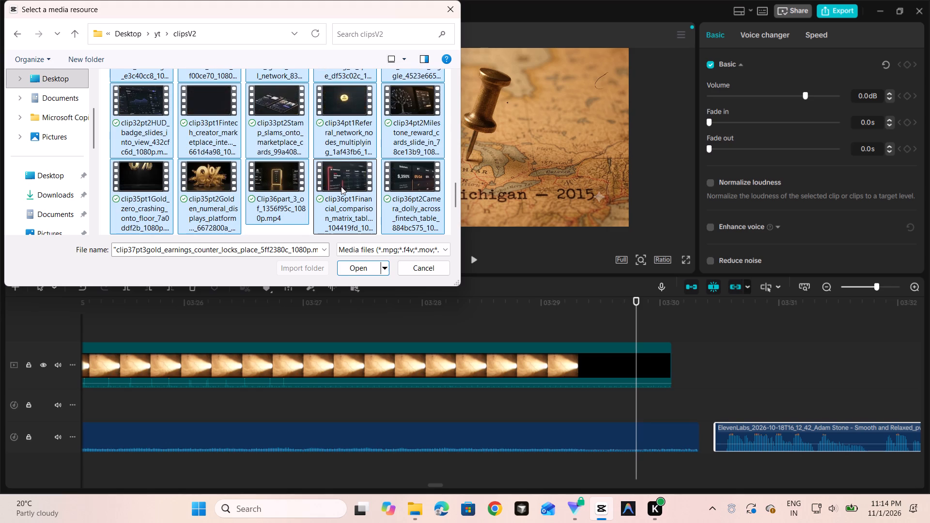
scroll(341, 186, "down", 1)
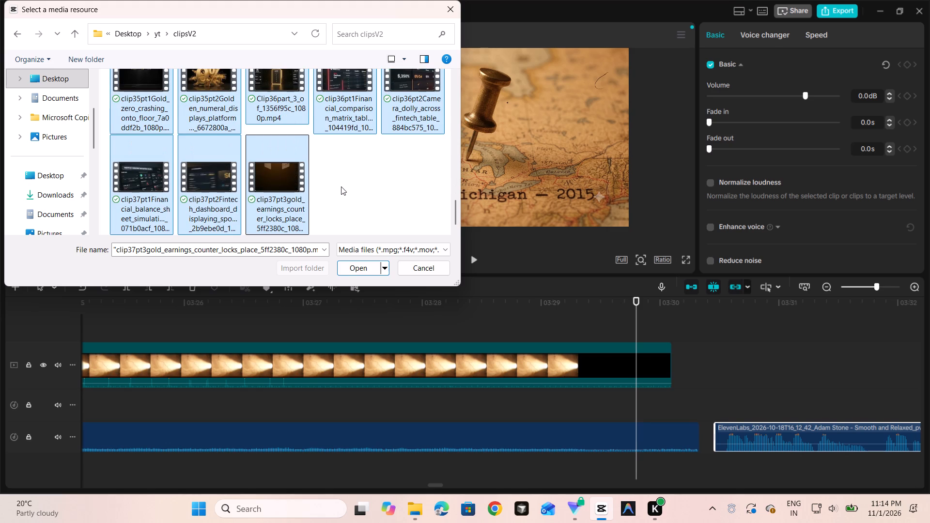
left_click(348, 265)
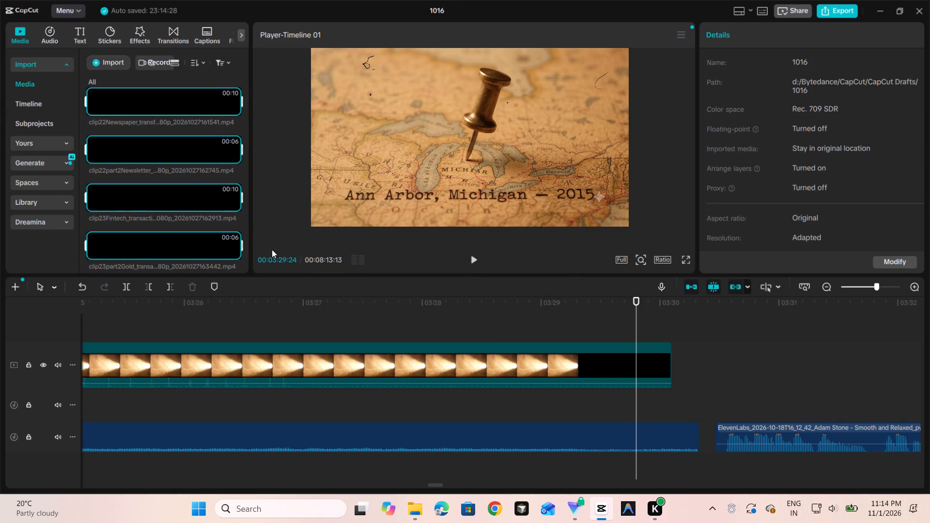
Place the clip22Newspaper video on the main video track, directly after the end of the Michigan map clip.
scroll(205, 215, "up", 6)
scroll(205, 215, "down", 3)
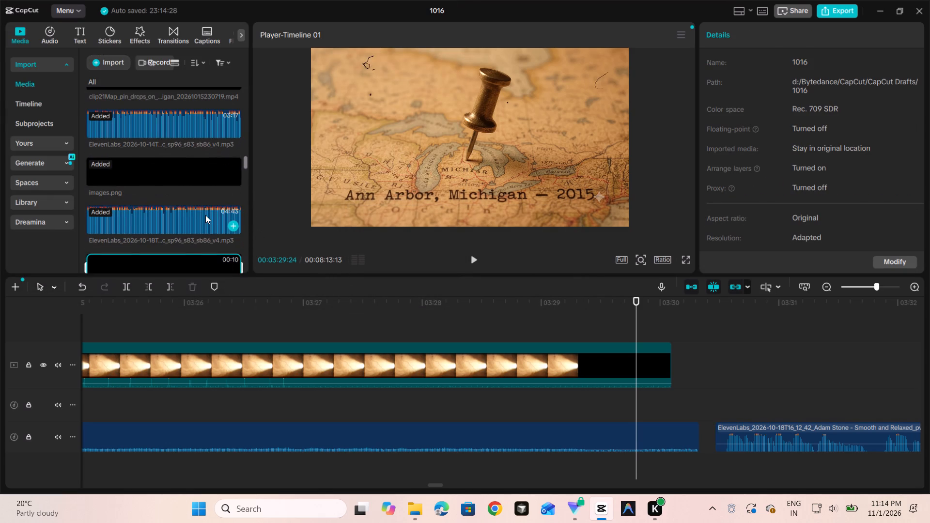
scroll(205, 215, "down", 1)
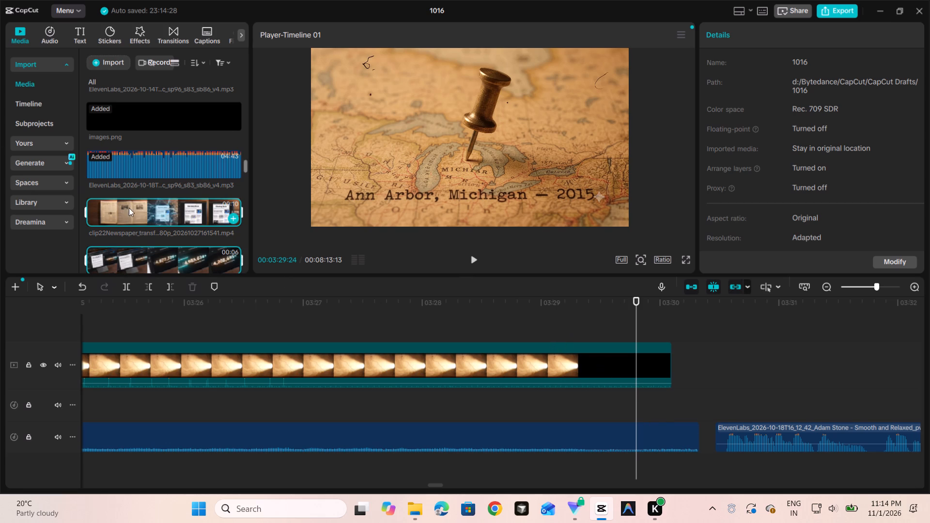
left_click_drag(137, 214, 676, 188)
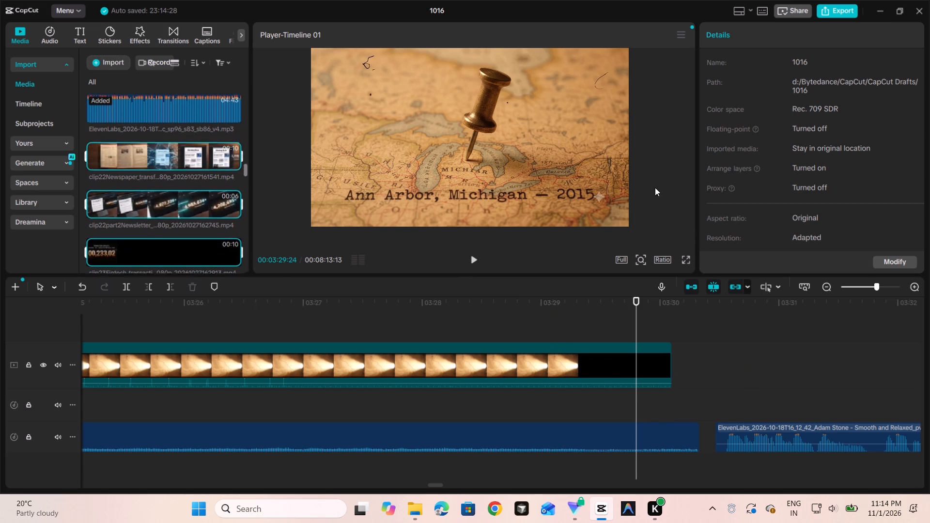
left_click_drag(200, 155, 222, 145)
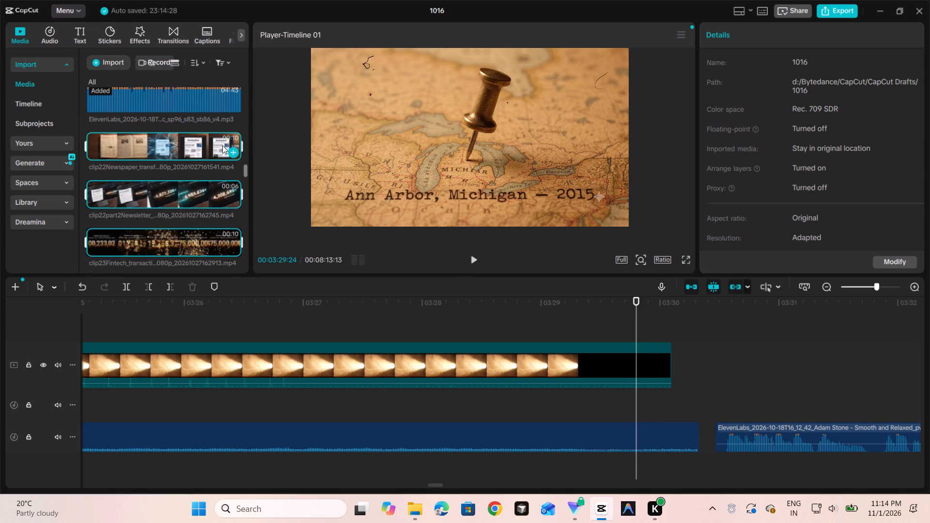
left_click_drag(222, 145, 280, 145)
left_click(162, 141)
left_click_drag(162, 141, 460, 211)
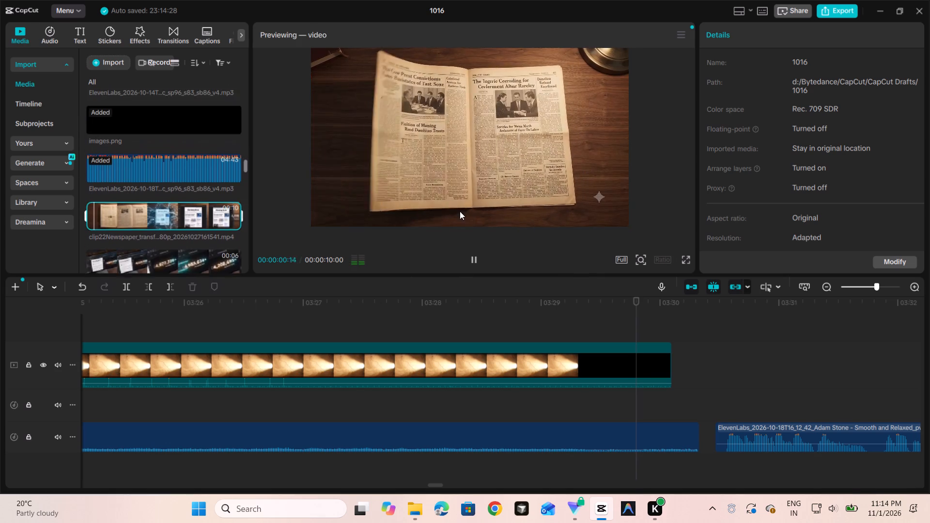
left_click_drag(460, 211, 465, 192)
left_click_drag(174, 198, 776, 327)
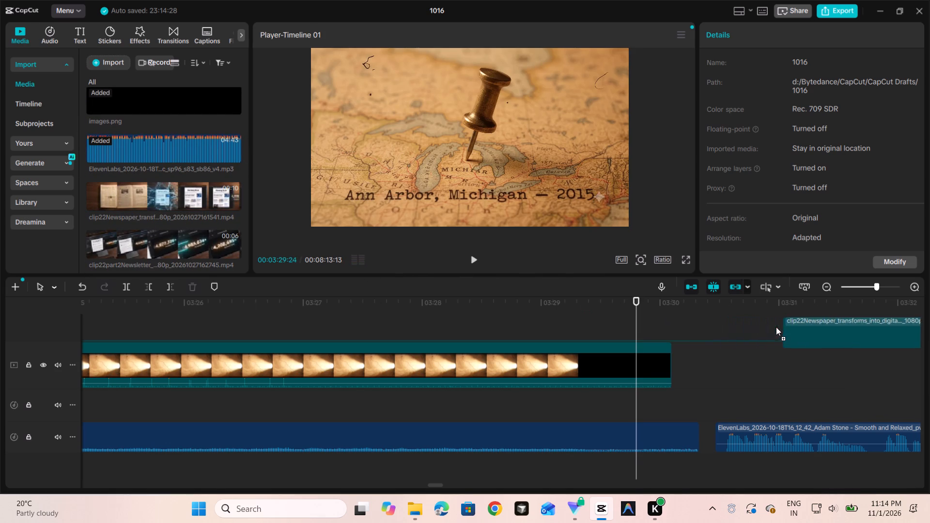
left_click_drag(776, 327, 674, 368)
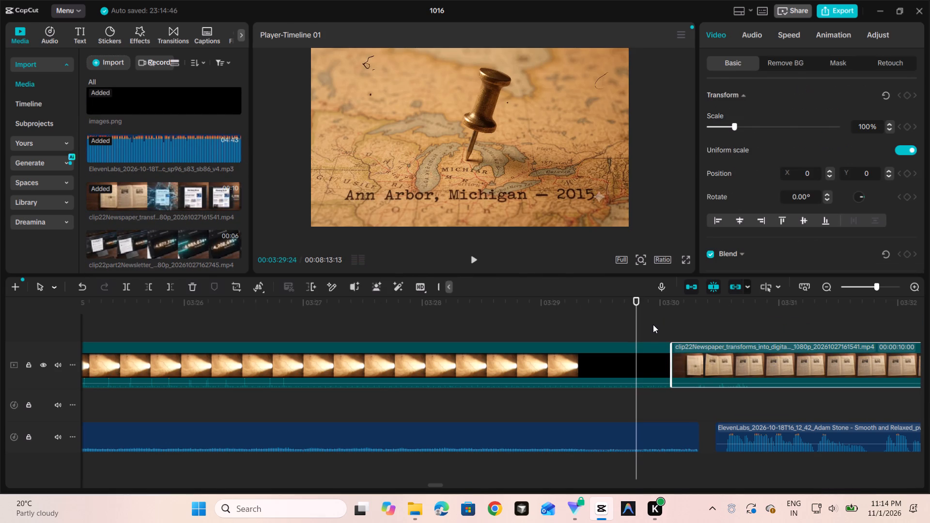
Examine the junction between the Michigan map clip and the clip22Newspaper video against the start of the second voiceover.
left_click_drag(653, 324, 592, 317)
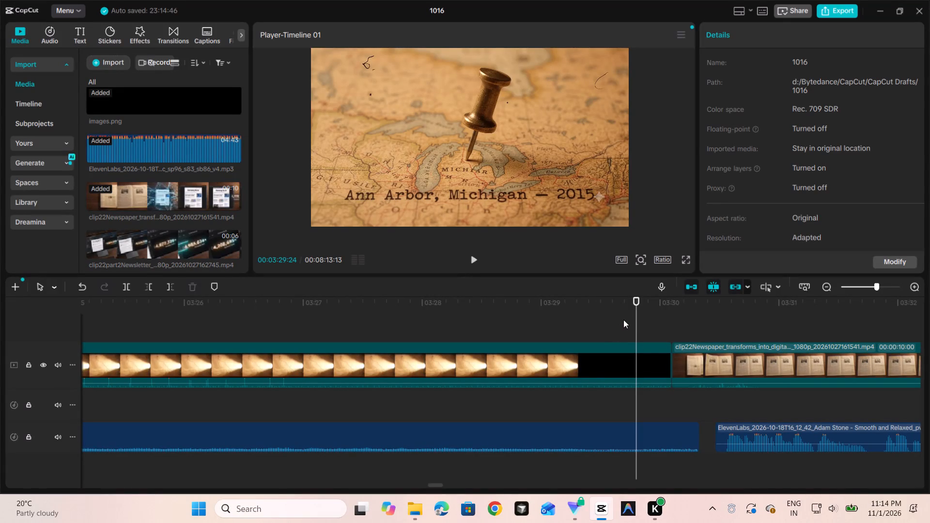
left_click_drag(633, 327, 565, 316)
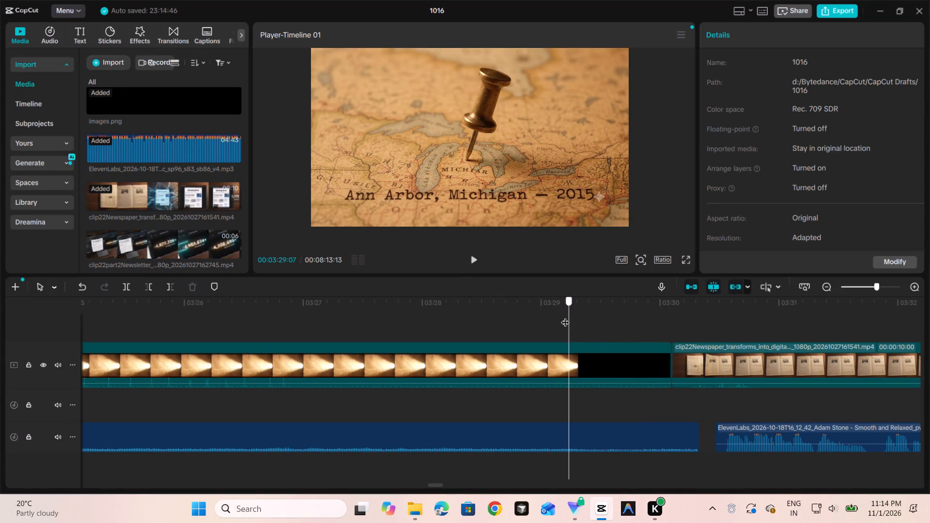
left_click_drag(565, 316, 567, 316)
left_click_drag(600, 334, 404, 316)
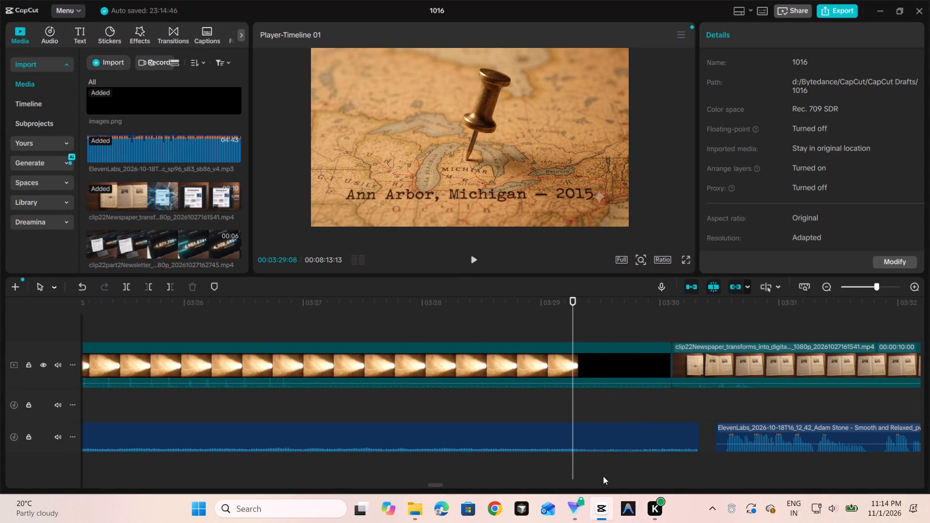
left_click(667, 432)
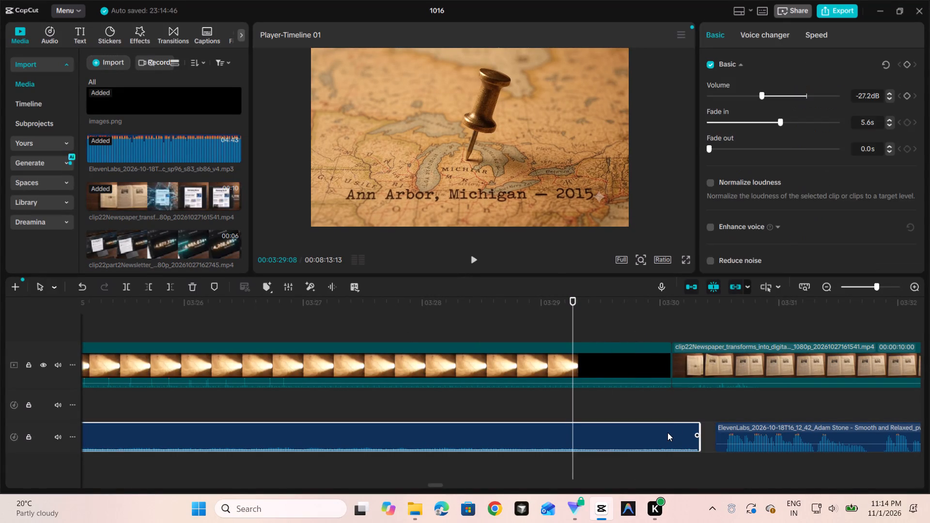
left_click(683, 399)
left_click_drag(683, 399, 746, 396)
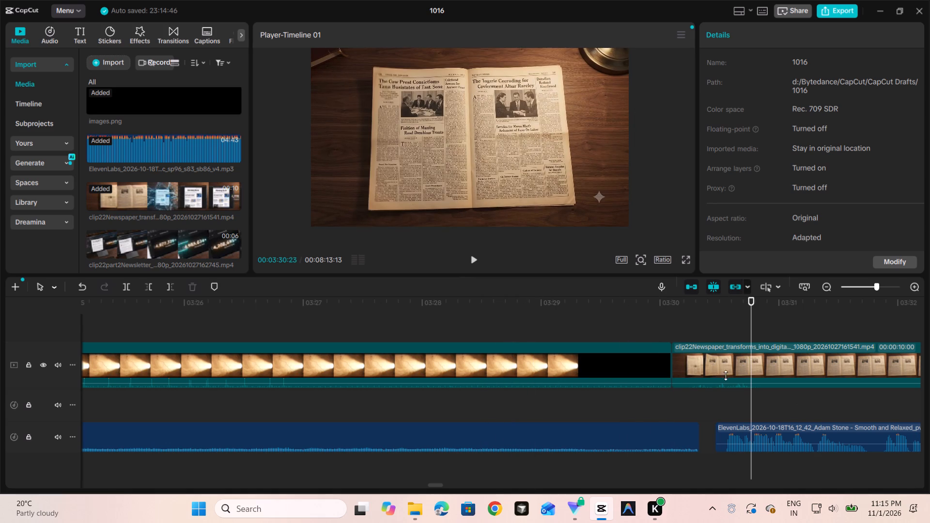
left_click_drag(581, 321, 740, 317)
left_click_drag(492, 311, 658, 330)
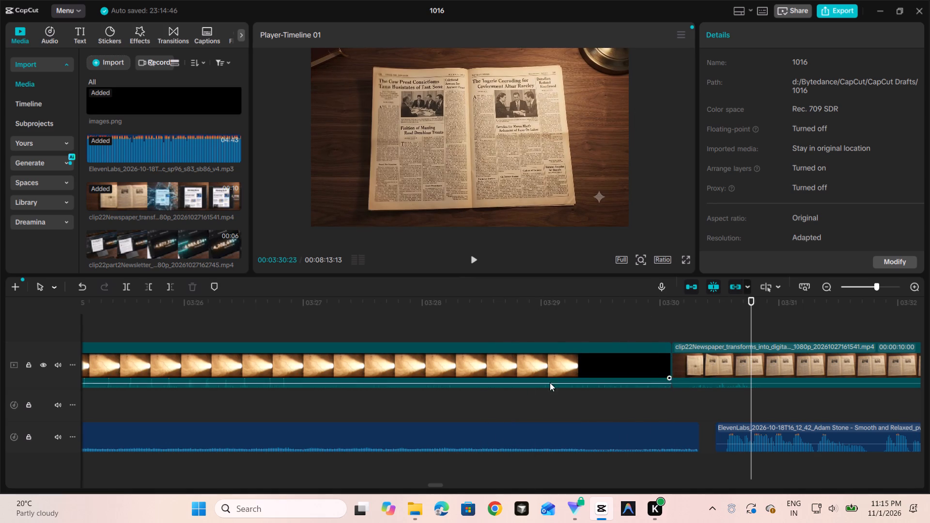
scroll(371, 395, "down", 16)
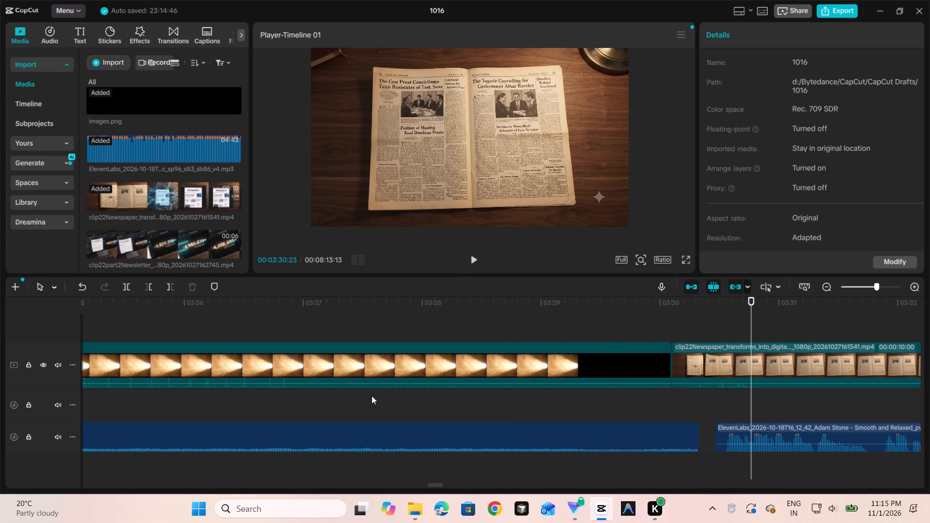
scroll(372, 396, "down", 1, "ctrl")
scroll(457, 371, "down", 3, "ctrl")
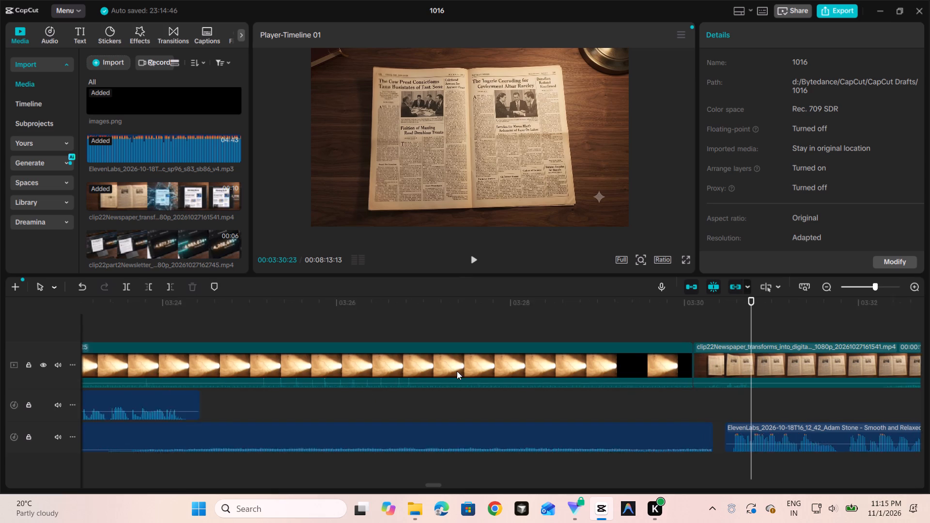
scroll(457, 371, "down", 8, "ctrl")
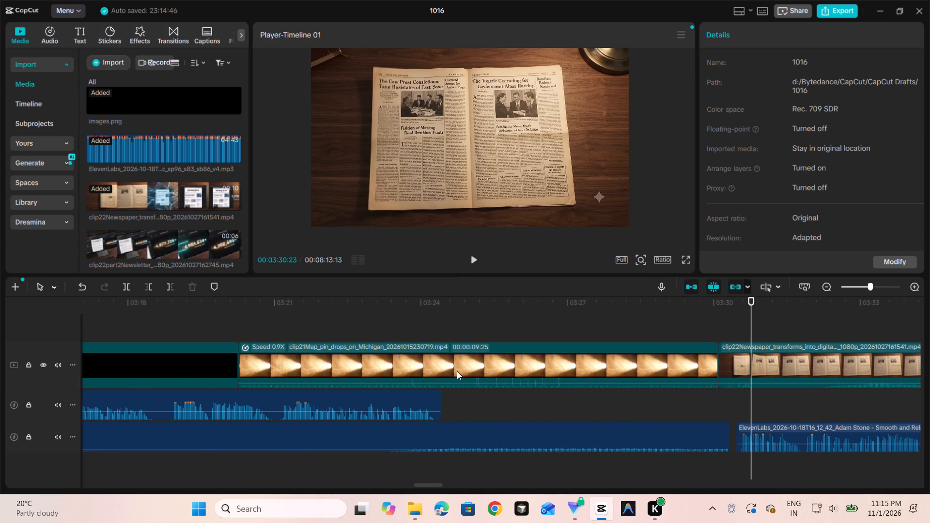
left_click_drag(457, 371, 439, 374)
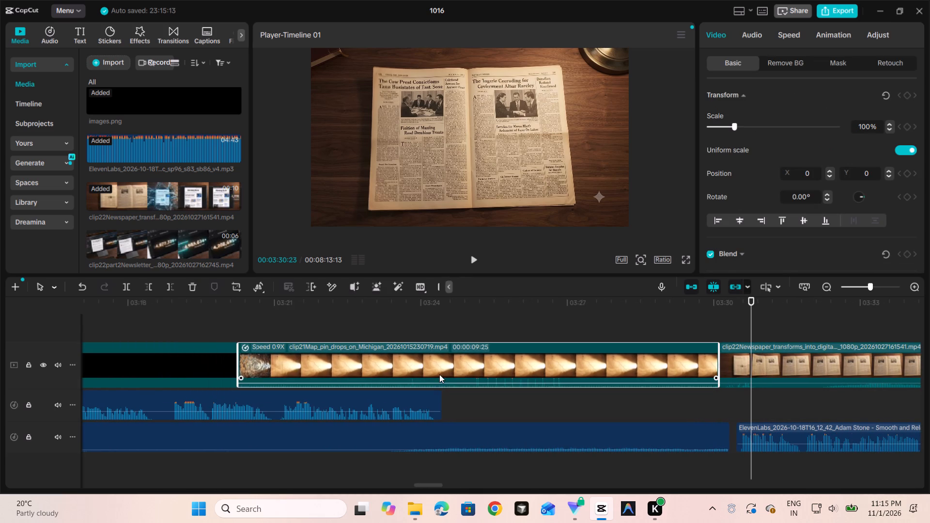
left_click(533, 329)
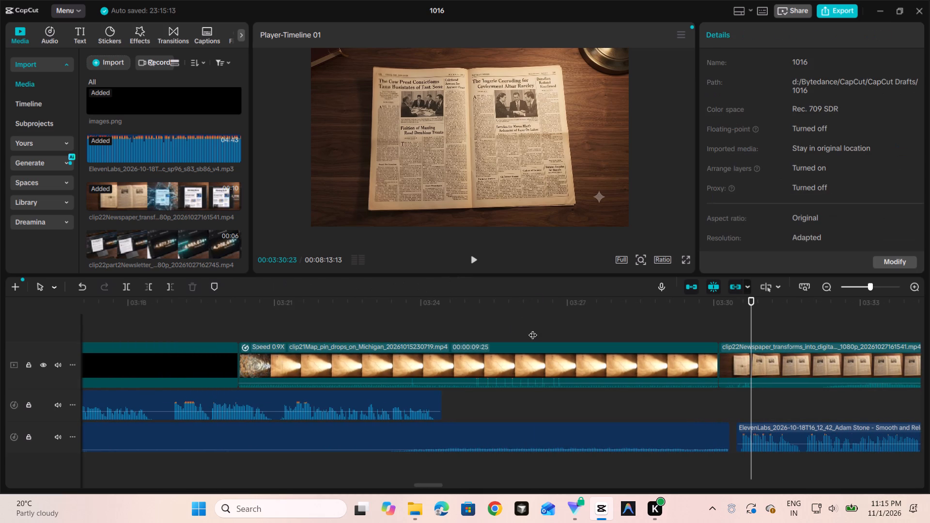
left_click_drag(533, 329, 500, 325)
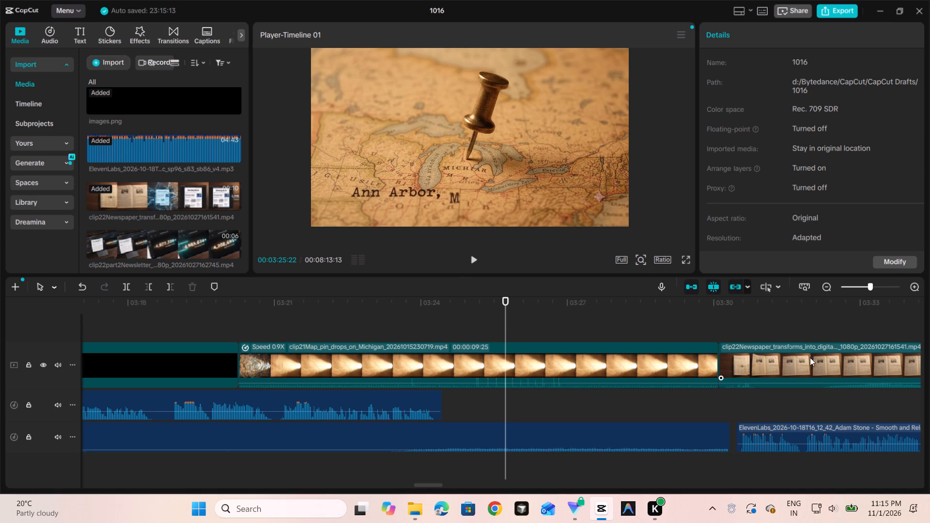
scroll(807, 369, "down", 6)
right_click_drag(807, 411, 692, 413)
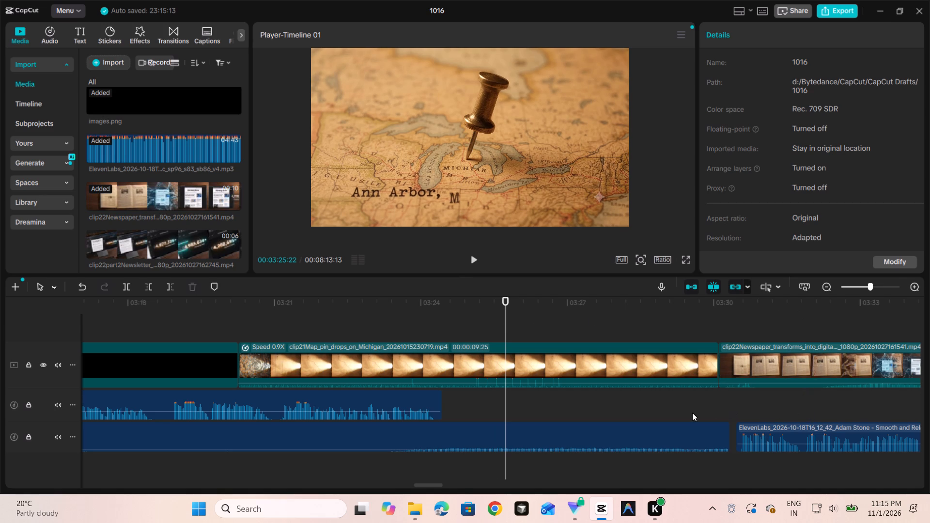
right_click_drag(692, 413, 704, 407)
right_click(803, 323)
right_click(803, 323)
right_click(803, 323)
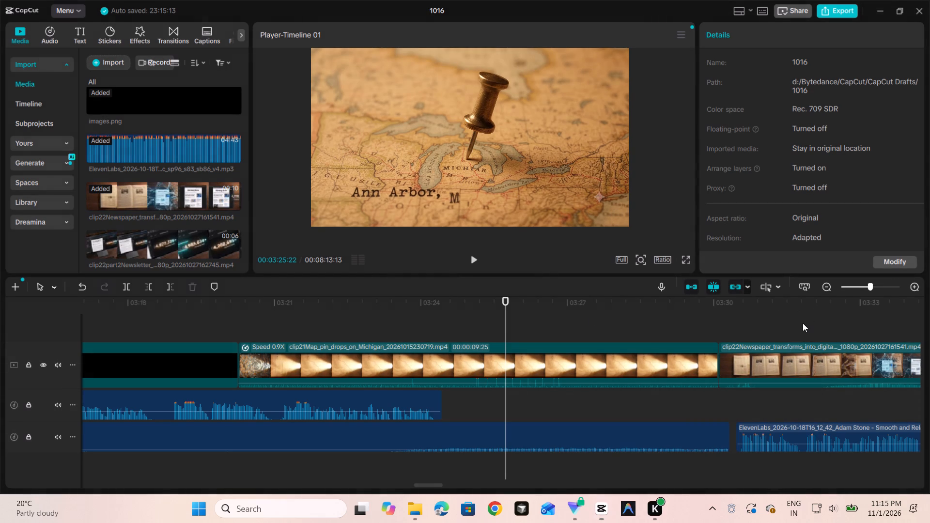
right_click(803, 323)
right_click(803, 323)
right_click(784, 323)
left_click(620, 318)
Place the clip22part2Newsletter video on the main video track, directly after the clip22Newspaper clip.
scroll(352, 341, "down", 3, "ctrl")
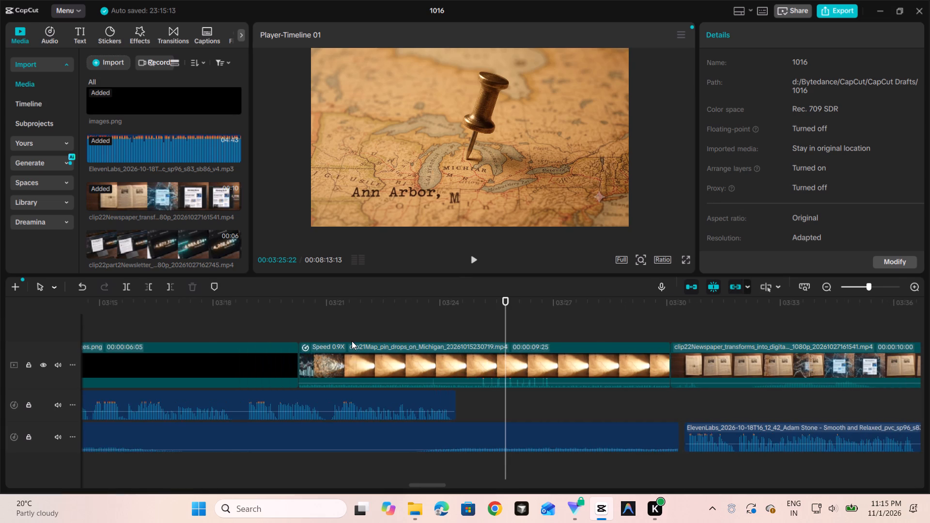
scroll(352, 341, "down", 8, "ctrl")
scroll(352, 341, "right", 9)
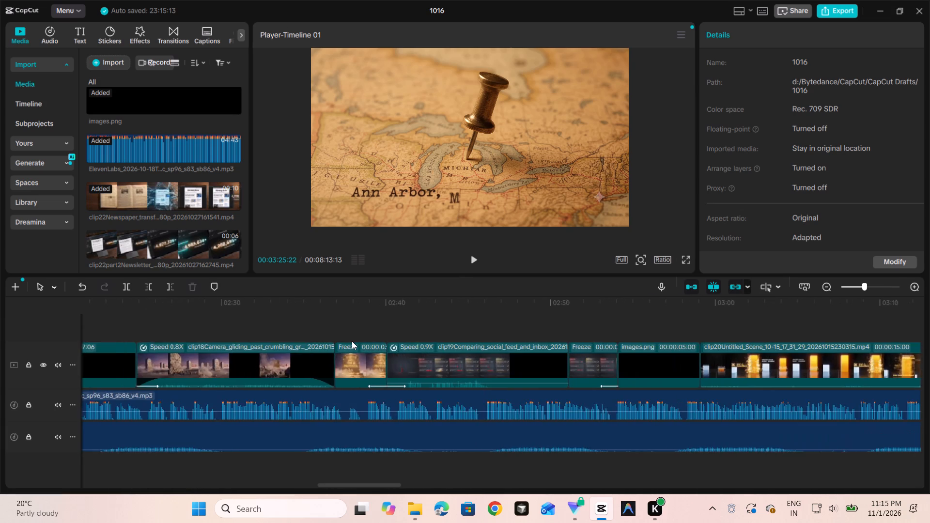
scroll(352, 341, "right", 6)
scroll(352, 341, "left", 7)
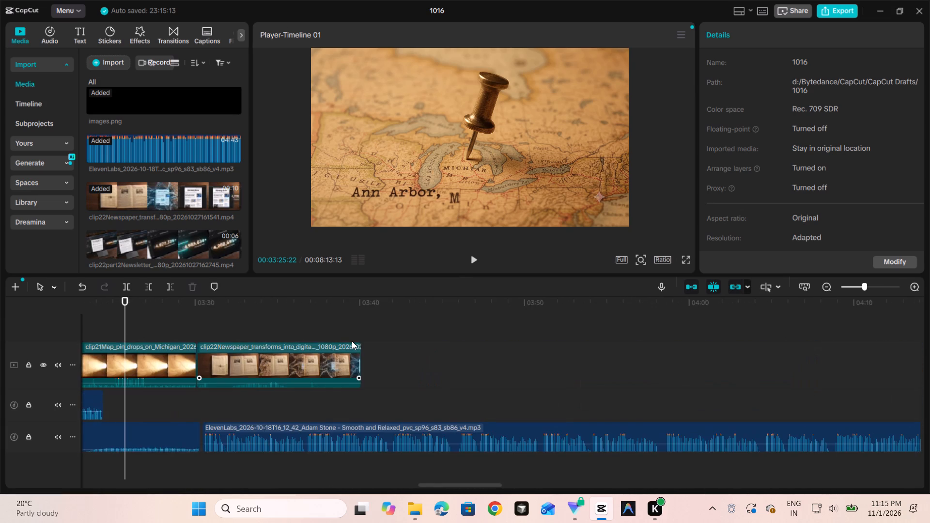
scroll(352, 341, "right", 2)
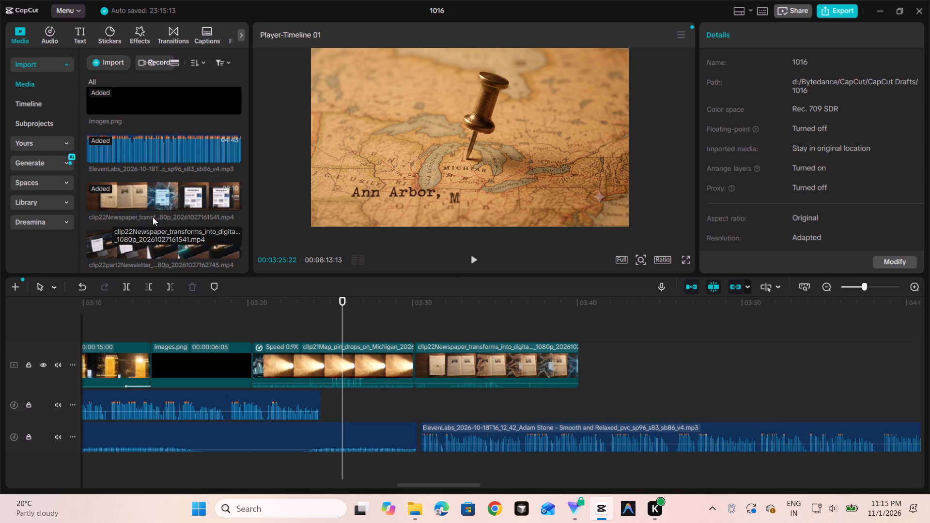
scroll(153, 217, "down", 1)
left_click_drag(144, 192, 245, 210)
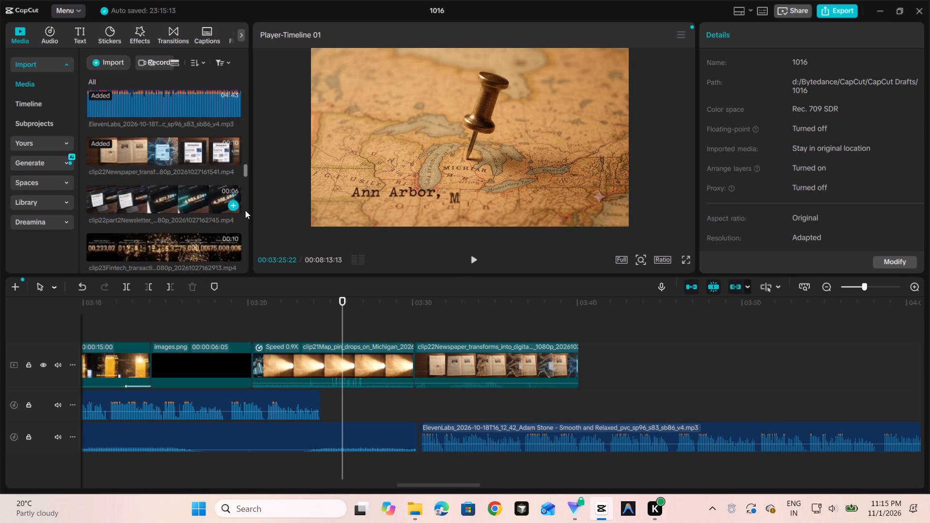
left_click_drag(245, 210, 248, 190)
left_click(141, 181)
left_click_drag(140, 182, 682, 444)
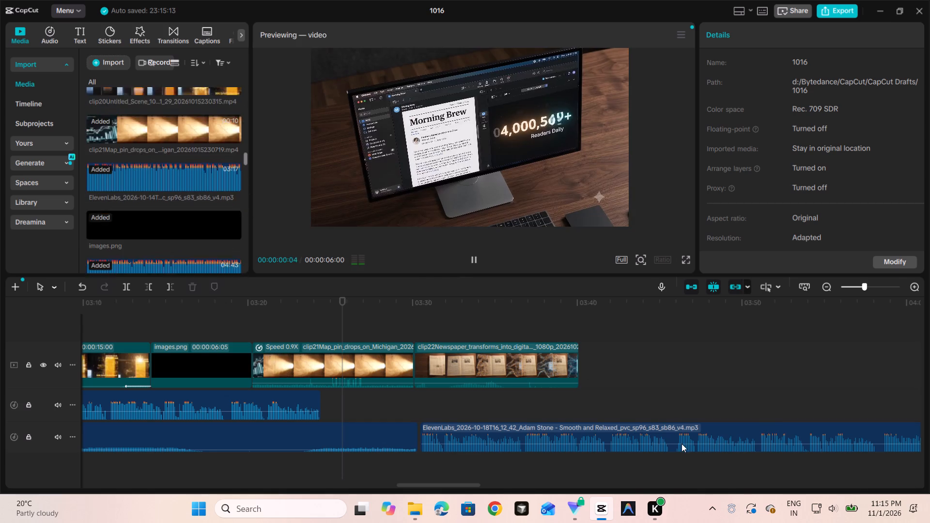
left_click_drag(682, 444, 666, 300)
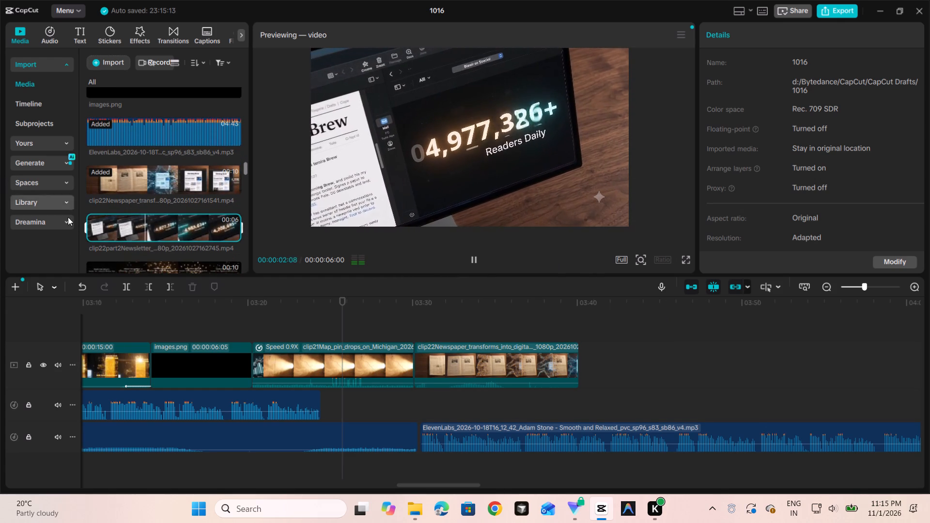
left_click(179, 233)
left_click_drag(140, 228, 631, 373)
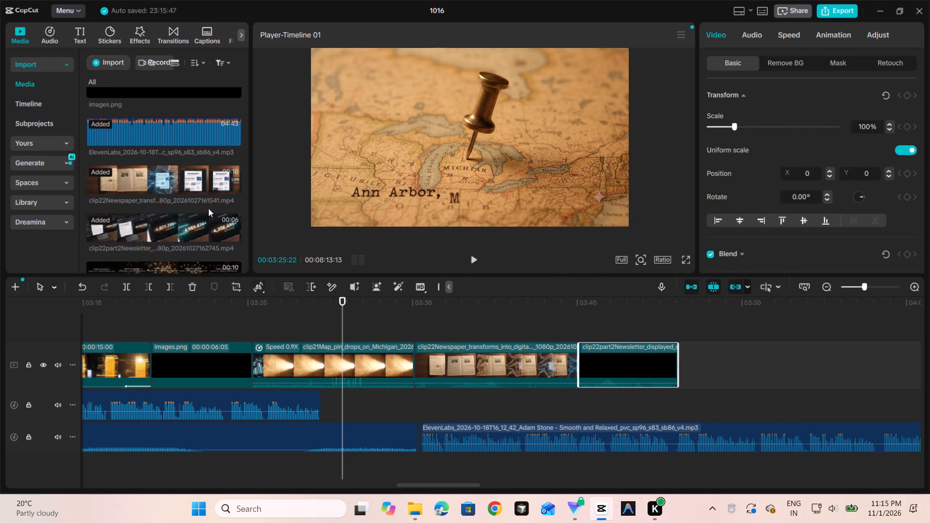
Place the clip23Fintech transaction video on the main video track, directly after the clip22part2Newsletter clip.
scroll(181, 172, "down", 2)
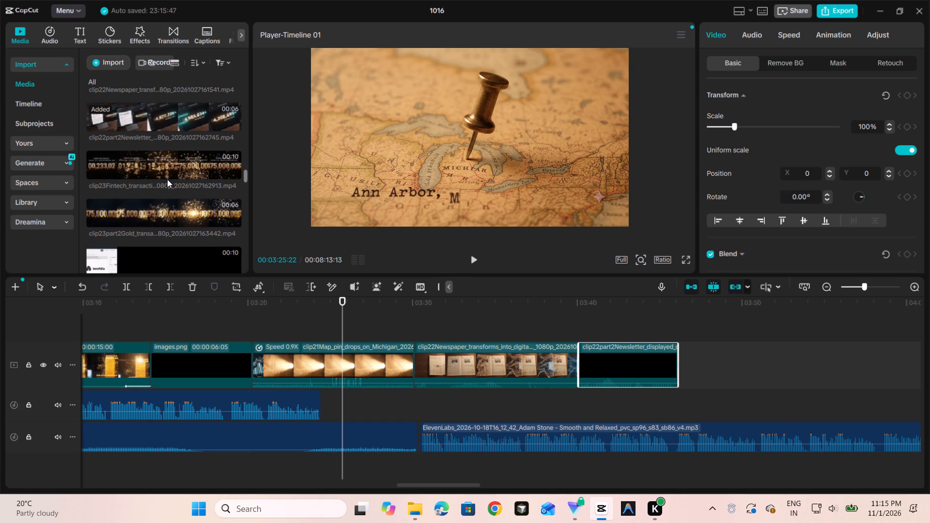
left_click_drag(149, 169, 356, 188)
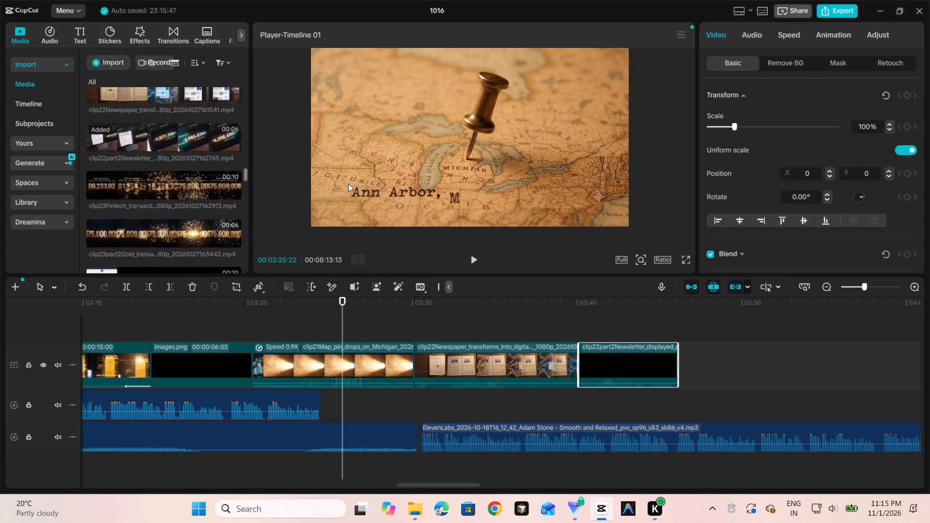
left_click(174, 181)
left_click_drag(161, 181, 697, 307)
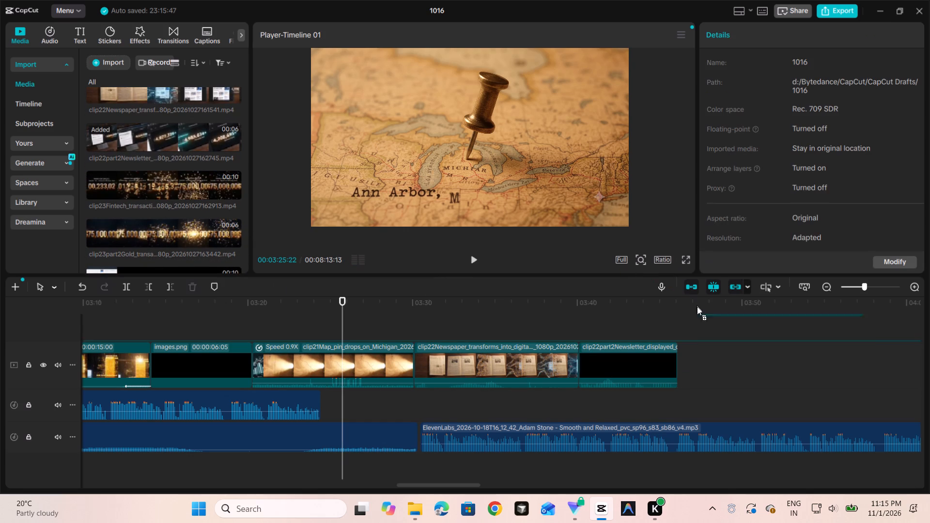
left_click_drag(697, 307, 666, 358)
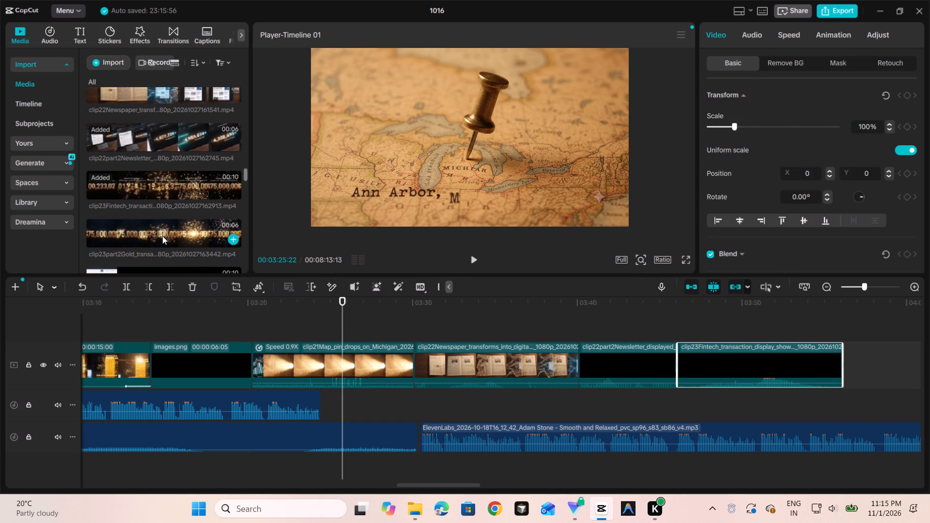
Place the clip23part2Gold transaction video on the main video track, directly after the clip23Fintech clip.
left_click(162, 236)
left_click_drag(162, 236, 858, 328)
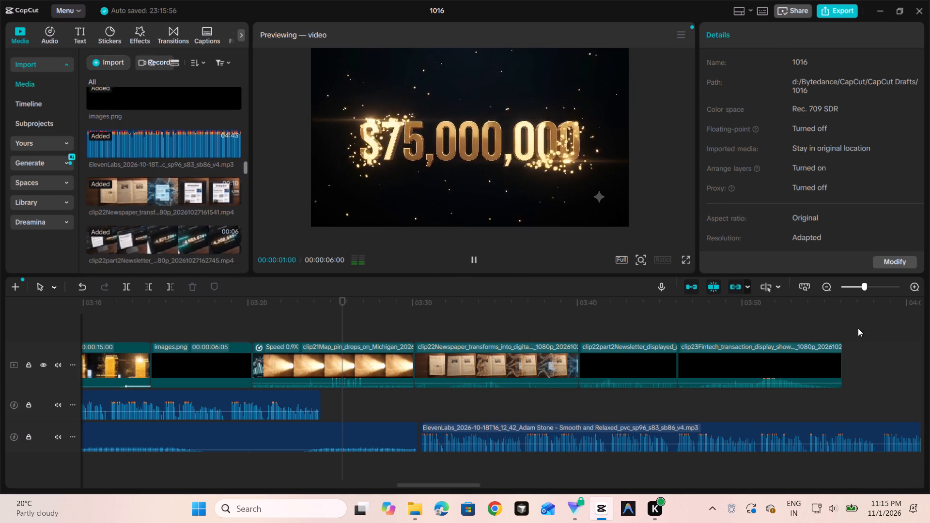
left_click_drag(858, 328, 846, 240)
left_click_drag(123, 242, 183, 217)
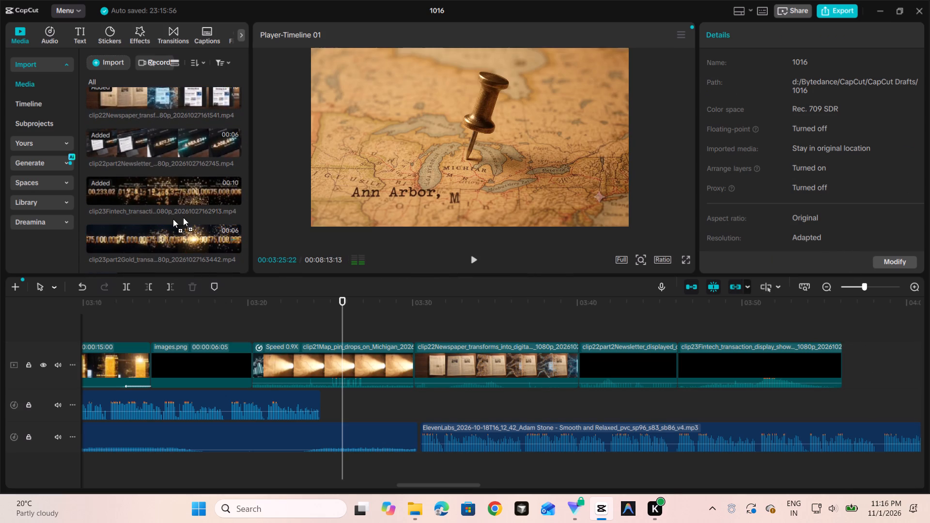
left_click_drag(183, 217, 835, 366)
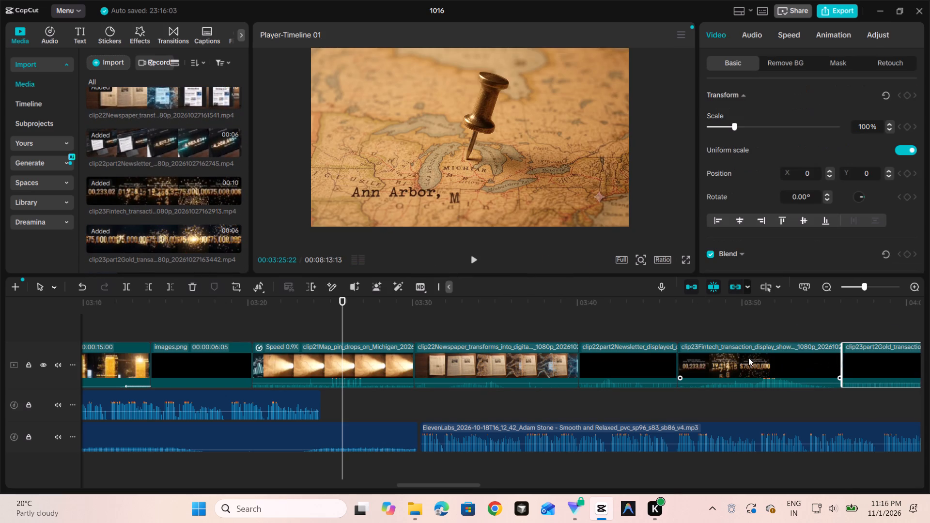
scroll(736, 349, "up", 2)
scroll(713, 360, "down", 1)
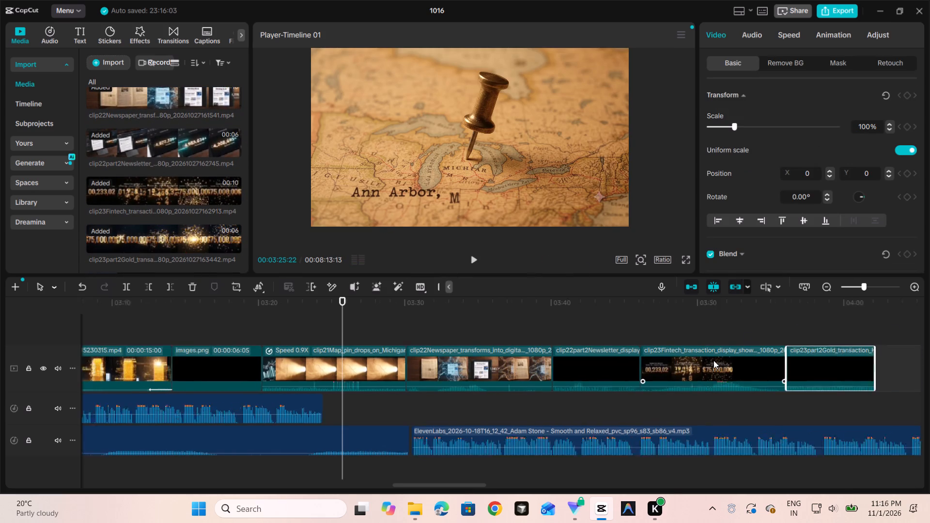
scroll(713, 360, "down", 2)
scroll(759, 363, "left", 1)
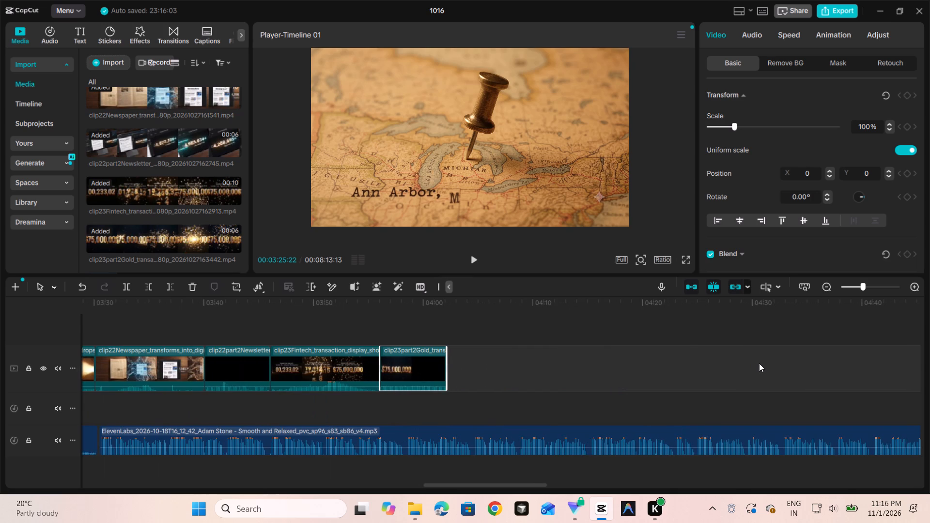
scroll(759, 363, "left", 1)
Place the clip24pt1Beehiiv logo video on the main video track, directly after the clip23part2Gold transaction clip.
scroll(171, 158, "down", 1)
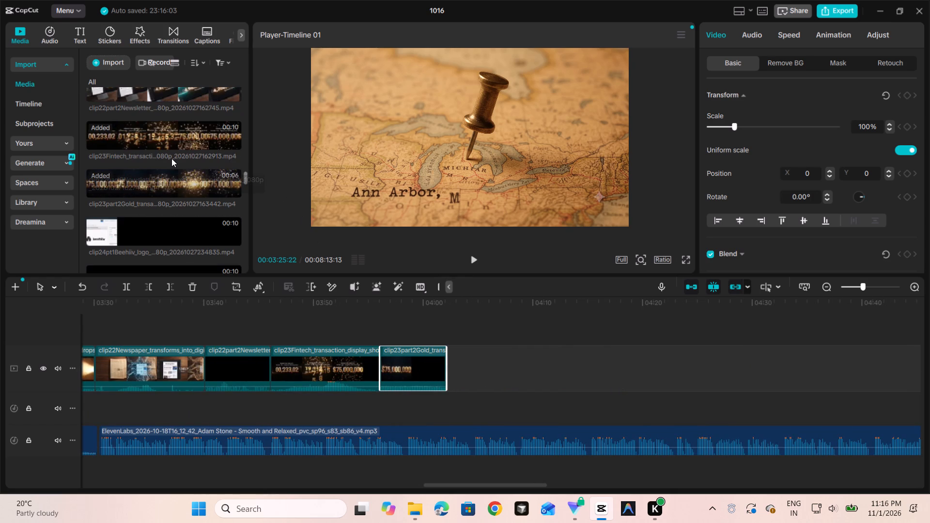
left_click(124, 242)
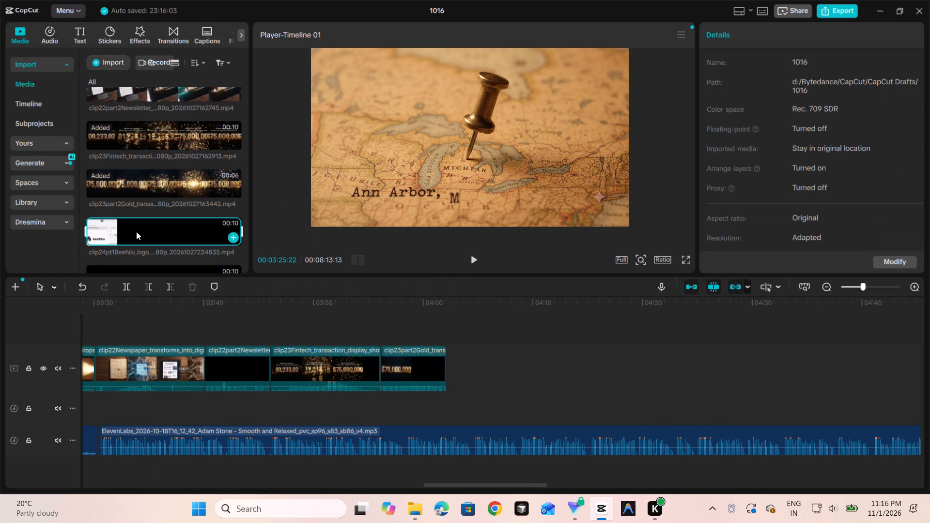
left_click_drag(135, 229, 501, 373)
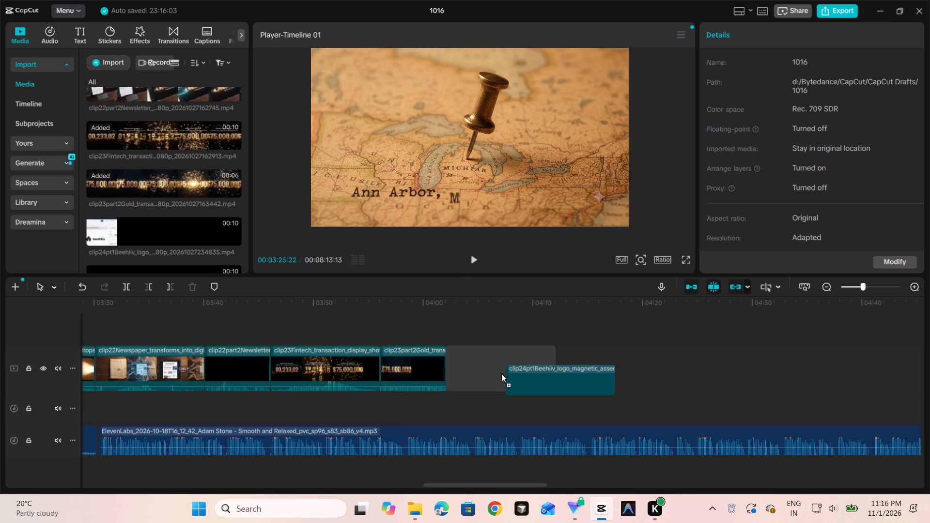
left_click_drag(501, 373, 457, 360)
Review the clips that follow clip24pt1 in the imported media, and in File Explorer's clipsV2 folder inside yt.
scroll(158, 224, "down", 1)
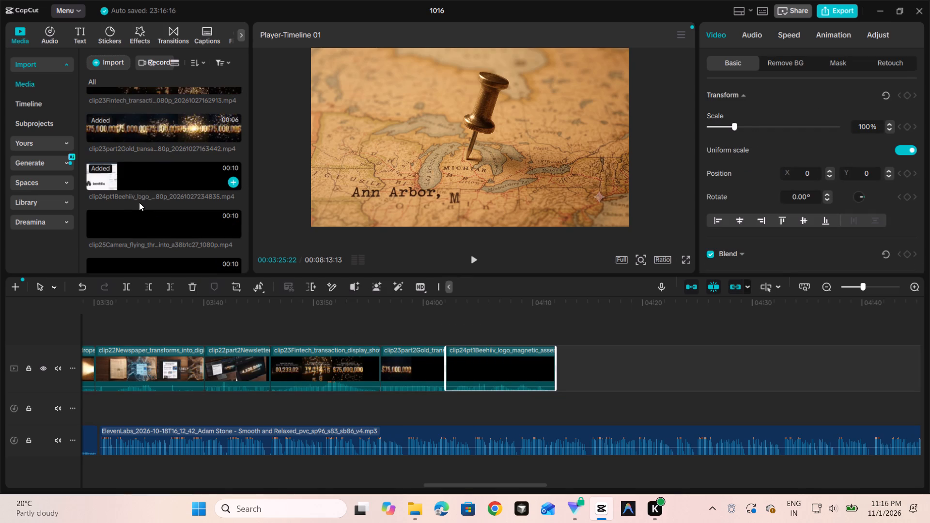
scroll(139, 202, "down", 3)
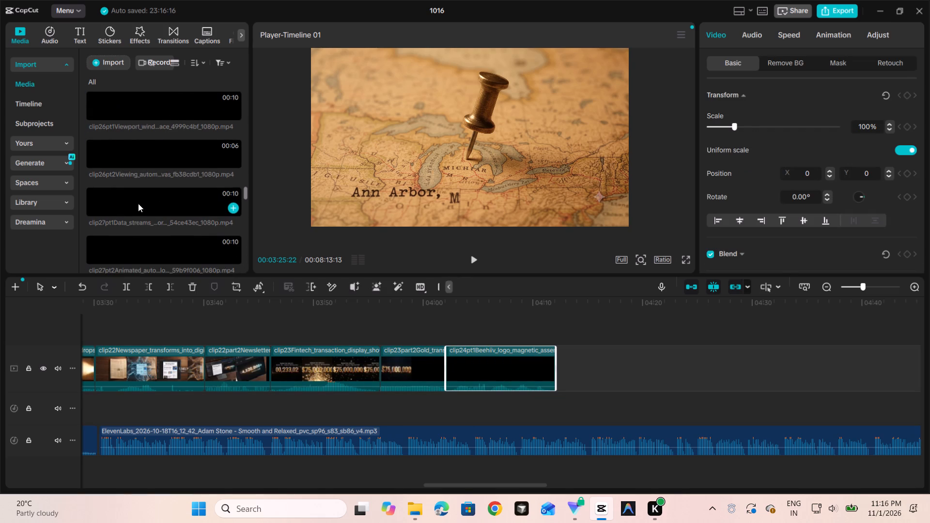
scroll(138, 203, "down", 2)
scroll(138, 203, "up", 1)
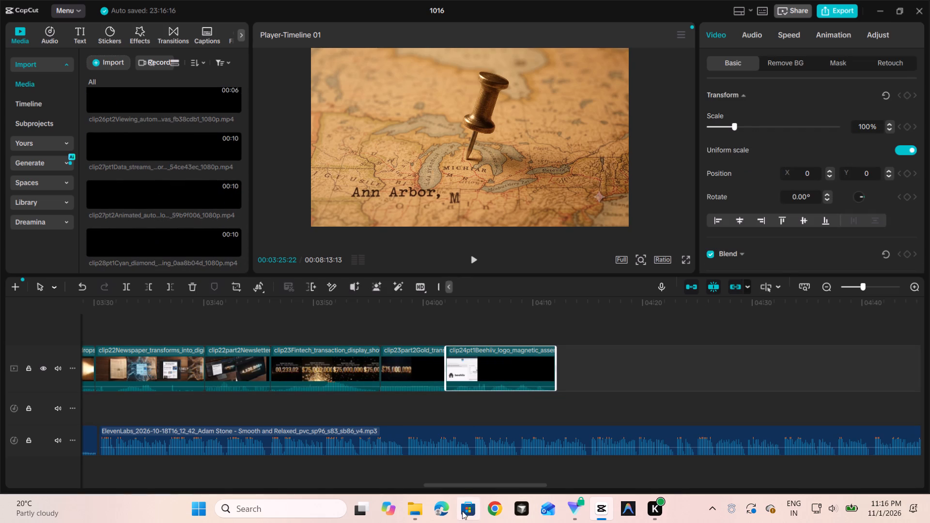
left_click(410, 463)
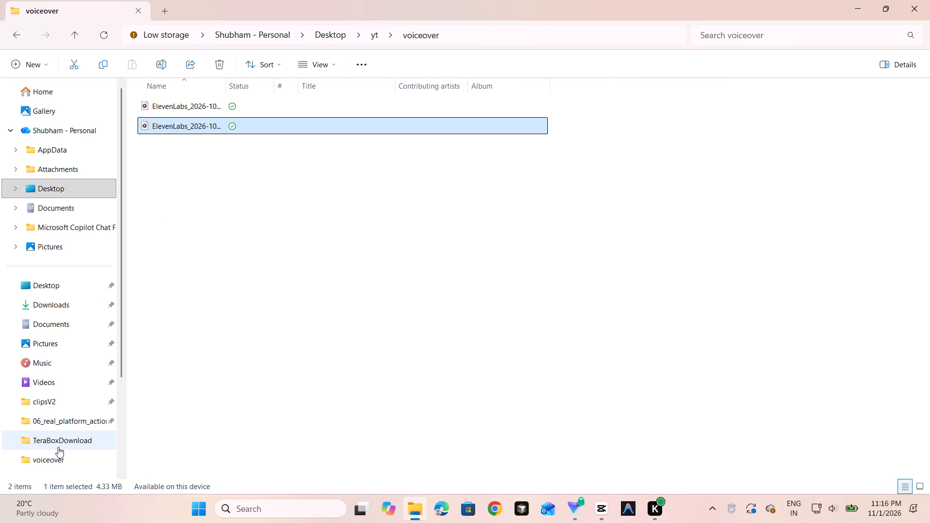
left_click(17, 36)
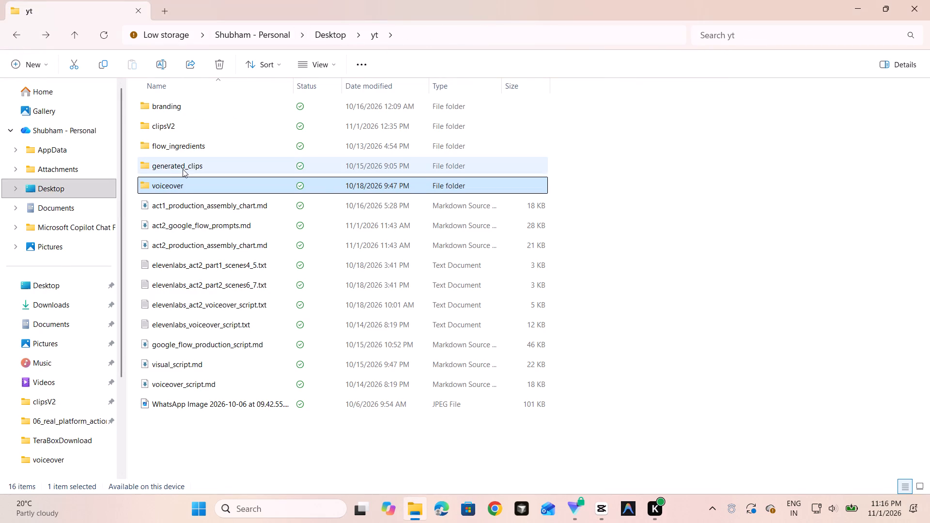
double_click(187, 126)
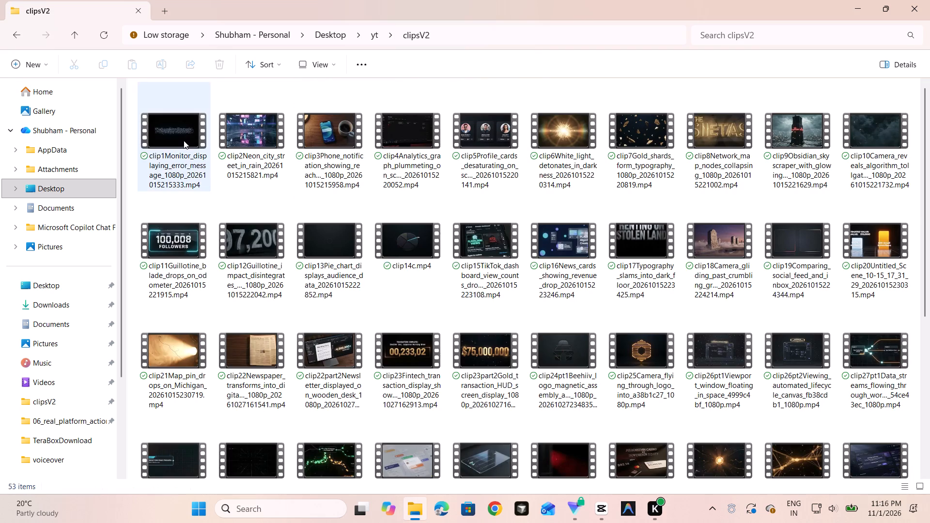
scroll(480, 323, "down", 7)
scroll(457, 355, "up", 3)
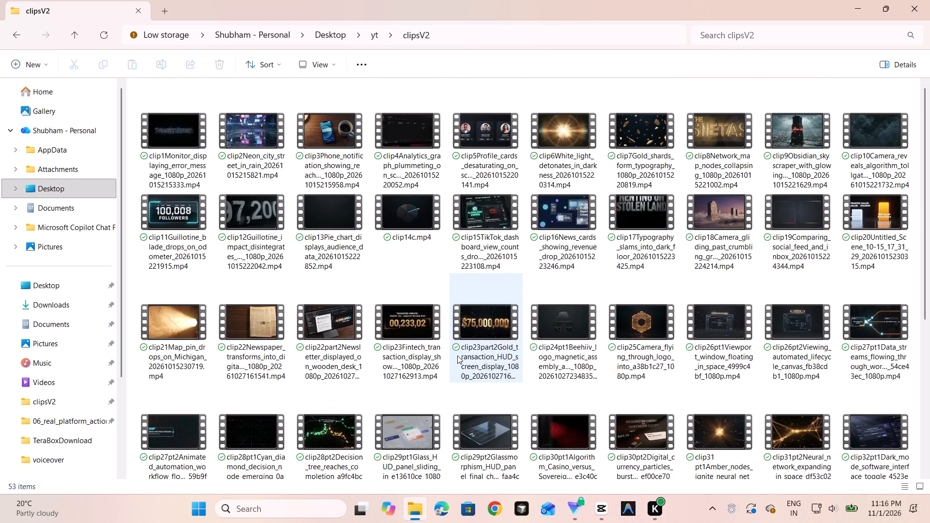
scroll(464, 342, "down", 4)
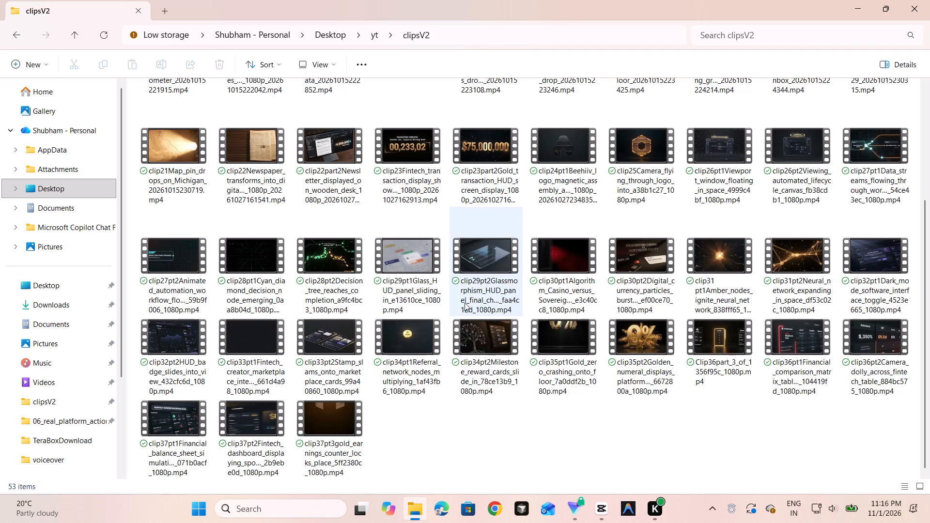
scroll(471, 398, "up", 1)
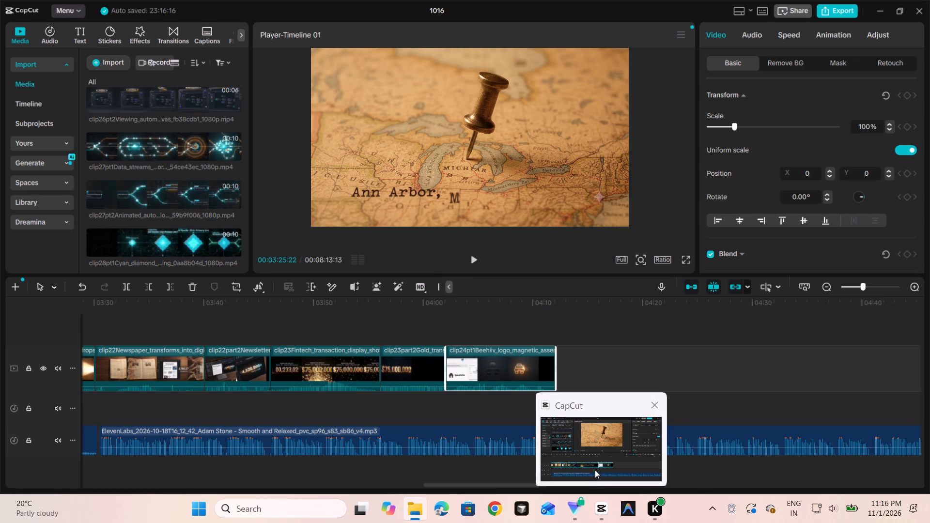
Return to CapCut and play the timeline from the end of clip20 until just past the end of the clip24pt1Beehiiv clip.
left_click(592, 458)
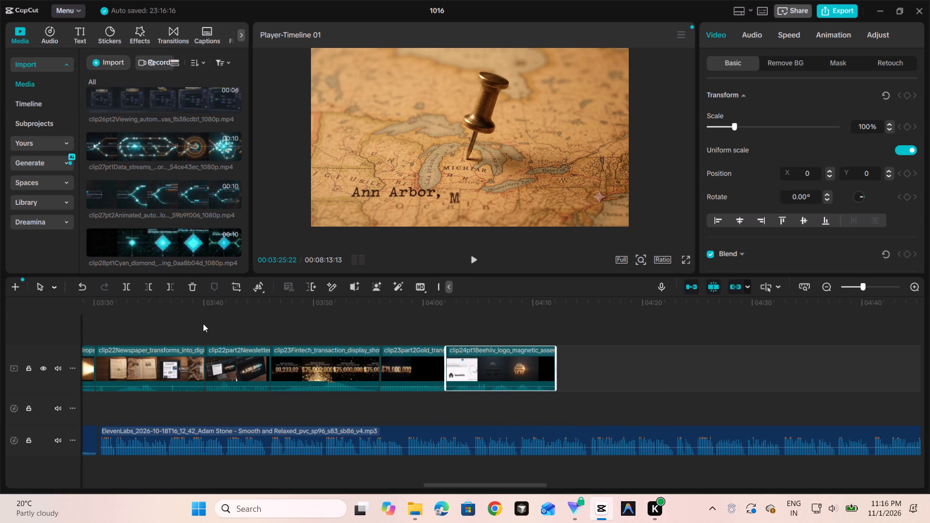
scroll(203, 323, "down", 3)
left_click_drag(225, 401, 310, 404)
scroll(306, 401, "right", 3)
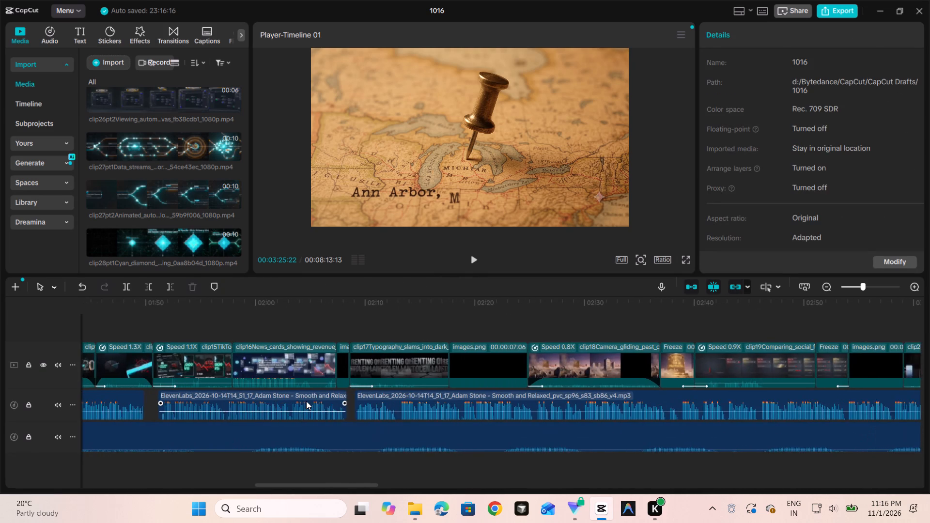
scroll(306, 401, "right", 1)
scroll(535, 319, "left", 1)
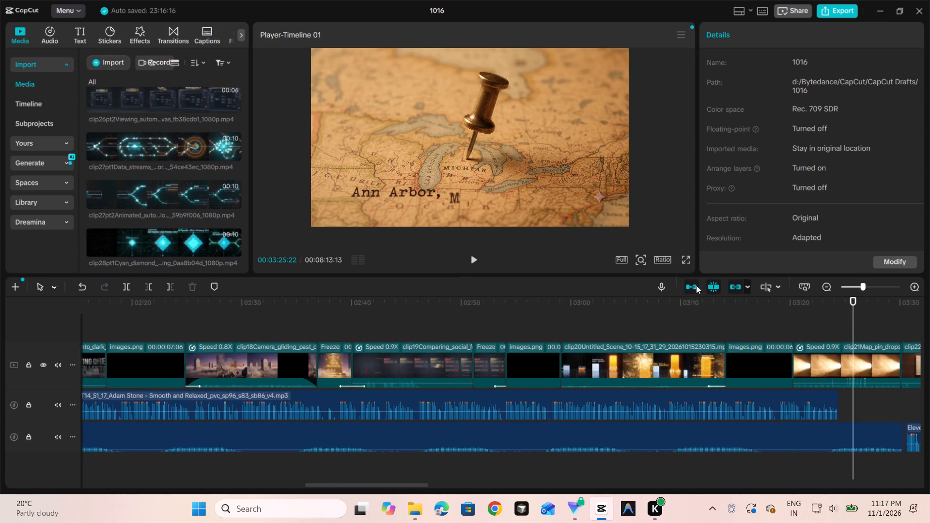
left_click(718, 328)
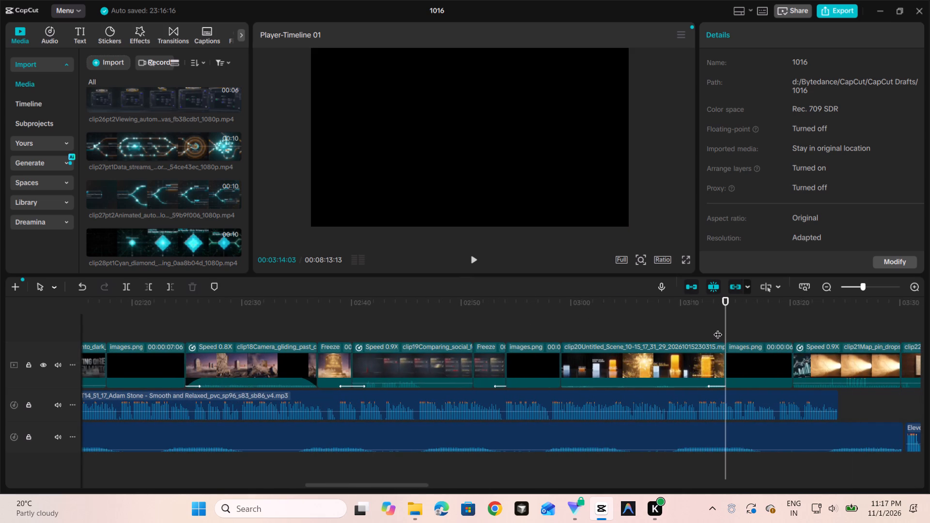
left_click(475, 260)
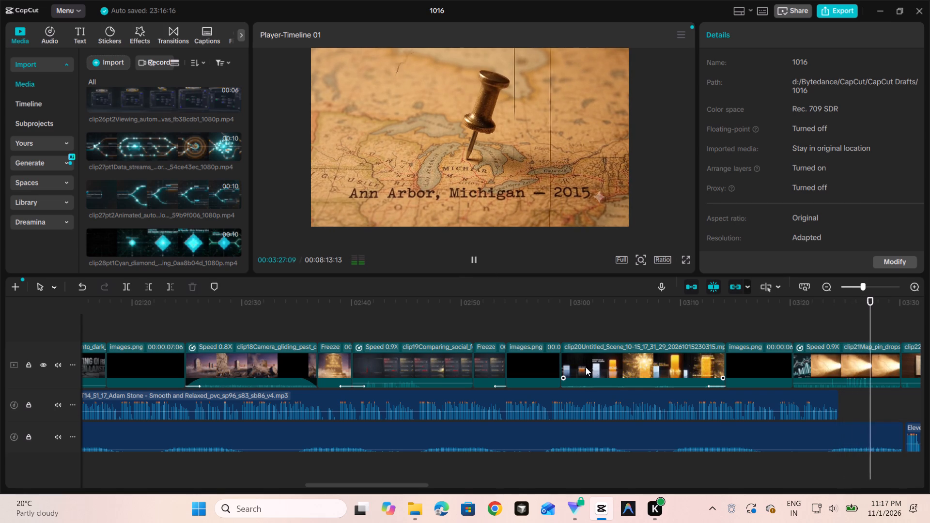
scroll(586, 367, "left", 2)
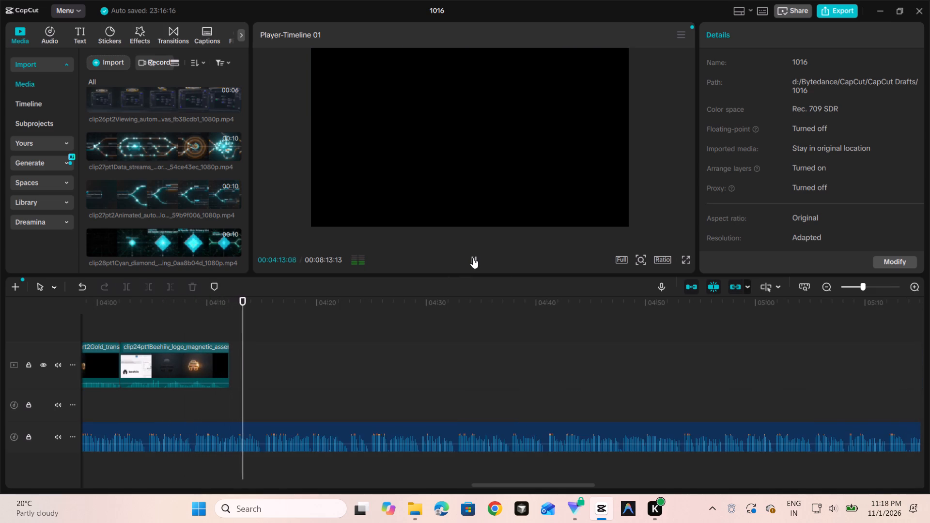
left_click(473, 258)
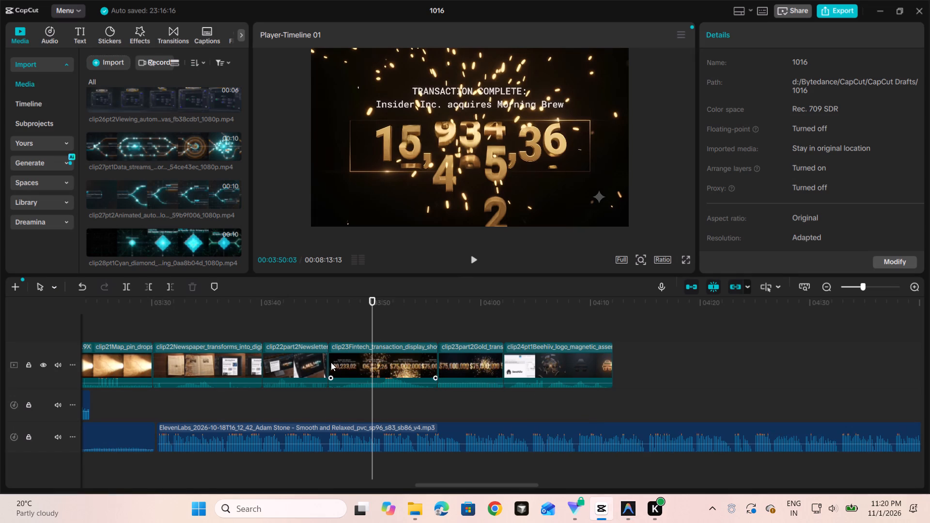
left_click(150, 330)
left_click(471, 256)
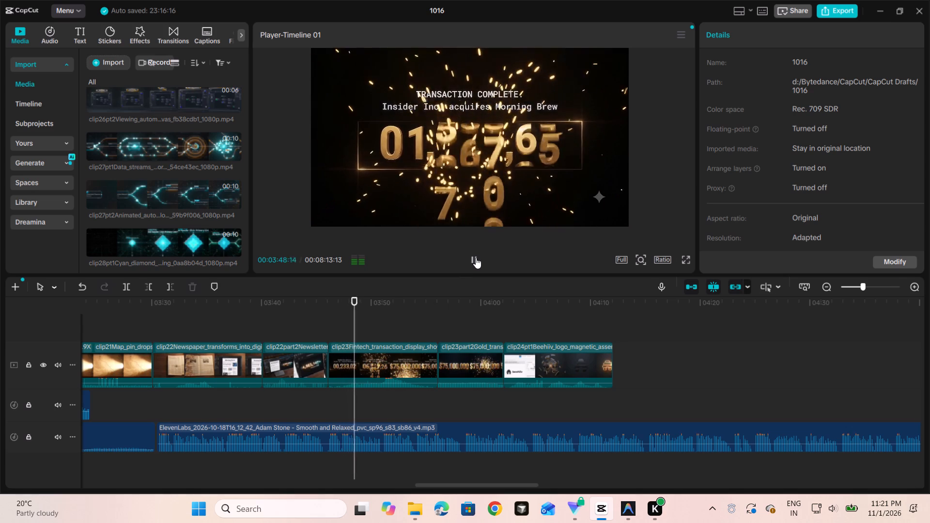
left_click(476, 258)
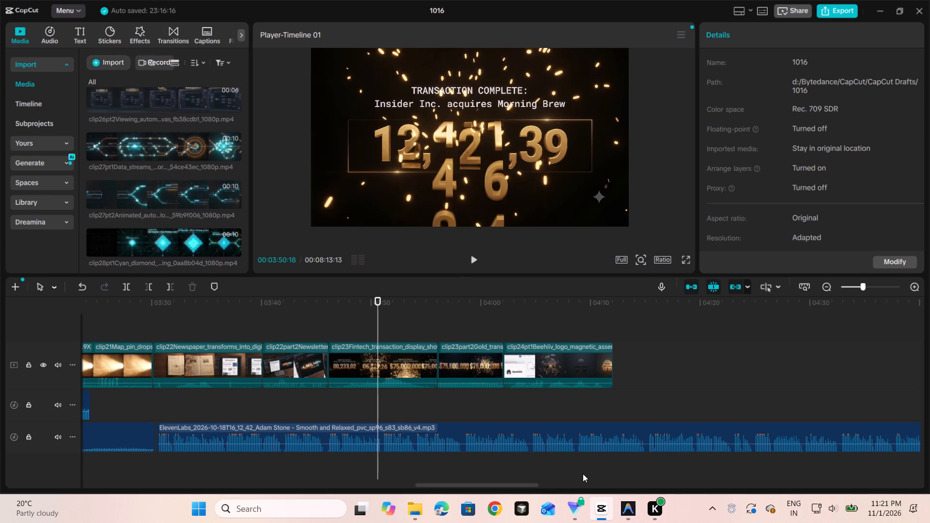
Slow the clip22Newspaper clip on the timeline to a playback speed of 0.90x.
left_click(229, 359)
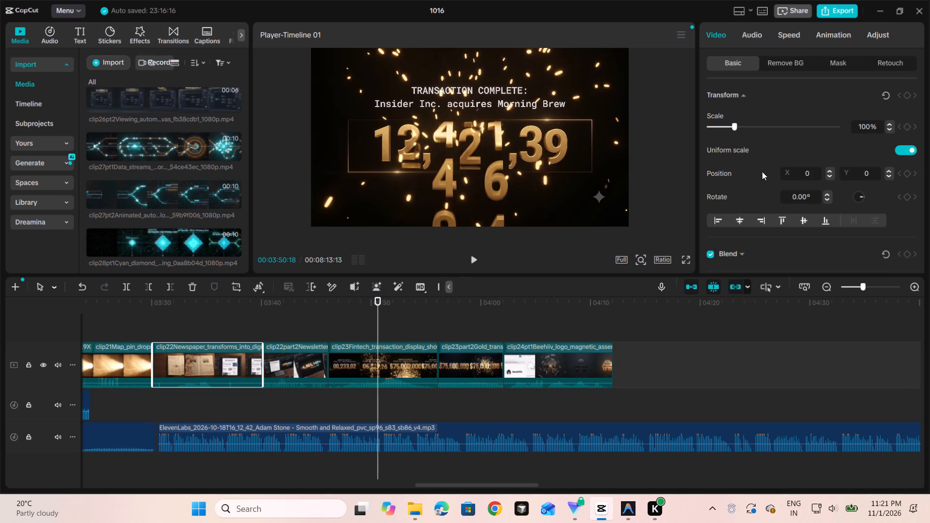
left_click(780, 31)
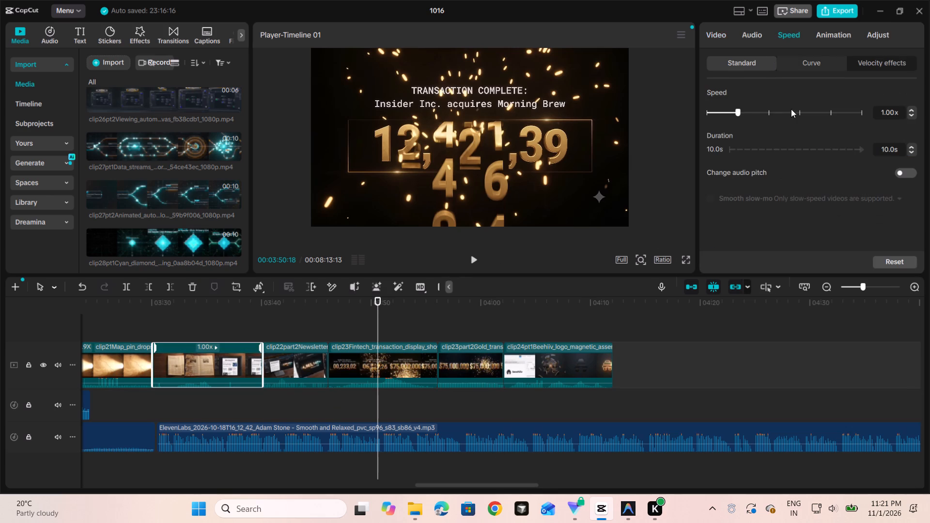
left_click(912, 117)
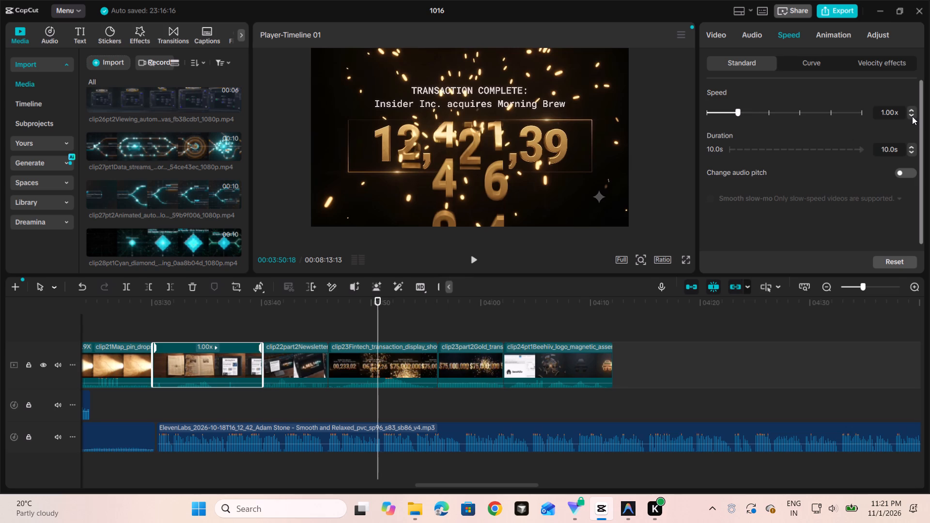
left_click(911, 115)
left_click(911, 114)
left_click(913, 115)
key("Left")
key("Left")
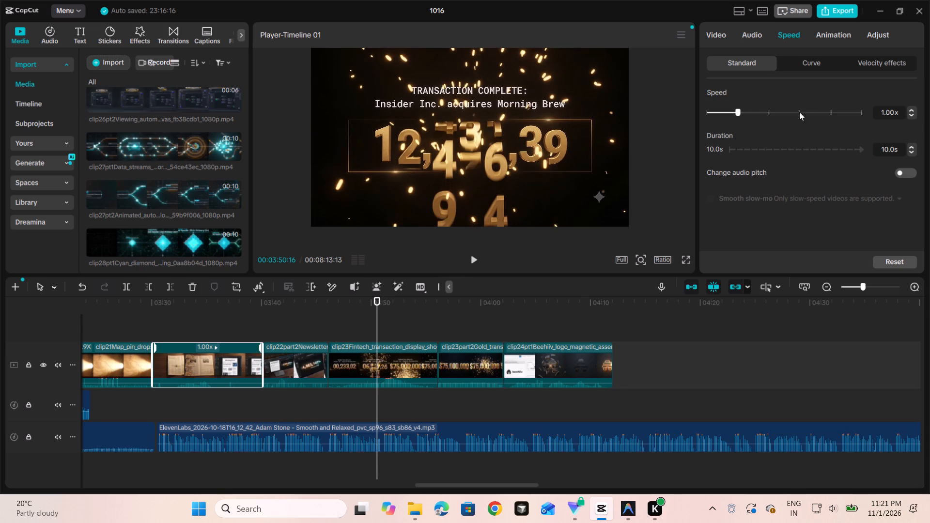
left_click(908, 113)
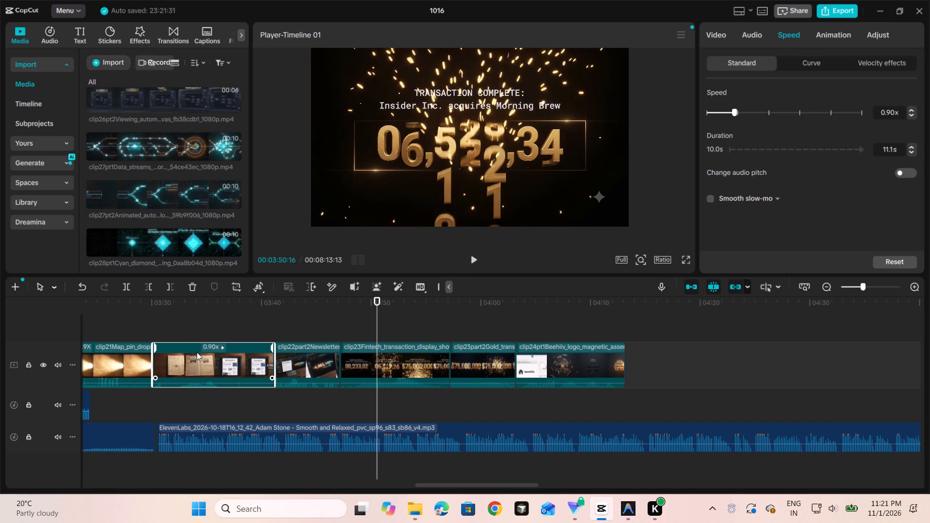
left_click(286, 361)
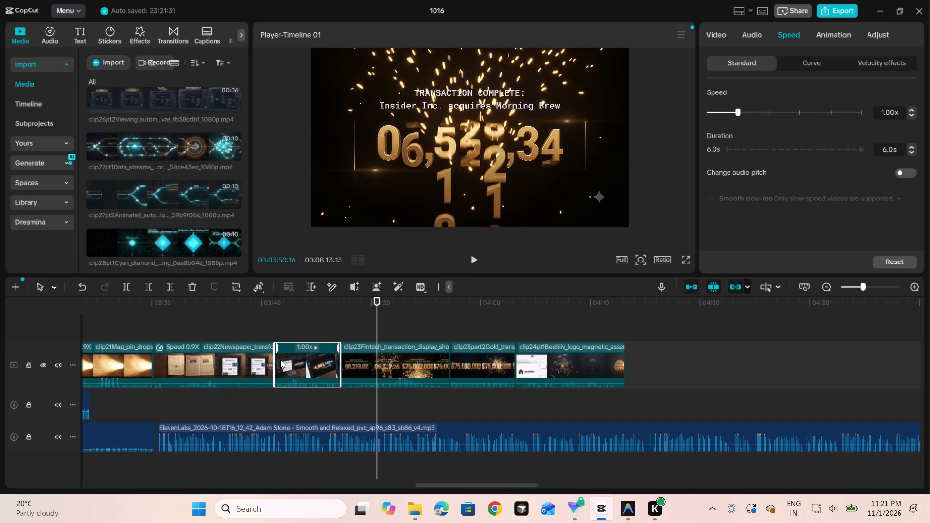
left_click(254, 357)
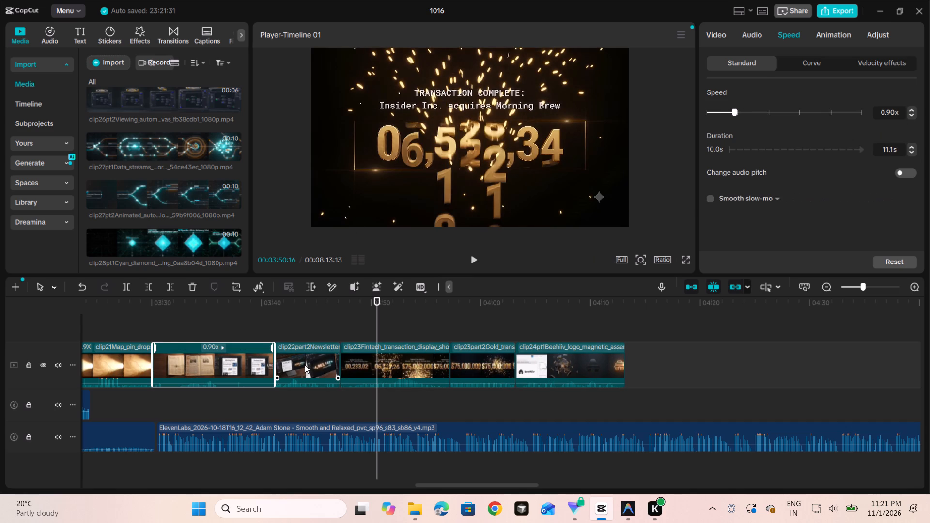
Play the timeline against the voiceover from the start of clip22Newspaper until the opening of clip23part2Gold.
left_click(154, 331)
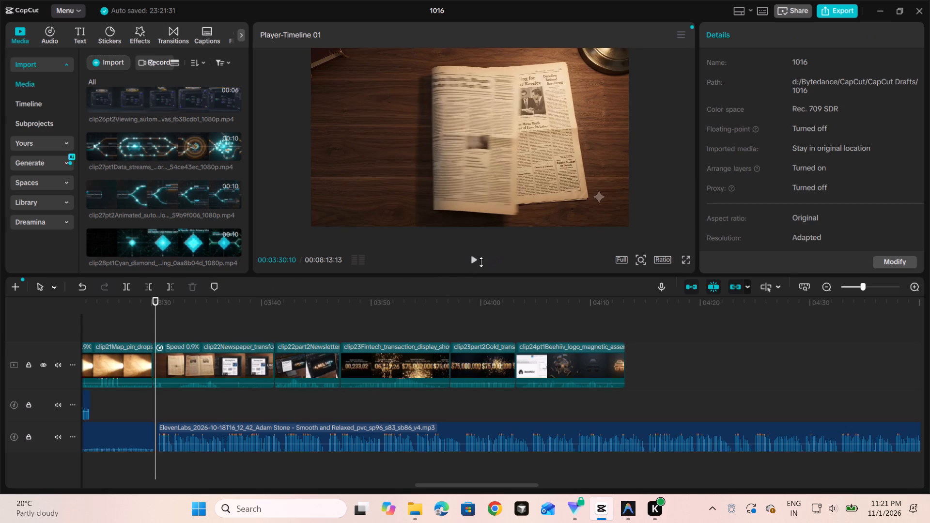
left_click(480, 263)
left_click(475, 258)
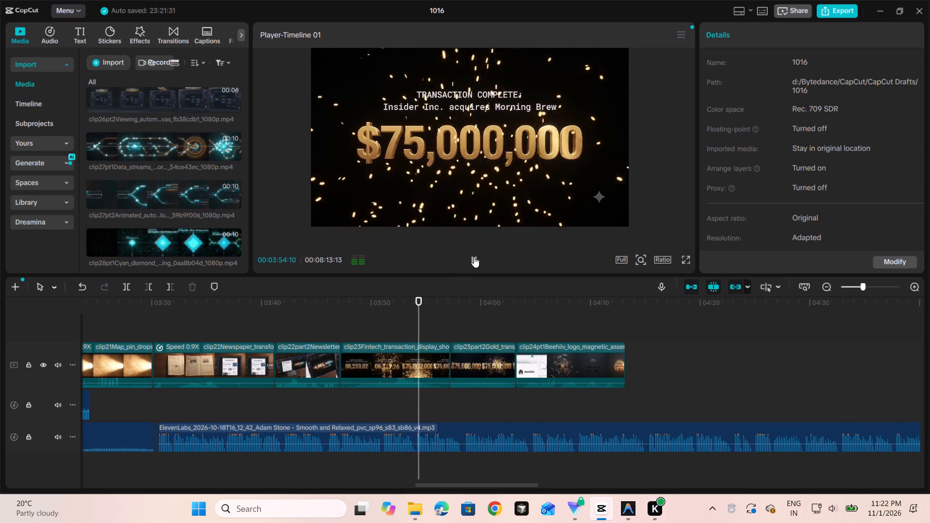
left_click(474, 257)
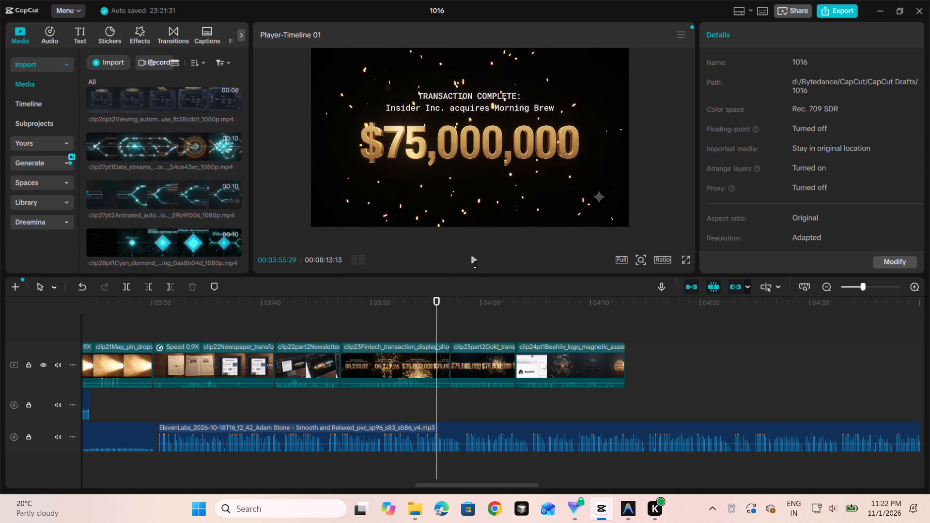
left_click(475, 257)
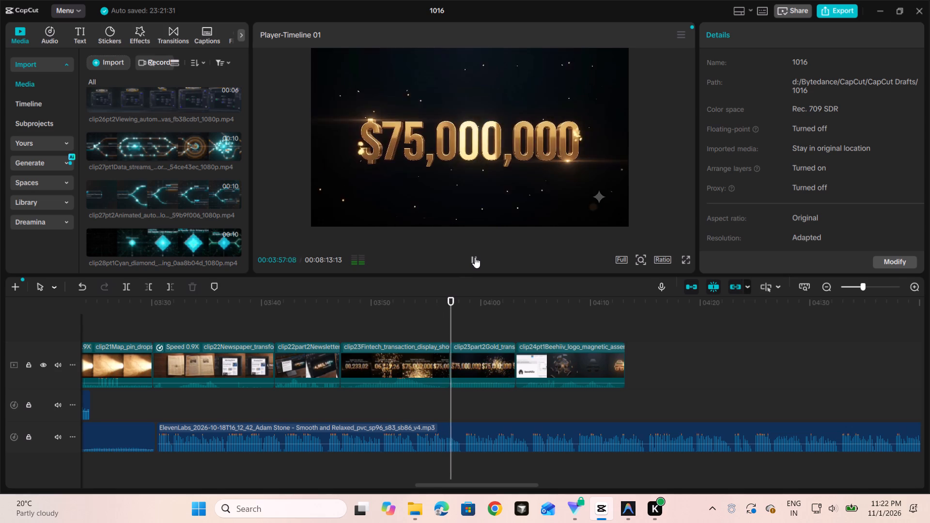
left_click(475, 257)
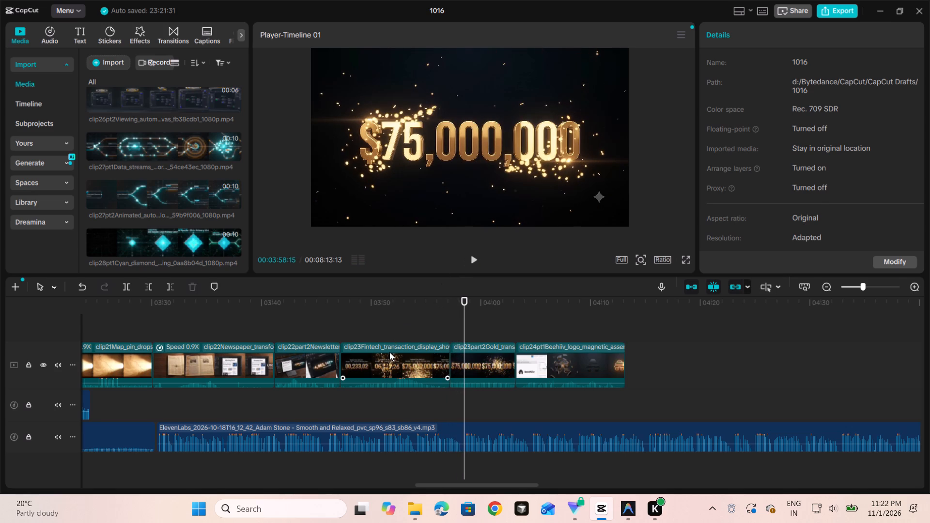
Speed up the clip23Fintech transaction clip to 1.35x.
left_click(389, 352)
left_click(787, 31)
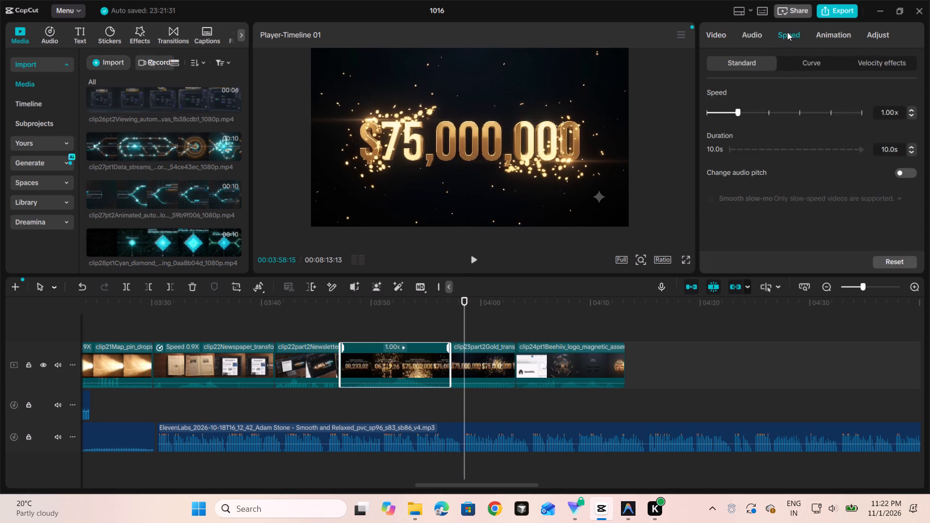
double_click(914, 108)
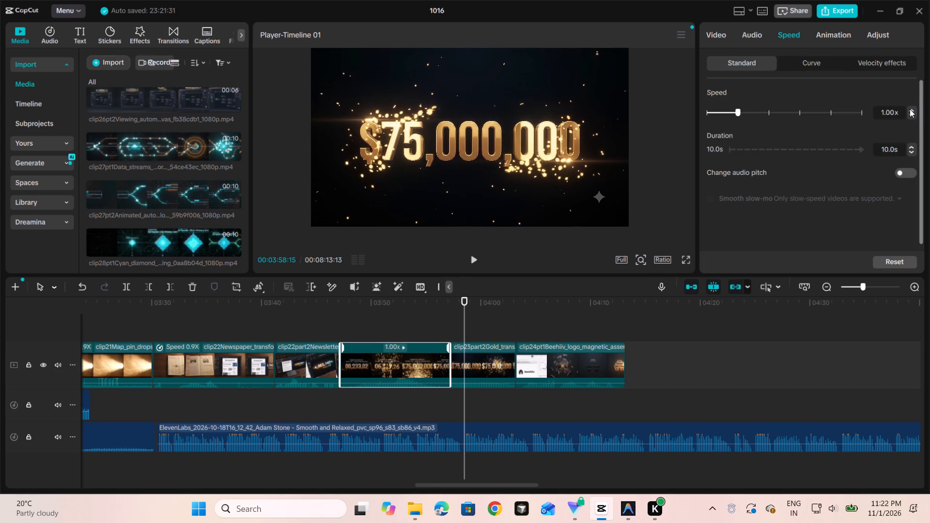
triple_click(910, 109)
left_click(910, 109)
left_click_drag(737, 112, 736, 112)
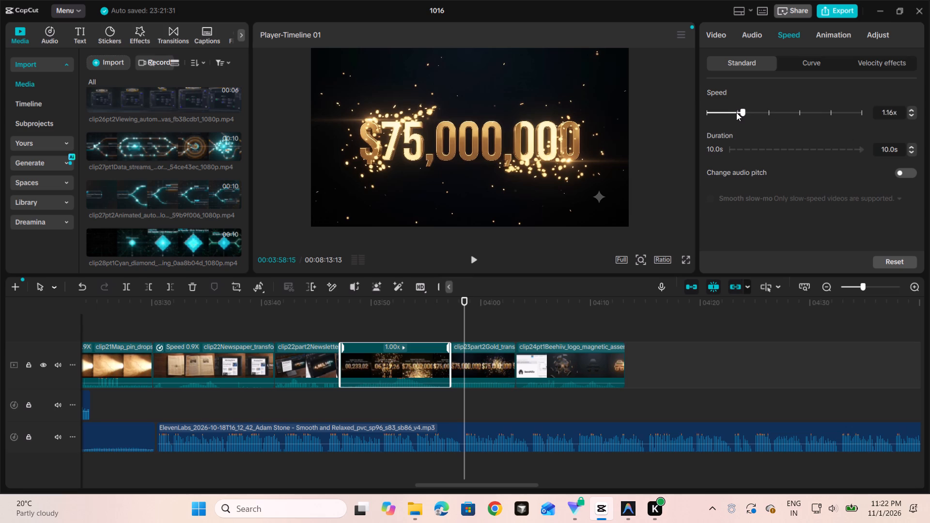
left_click_drag(736, 112, 742, 110)
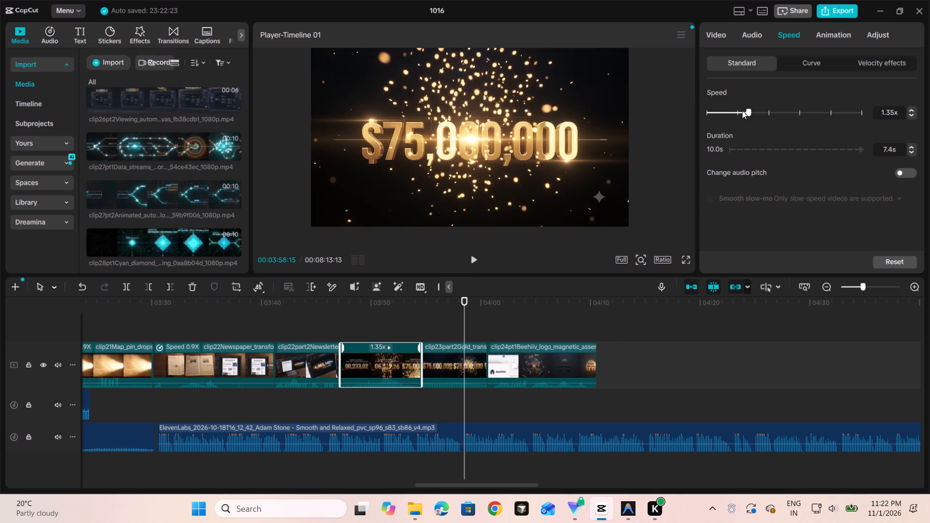
Play the timeline from the middle of clip22part2Newsletter to the end of clip23part2Gold to check it against the voiceover.
left_click(305, 319)
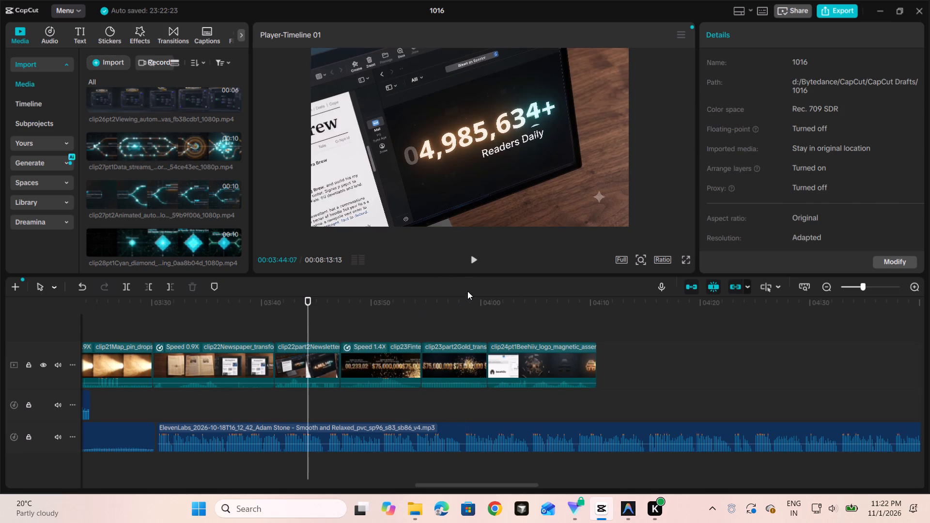
left_click(477, 262)
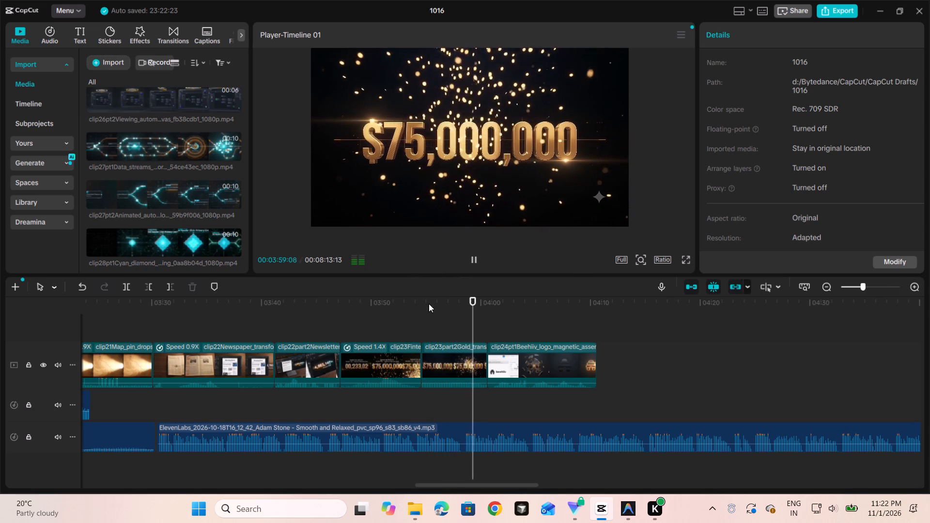
left_click(474, 258)
Speed up the clip23part2Gold clip to 1.35x.
left_click(452, 348)
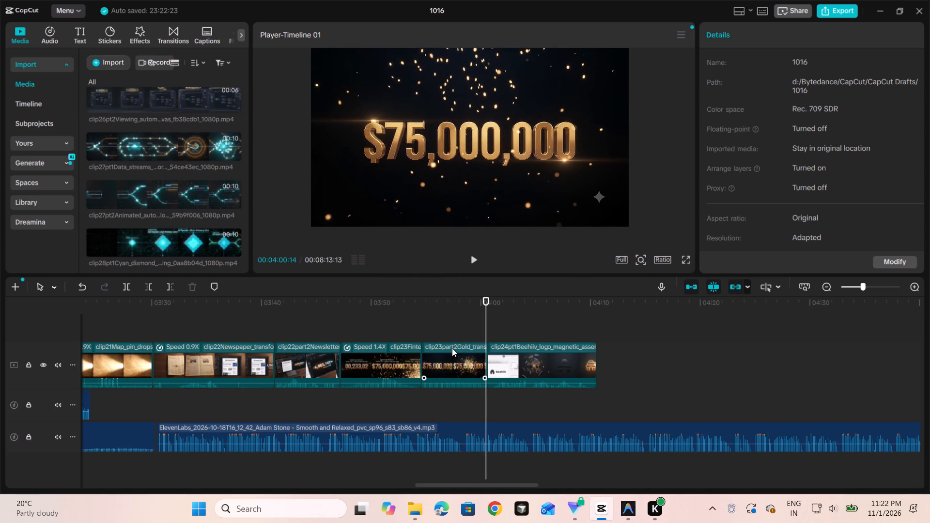
left_click(793, 37)
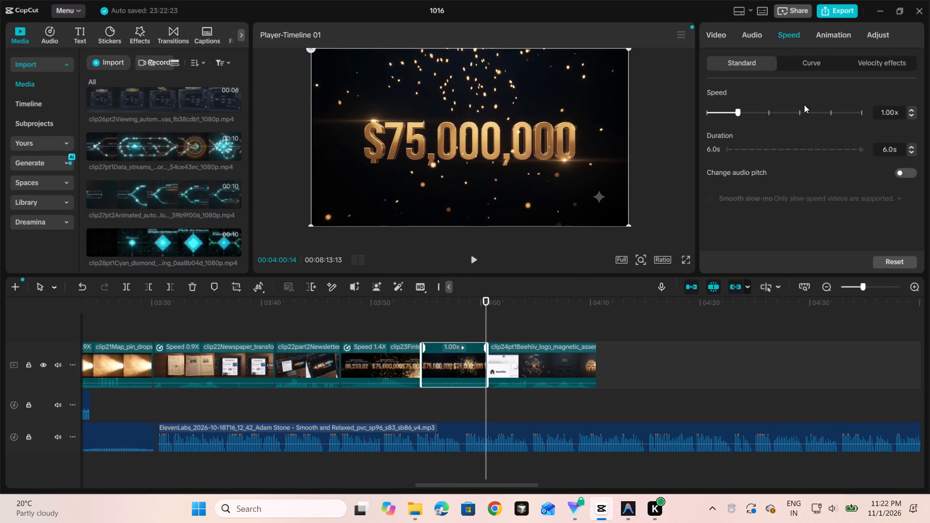
left_click(740, 112)
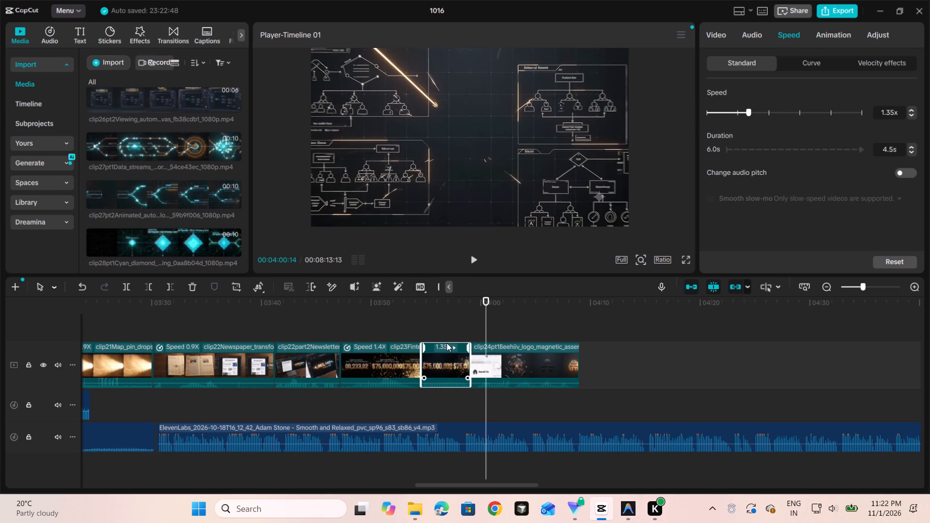
Play the timeline from the start of clip23part2Gold through the end of the clip24pt1 Beehiiv logo clip.
left_click(434, 332)
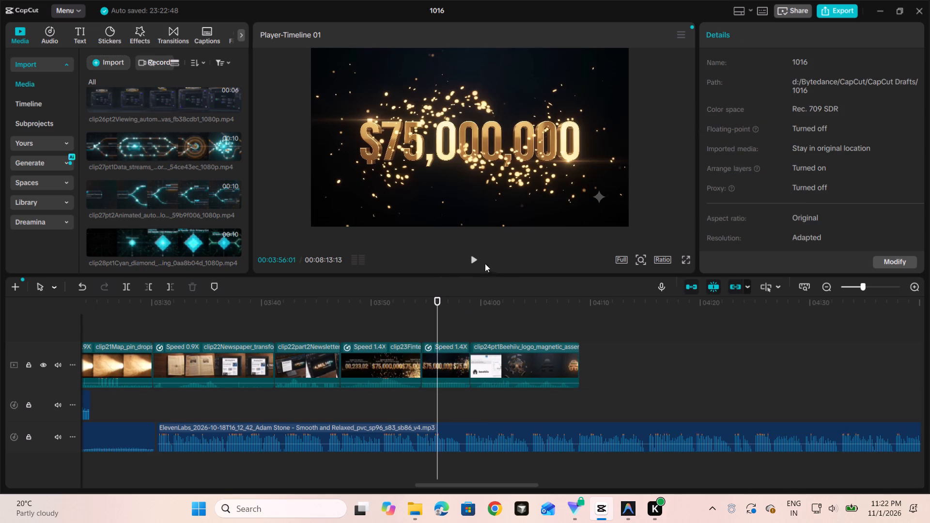
left_click(476, 261)
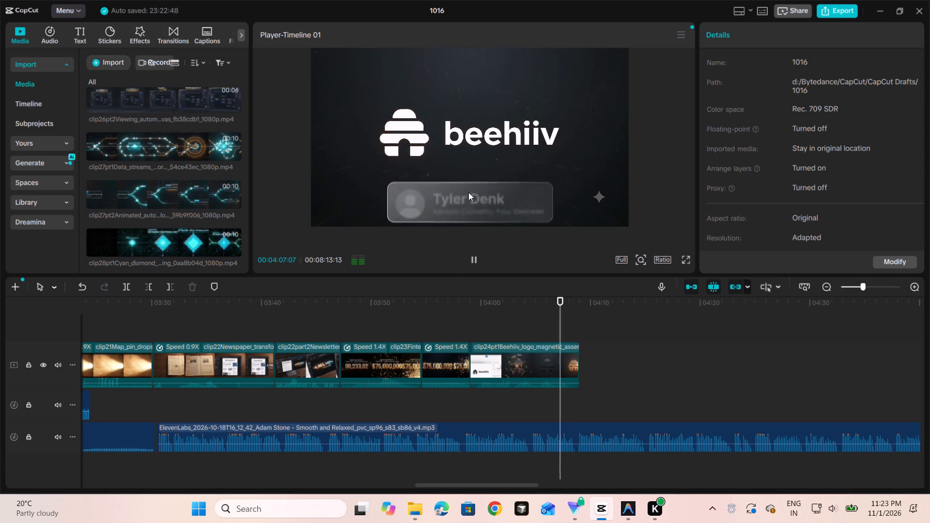
left_click(475, 254)
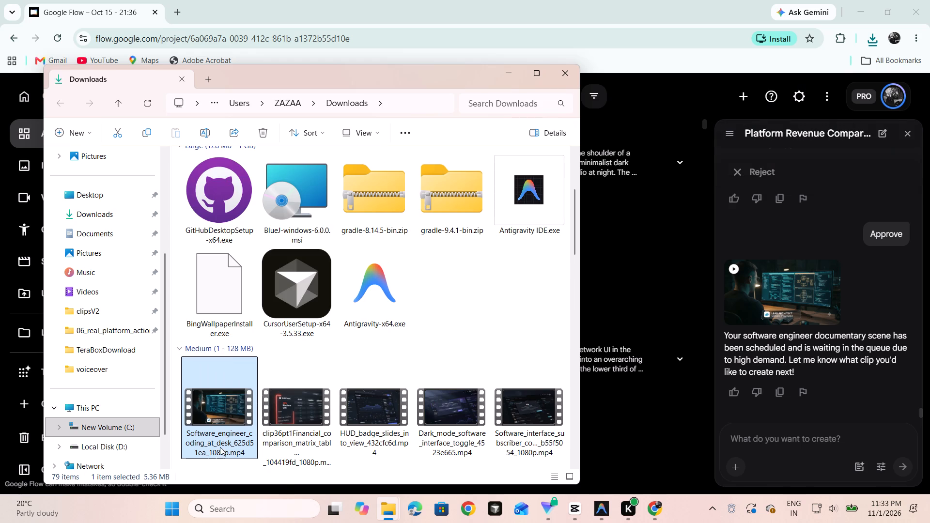
left_click(223, 444)
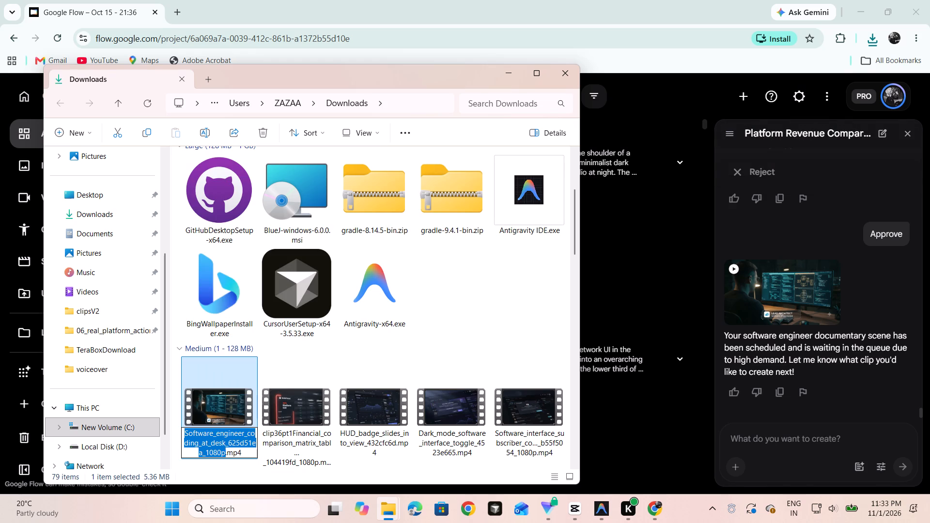
key("Left")
type("clip24pt1")
key("Return")
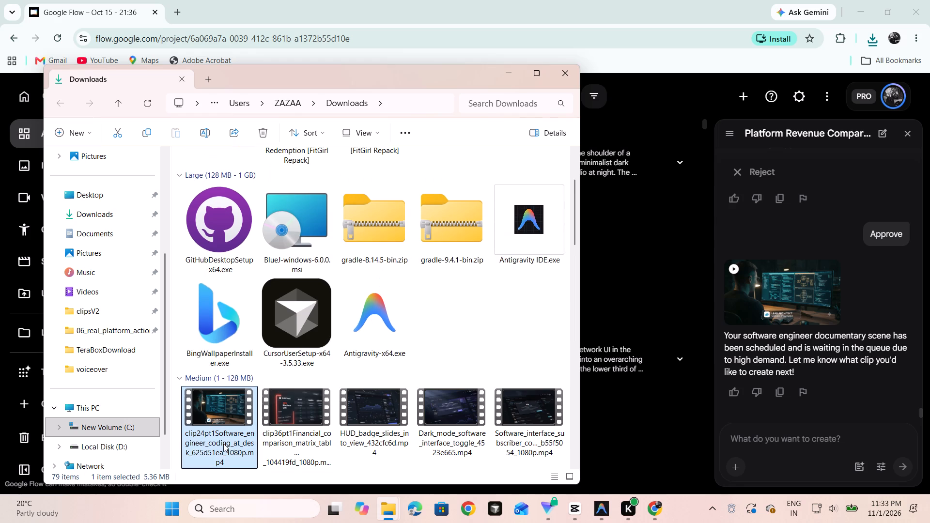
Move the renamed clip24pt1 software engineer video from Downloads into the clipsV2 folder and put the file window away.
key("ctrl+s")
key("ctrl+x")
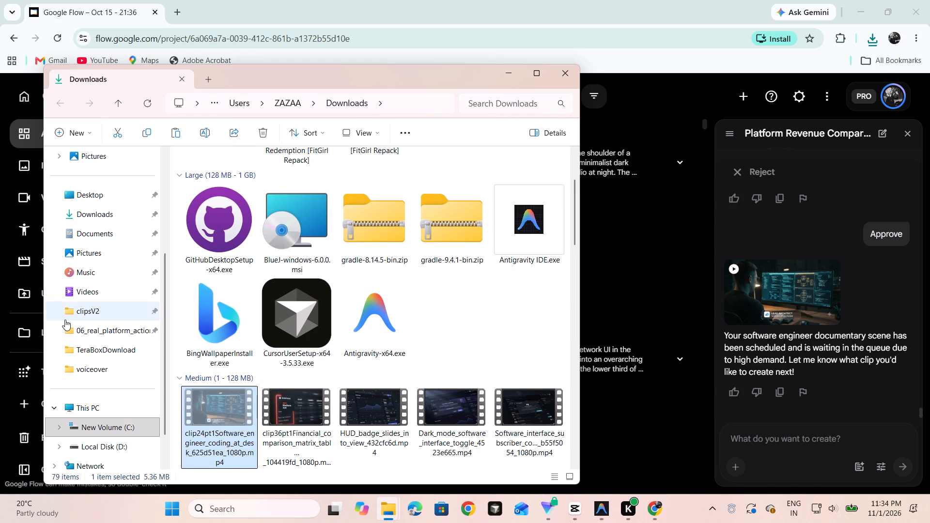
left_click(81, 310)
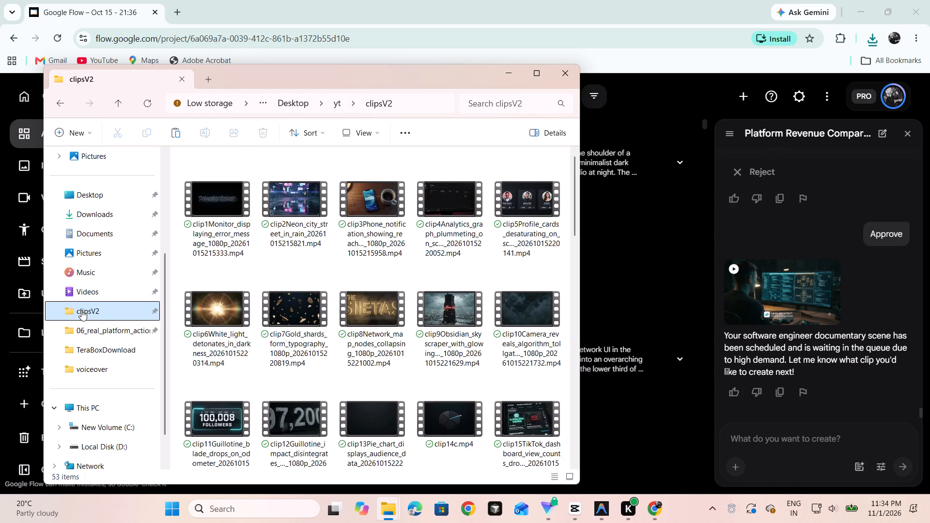
key("ctrl+v")
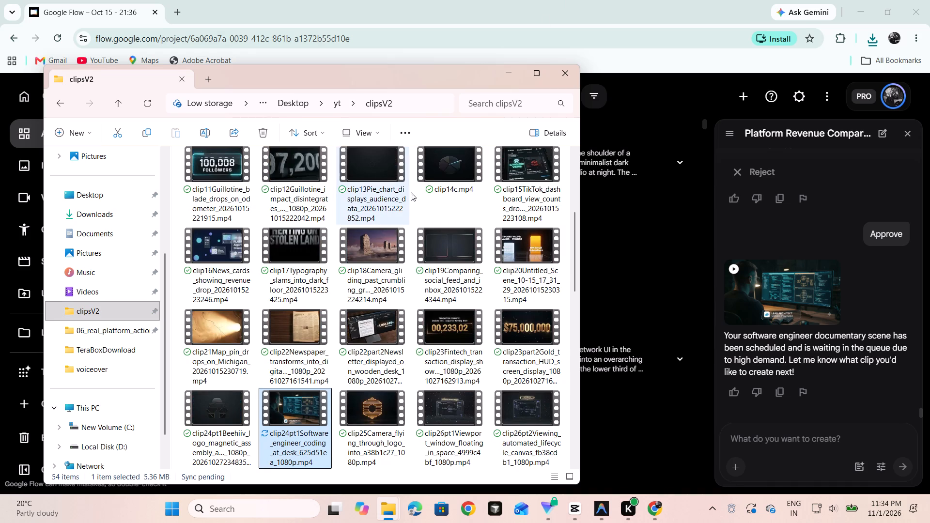
left_click(506, 74)
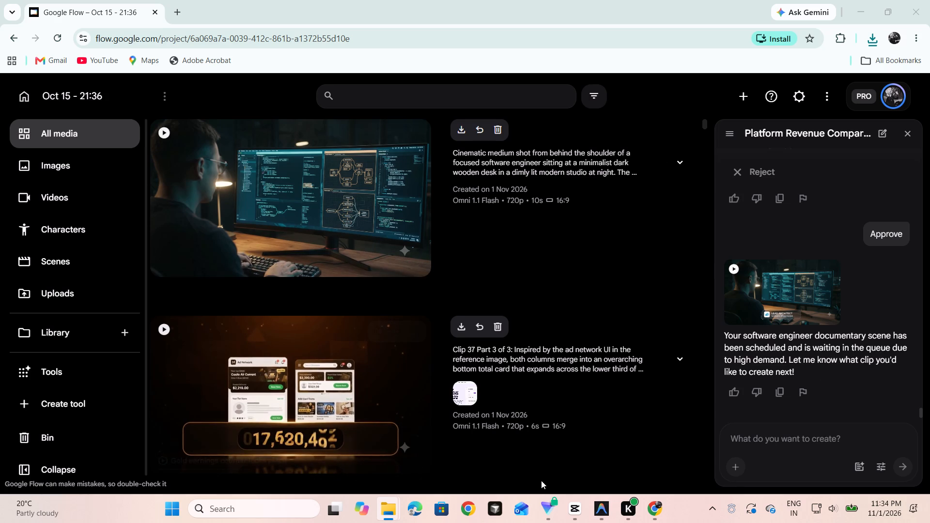
Switch to CapCut and import the clip24pt1 software engineer video from the clipsV2 folder into the project media.
left_click(570, 461)
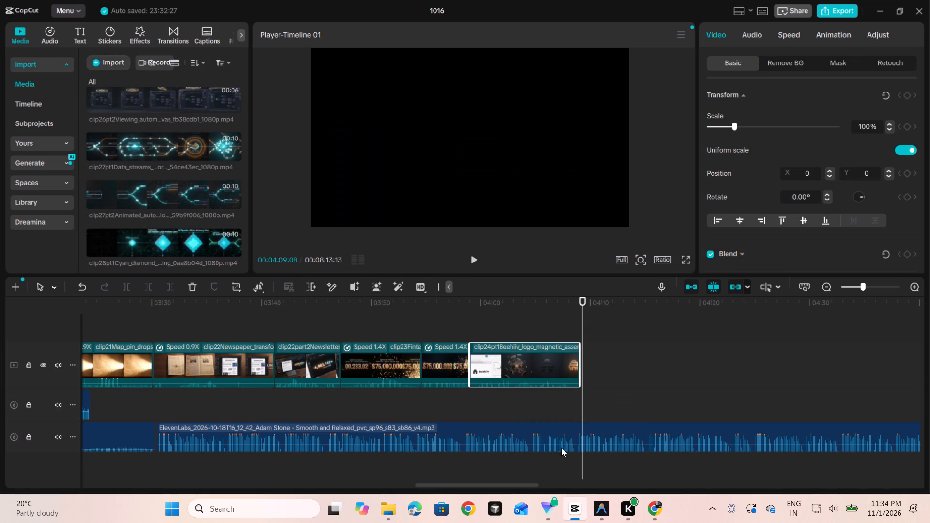
left_click(96, 67)
left_click(105, 93)
scroll(206, 107, "down", 5)
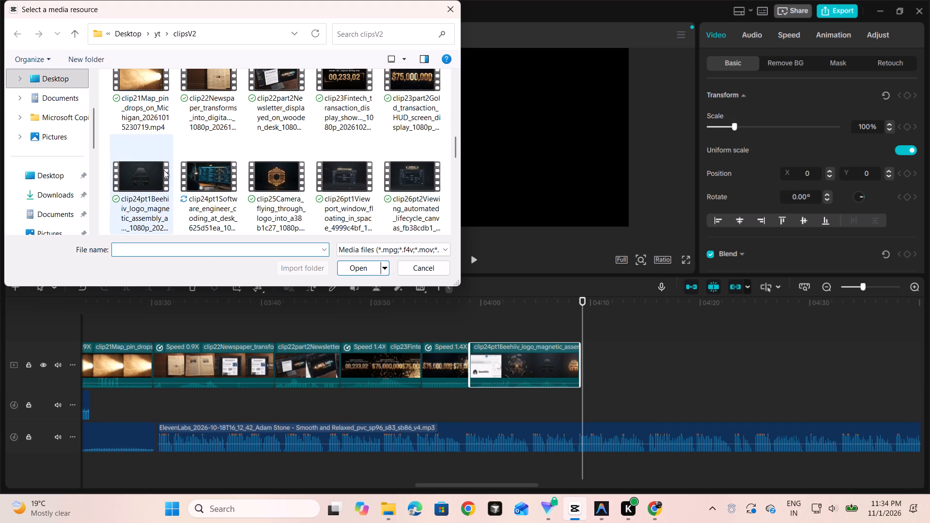
left_click(163, 176)
left_click(196, 161)
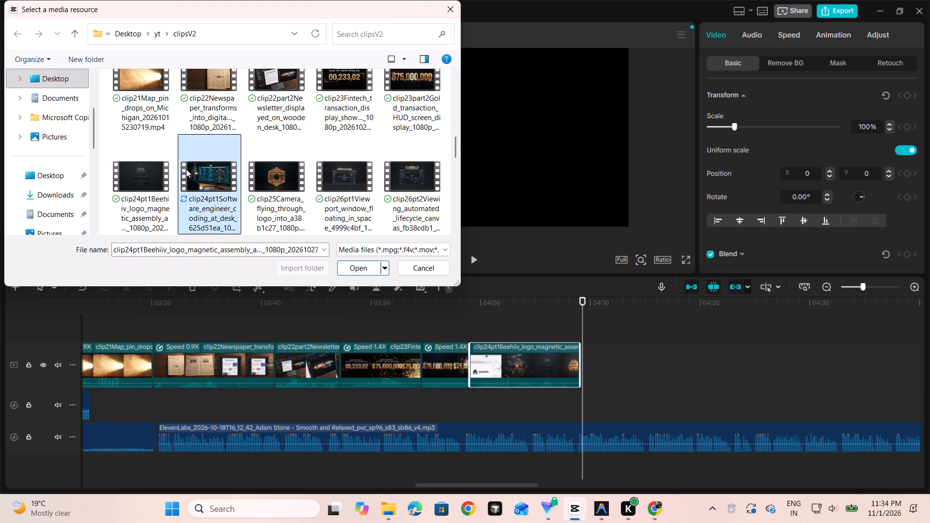
left_click(344, 261)
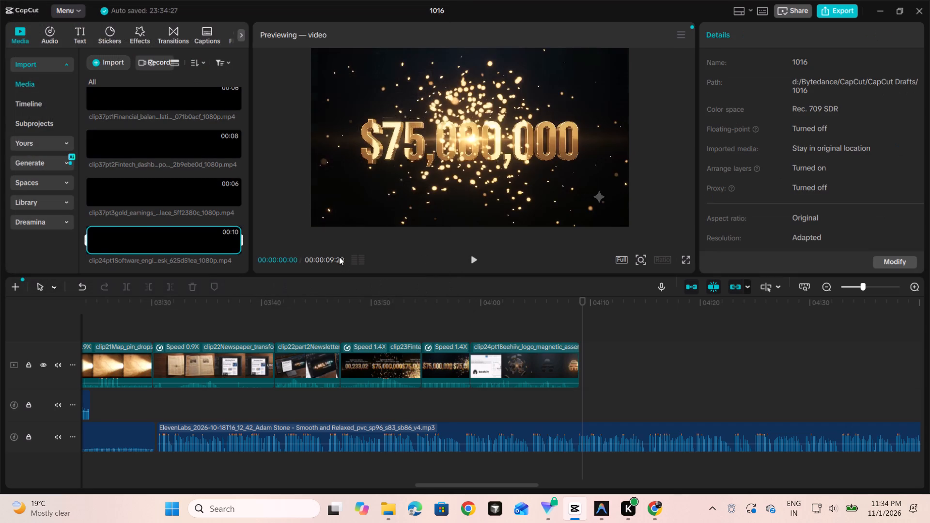
Insert the imported clip24pt1 software engineer video on the main track between clip 23 and the clip24pt1 beehiiv logo clip.
left_click_drag(190, 238, 259, 240)
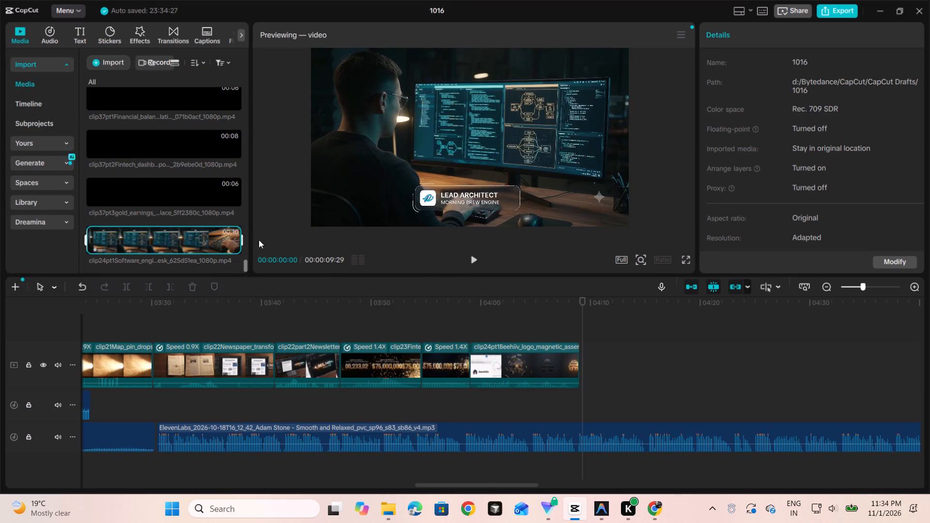
left_click_drag(259, 240, 329, 185)
left_click_drag(191, 244, 526, 354)
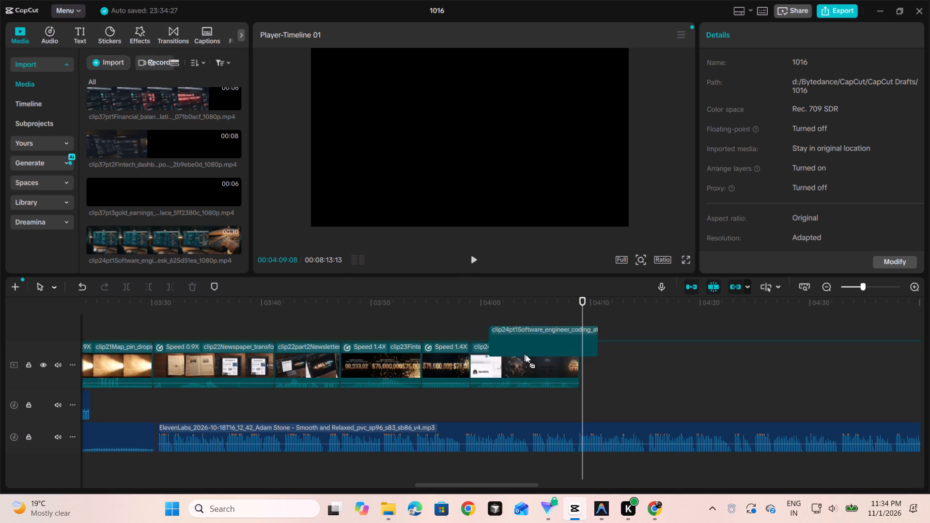
left_click_drag(526, 354, 597, 359)
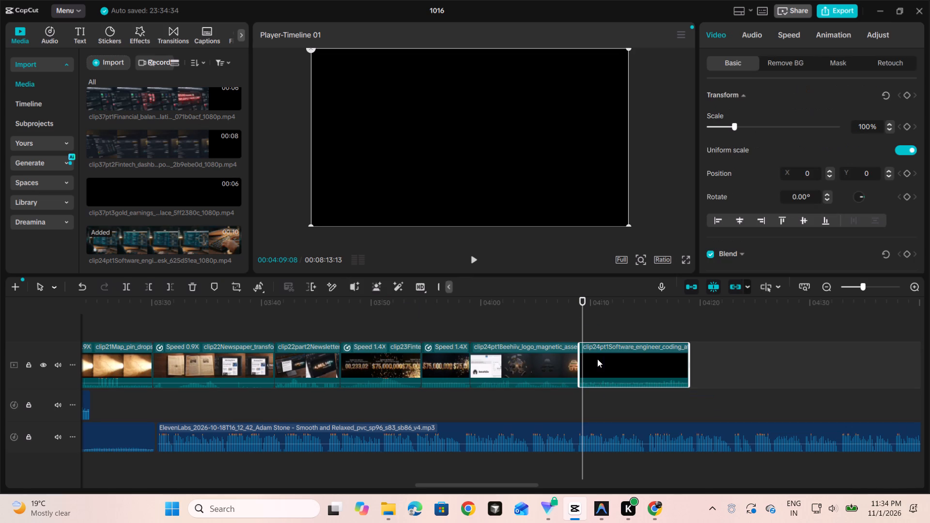
left_click_drag(594, 363, 468, 365)
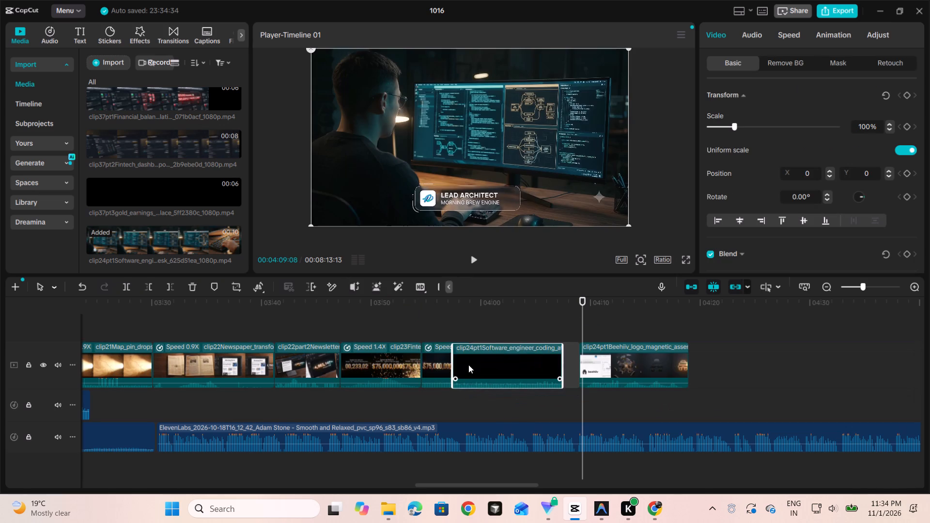
left_click_drag(468, 365, 491, 371)
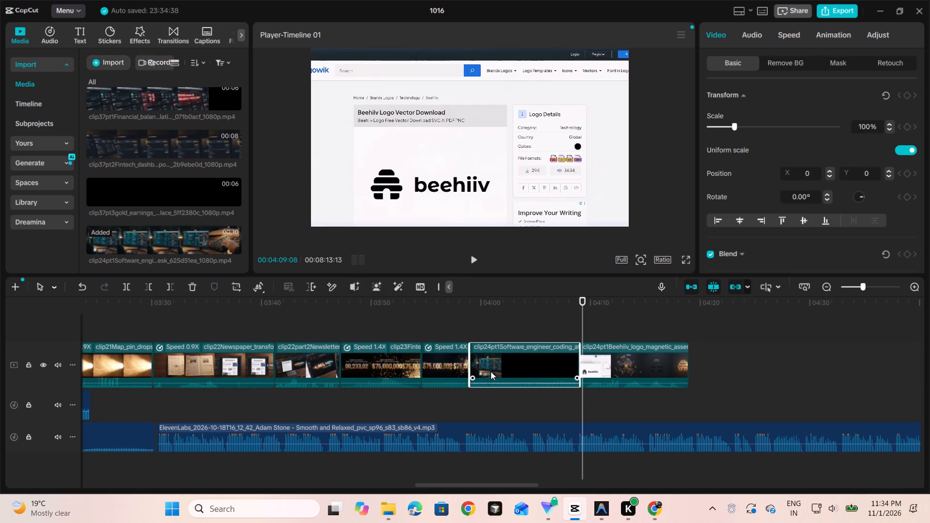
Play the timeline from about 3:29, at the end of clip 21, to check clips 22 and 23 against the voiceover.
left_click(318, 333)
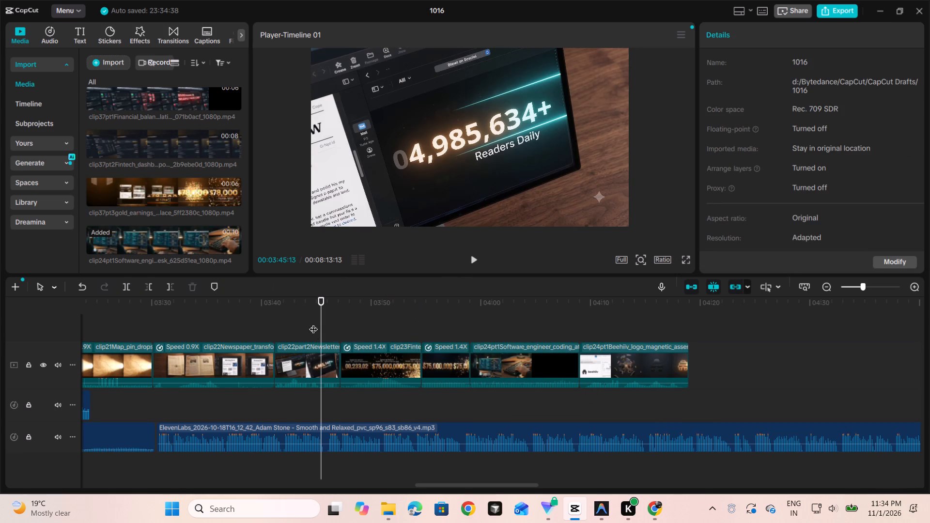
left_click(220, 335)
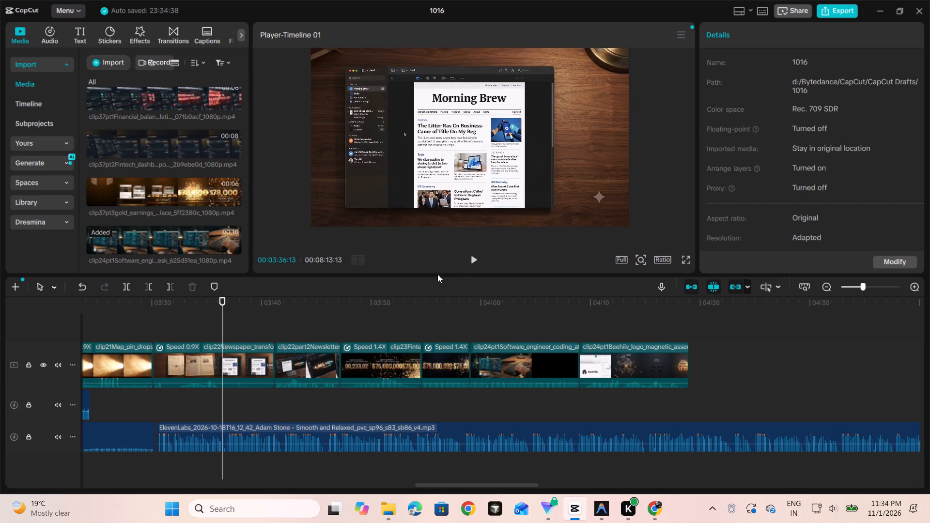
left_click(143, 325)
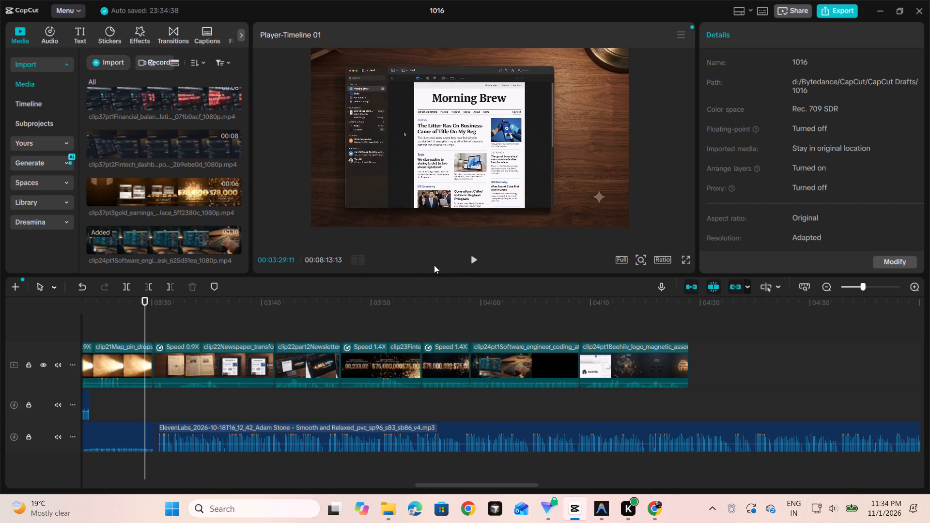
left_click(477, 259)
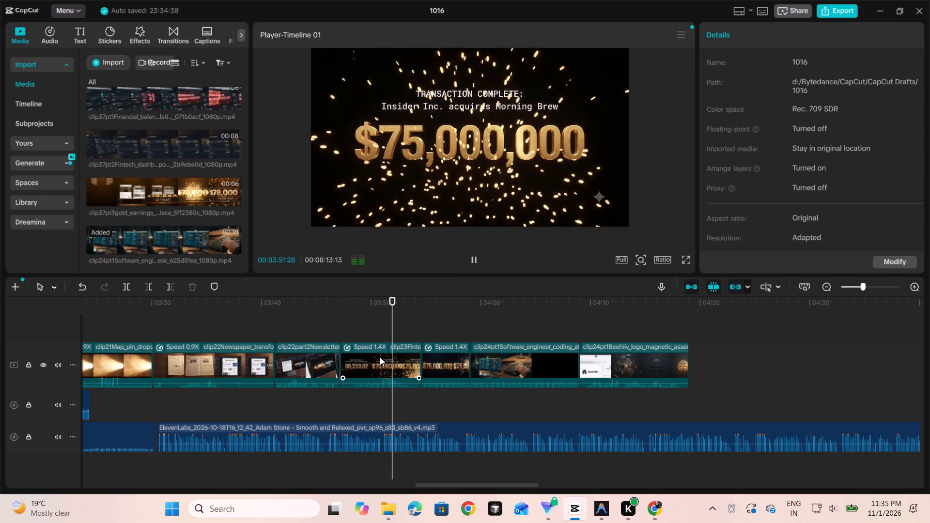
left_click(473, 259)
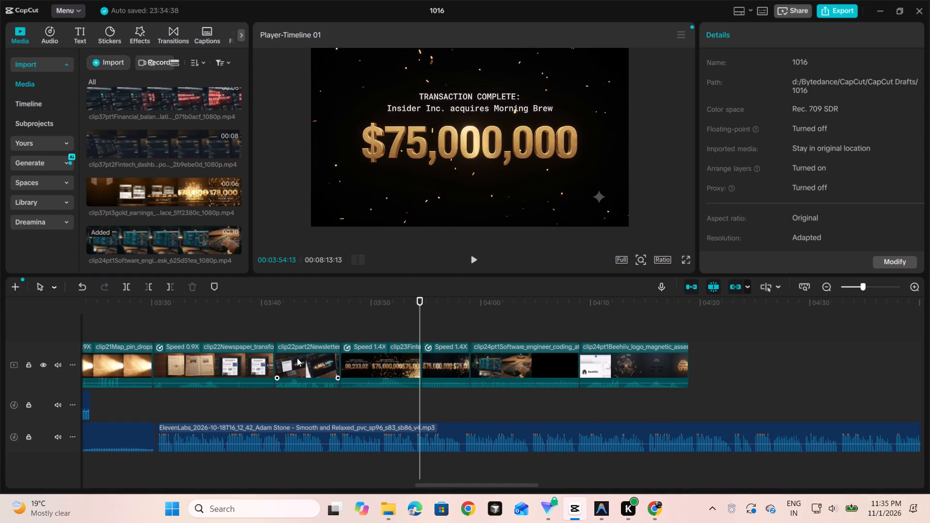
Replay from about 3:39 and trim roughly 1 second off the end of the clip22part2 newsletter clip.
left_click(252, 323)
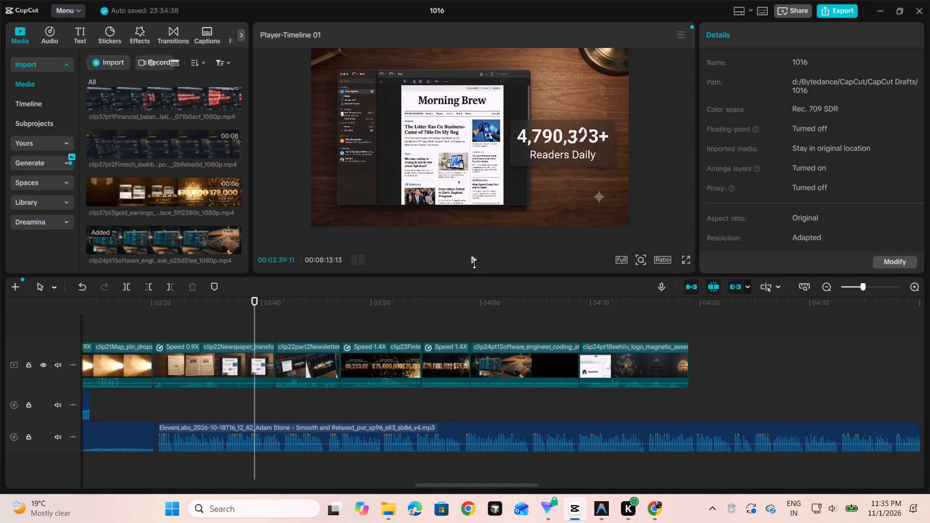
left_click(474, 263)
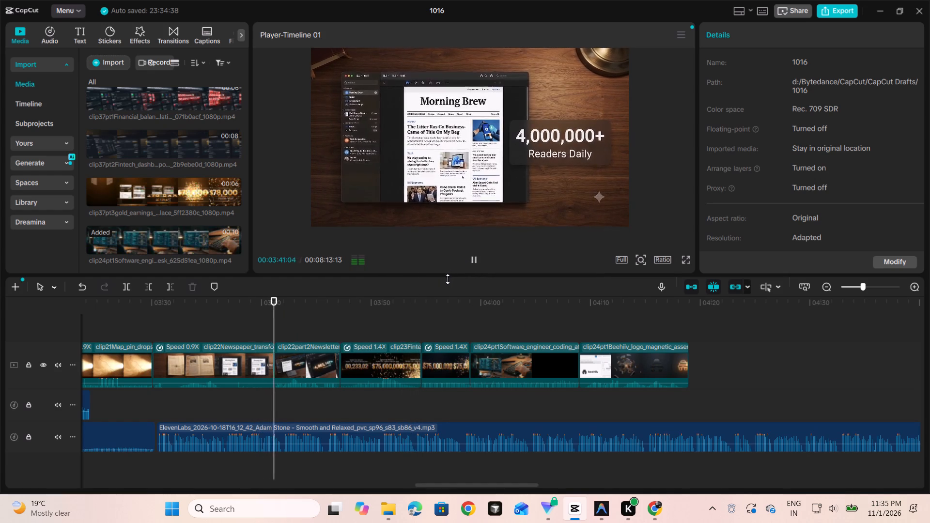
left_click(320, 359)
left_click_drag(339, 352, 323, 356)
Play the timeline from about 3:40 past the last clip to check the clip 22–24 sequence against the voiceover.
left_click(303, 326)
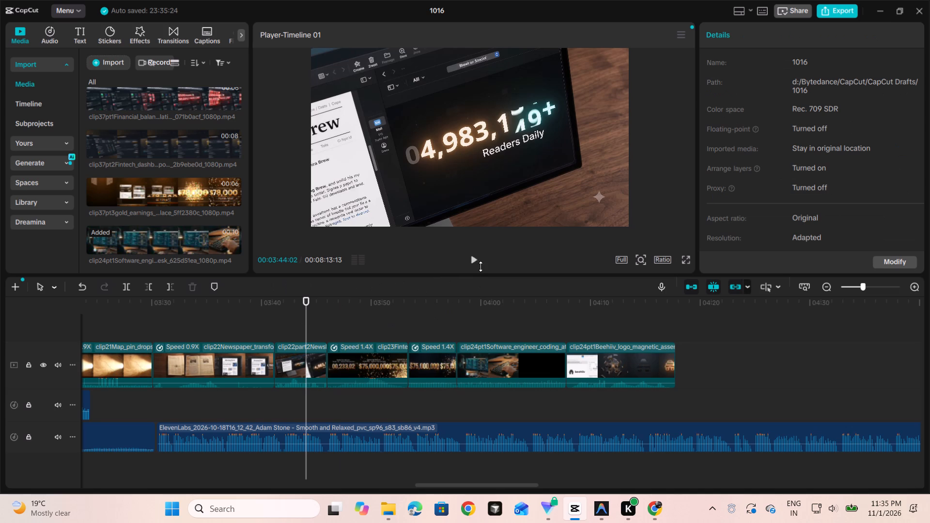
left_click(263, 329)
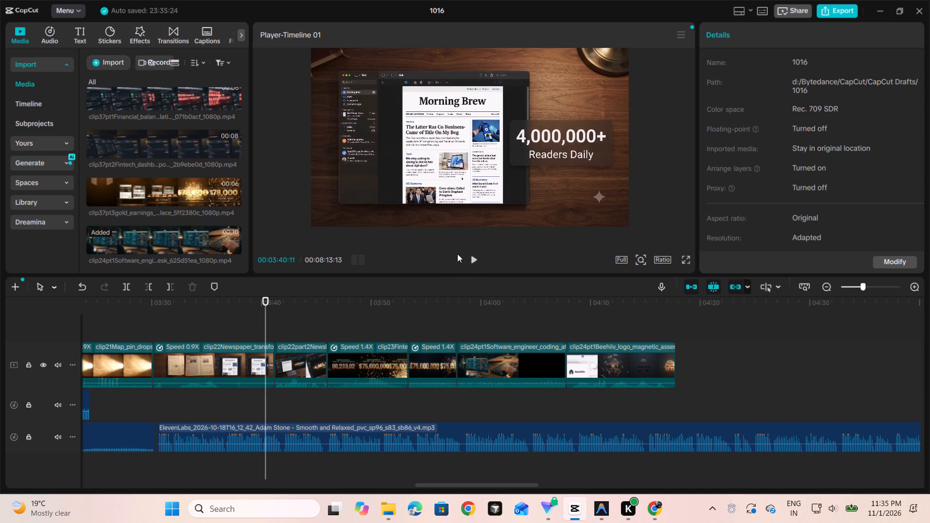
left_click(471, 254)
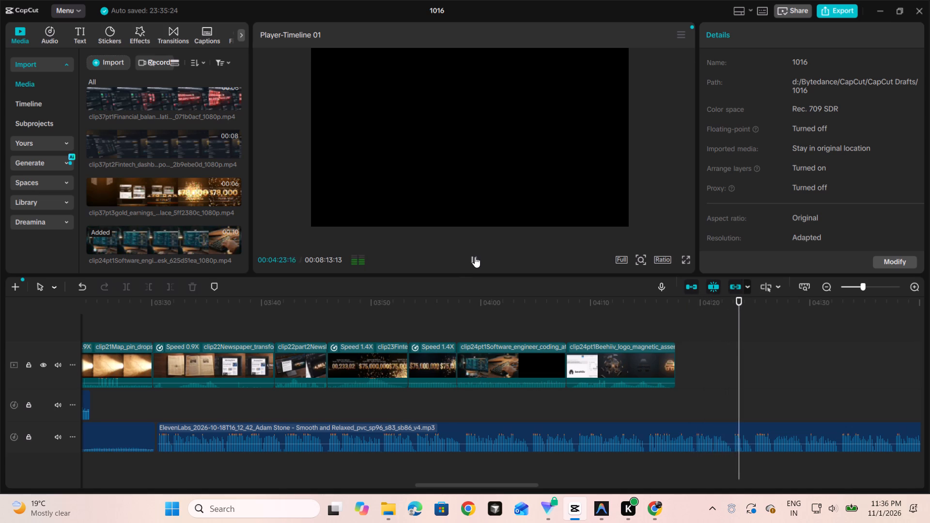
left_click(475, 257)
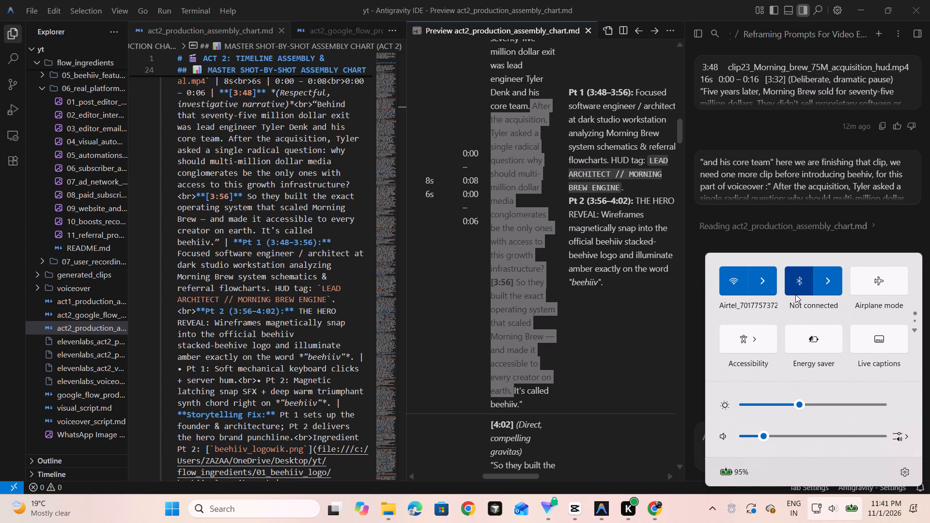
left_click(821, 271)
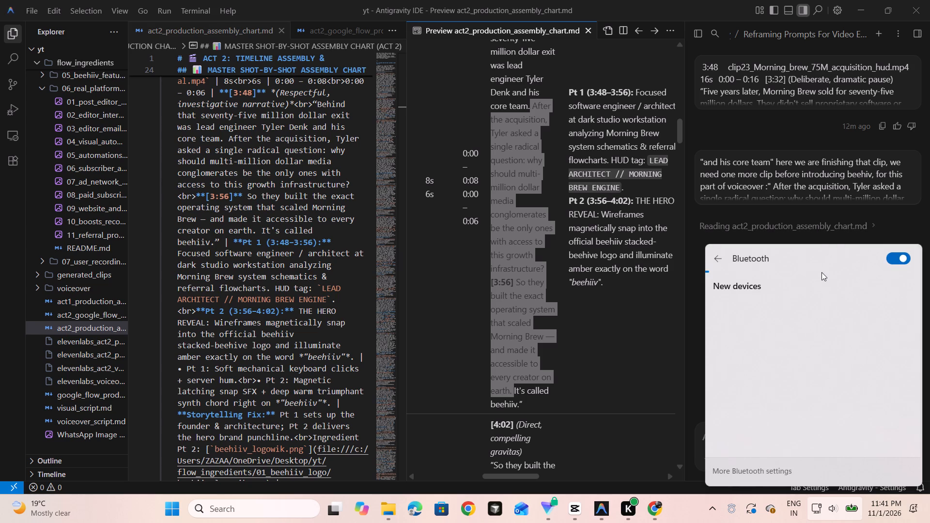
scroll(821, 275, "up", 1)
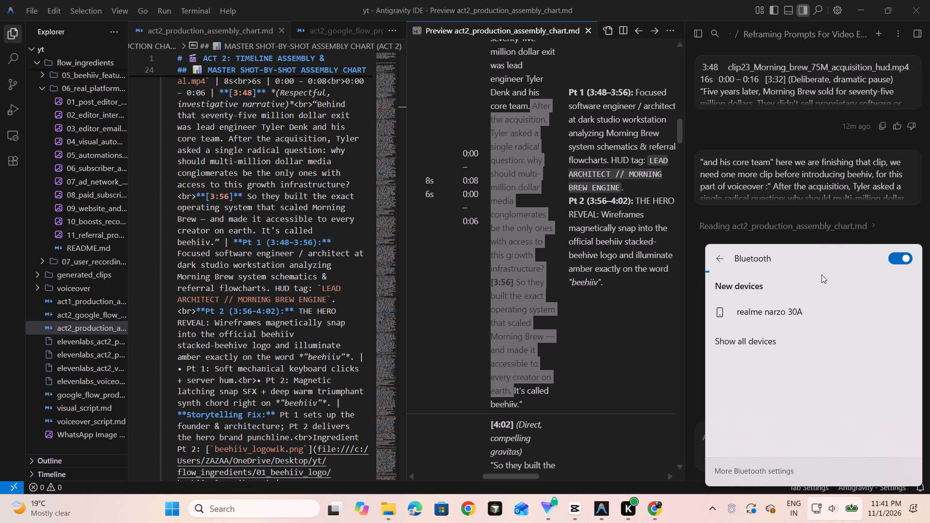
left_click(745, 333)
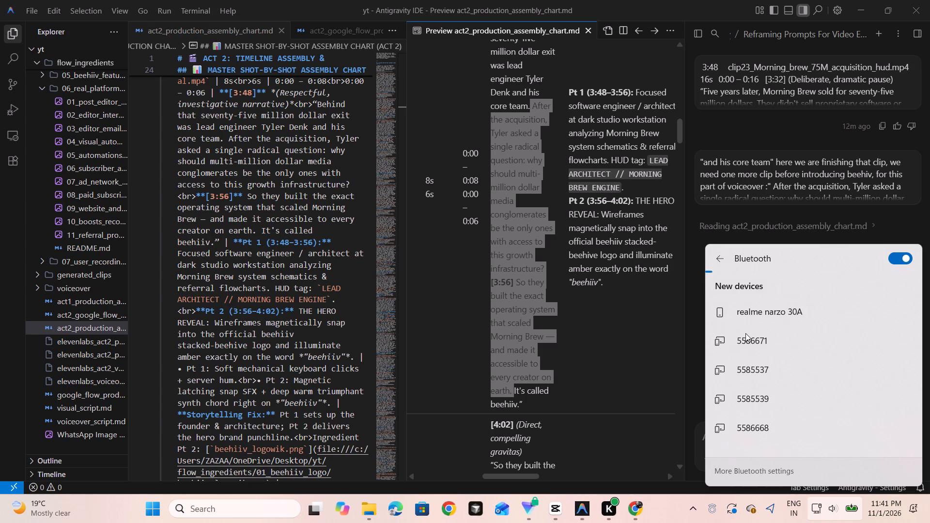
scroll(781, 372, "down", 1)
scroll(781, 372, "up", 1)
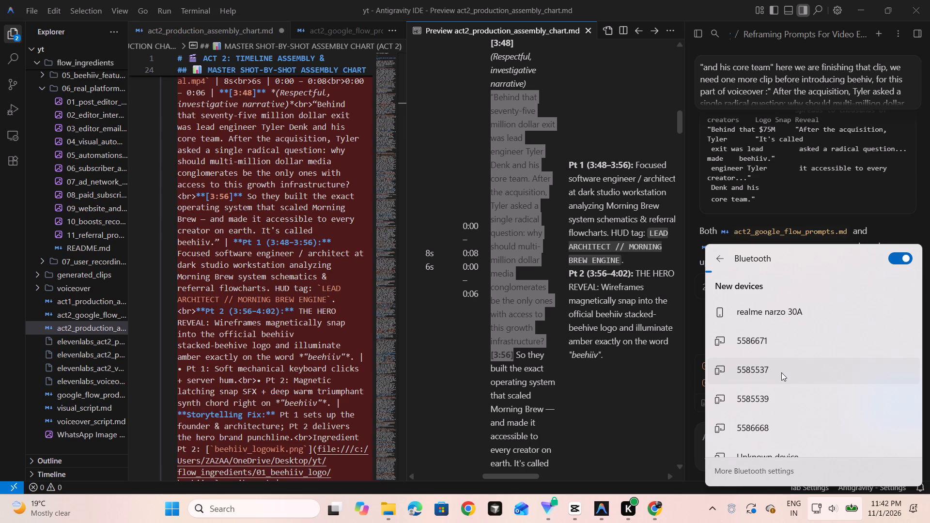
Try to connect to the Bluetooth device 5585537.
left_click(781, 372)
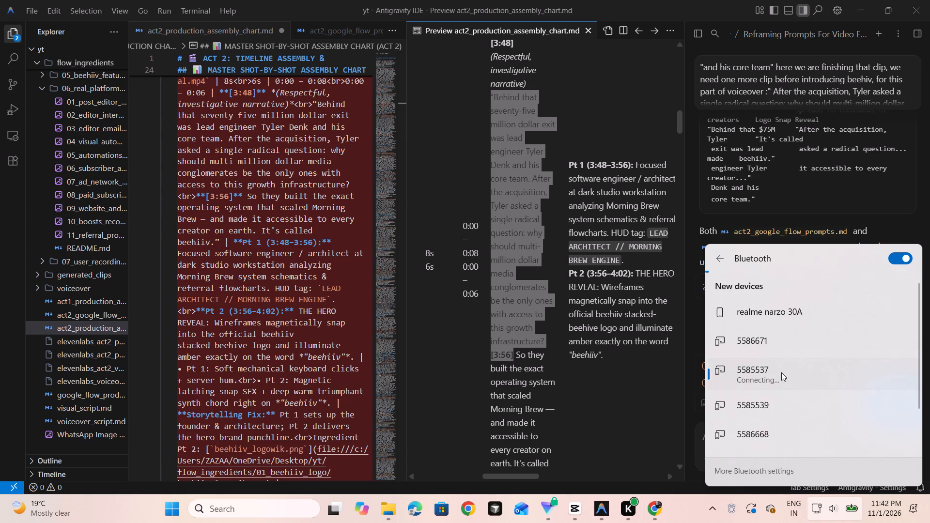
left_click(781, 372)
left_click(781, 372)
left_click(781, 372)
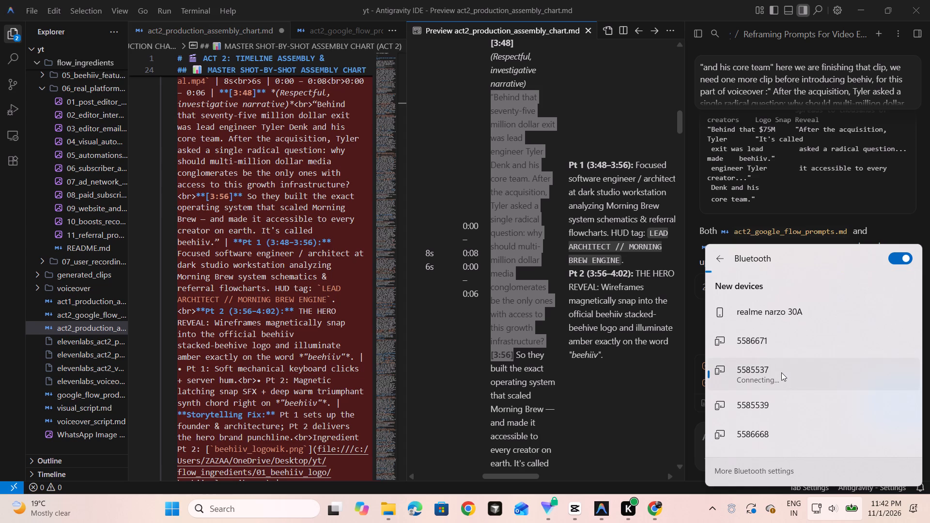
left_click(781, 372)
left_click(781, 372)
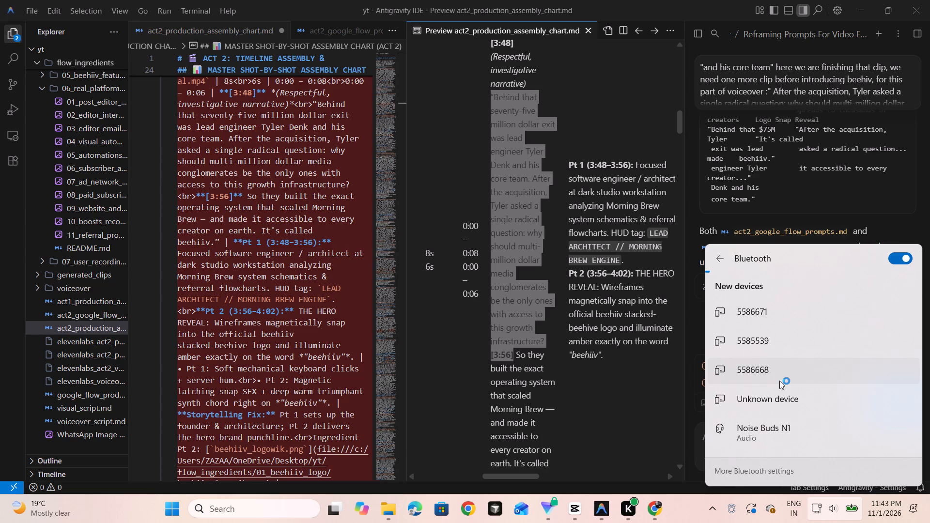
left_click(769, 426)
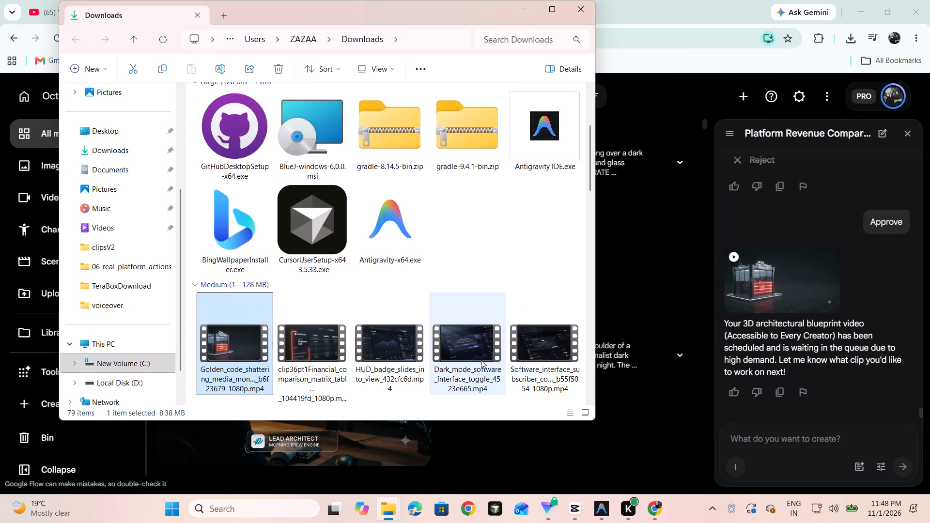
left_click(240, 374)
key("Left")
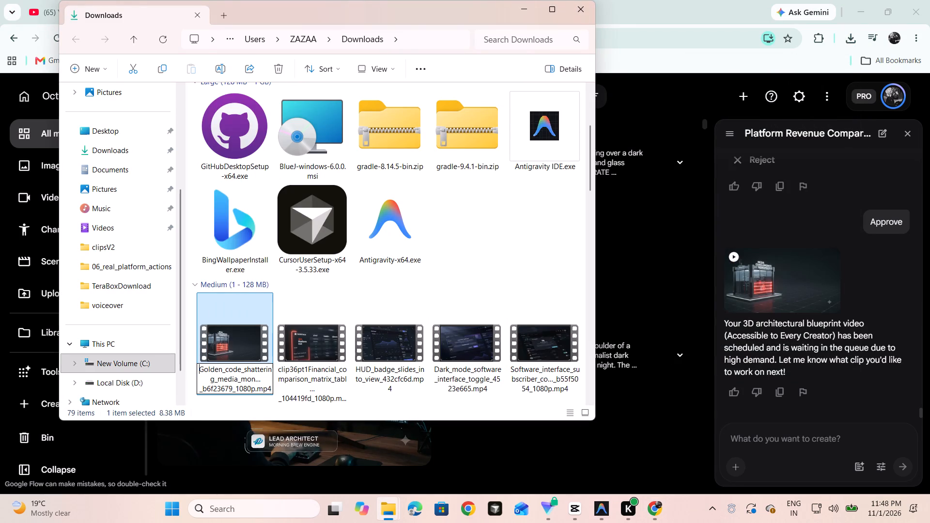
type("clip24pt2")
key("Return")
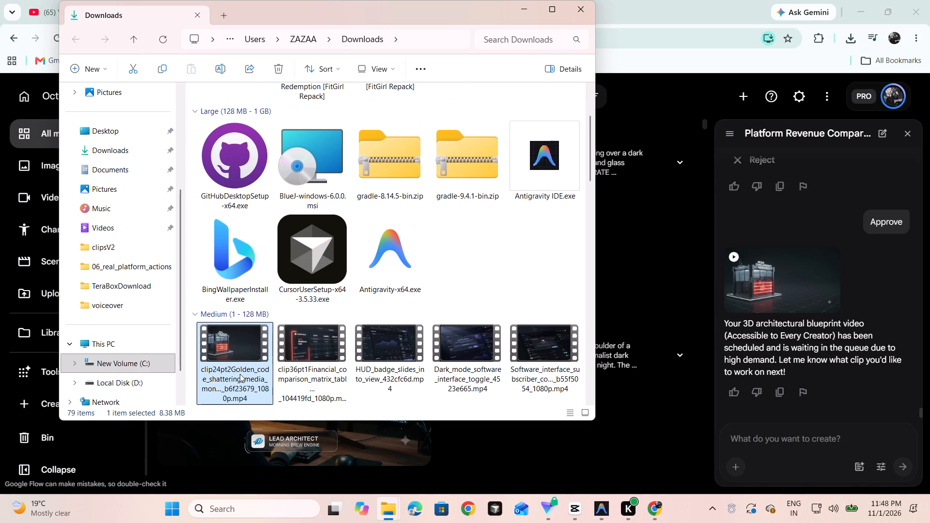
Move the clip24pt2 video from Downloads into the clipsV2 folder.
key("ctrl+x")
left_click(144, 241)
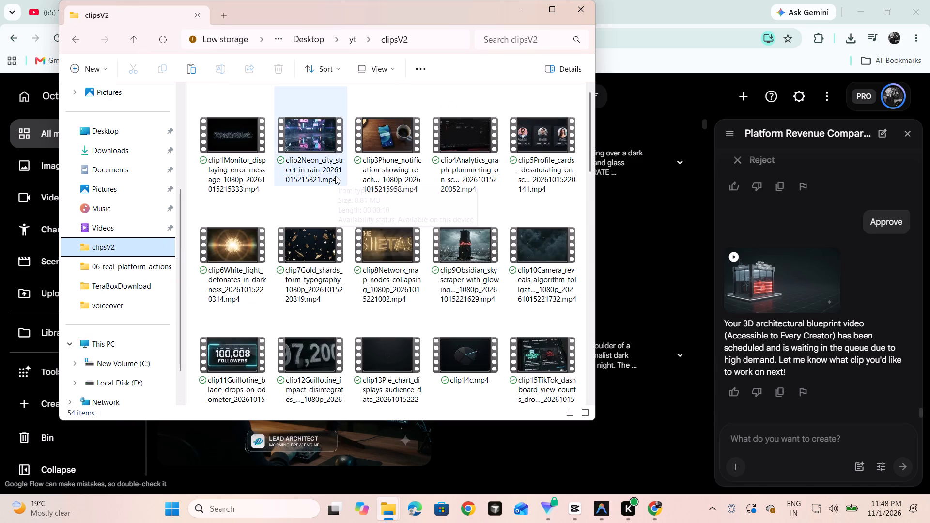
key("ctrl+v")
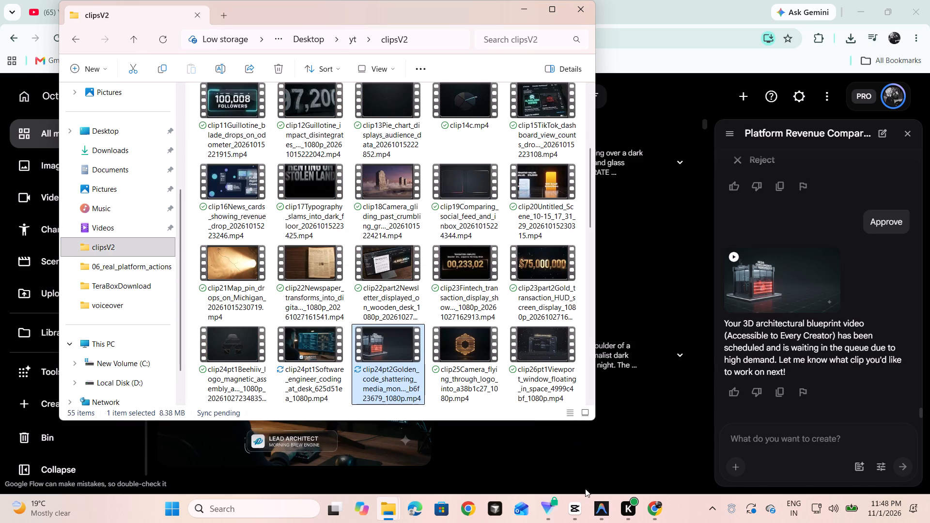
Switch to CapCut and import the clip24pt2 Golden code shattering video from the clipsV2 folder into the project media.
left_click(576, 452)
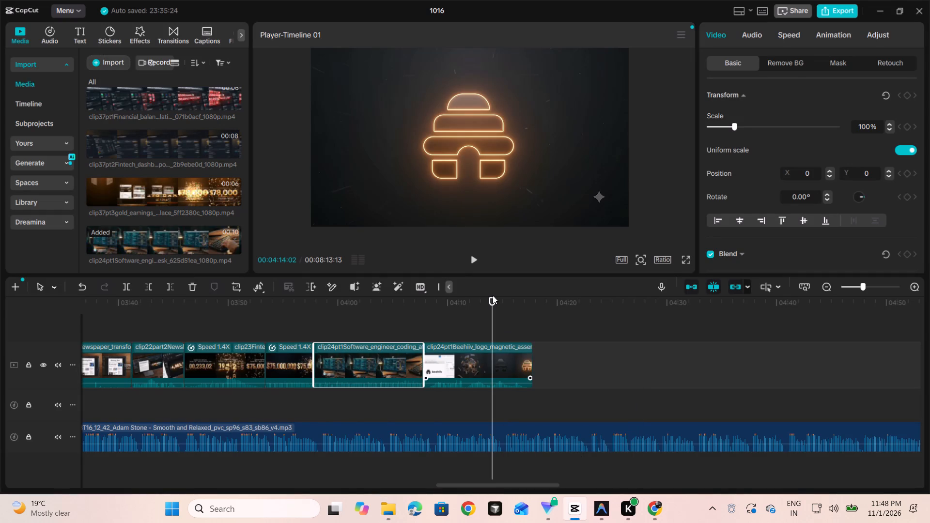
left_click(111, 67)
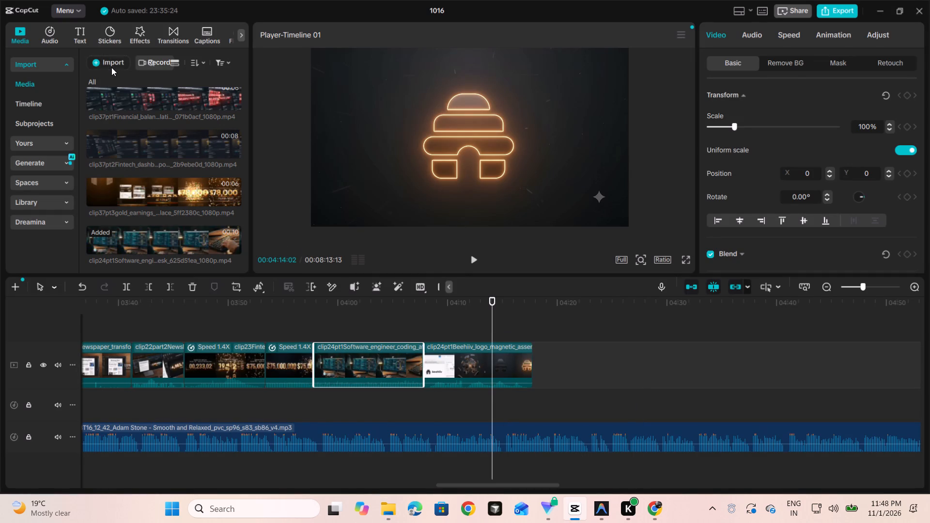
left_click(132, 88)
scroll(222, 141, "down", 2)
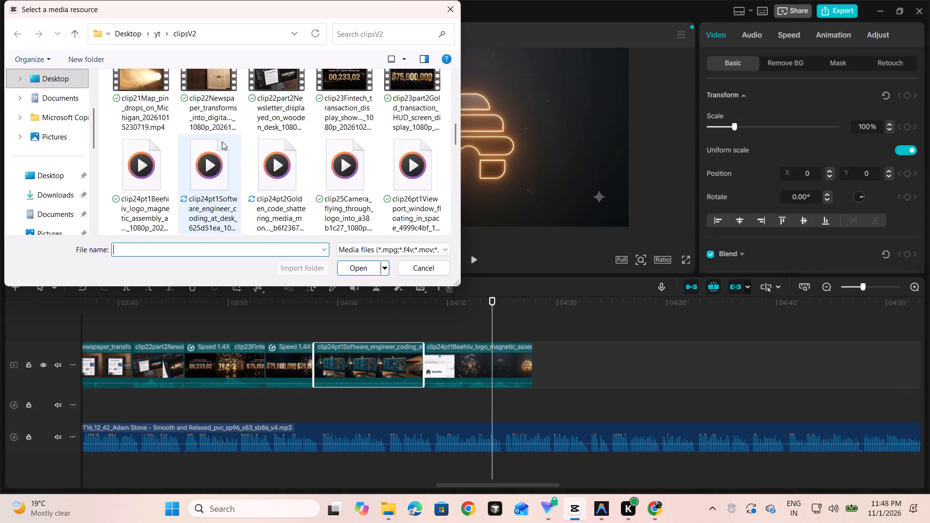
scroll(222, 141, "down", 2)
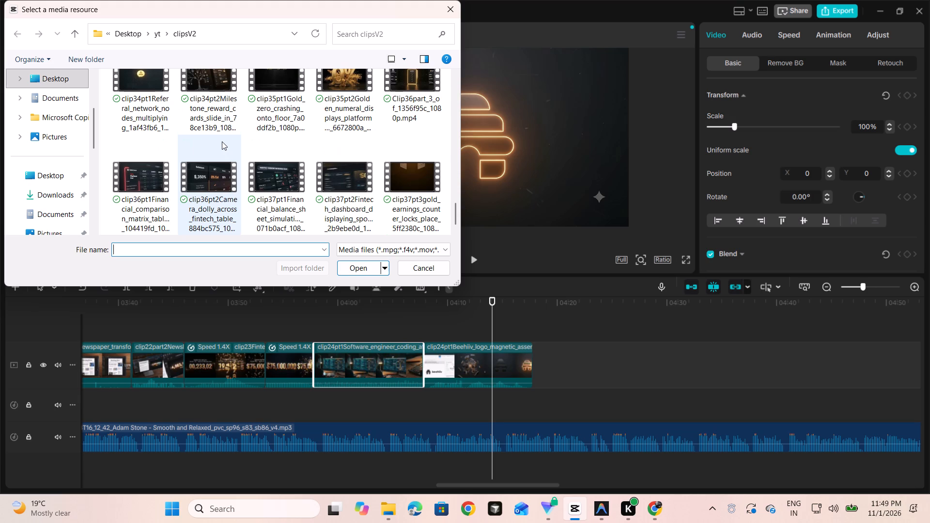
scroll(0, 365, "up", 1)
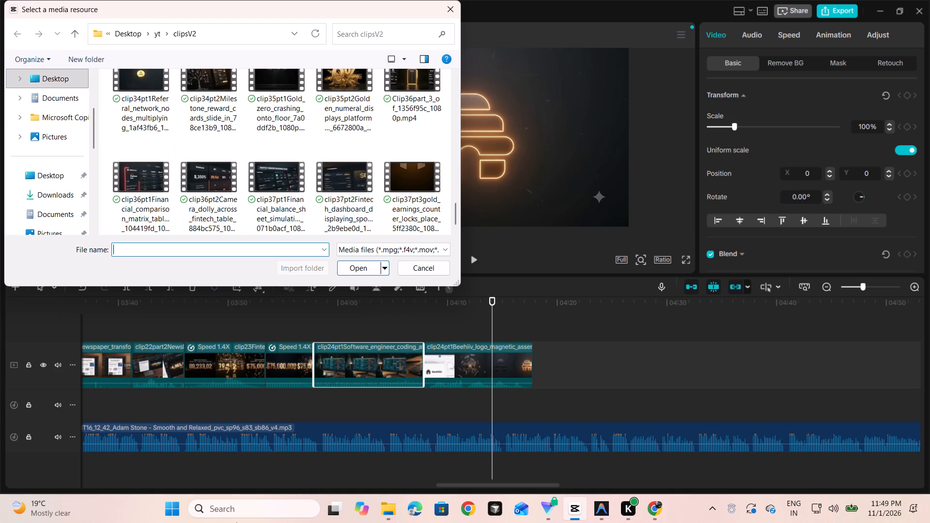
left_click(236, 522)
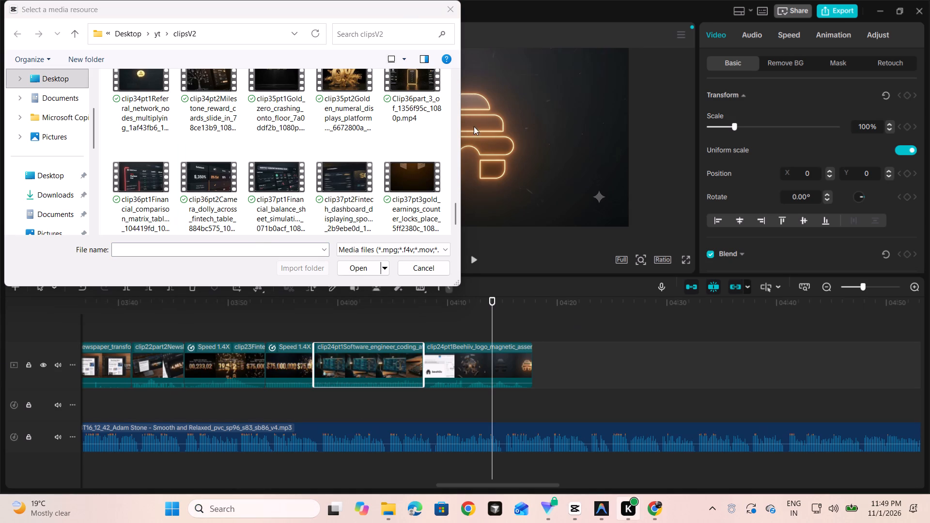
scroll(235, 154, "down", 1)
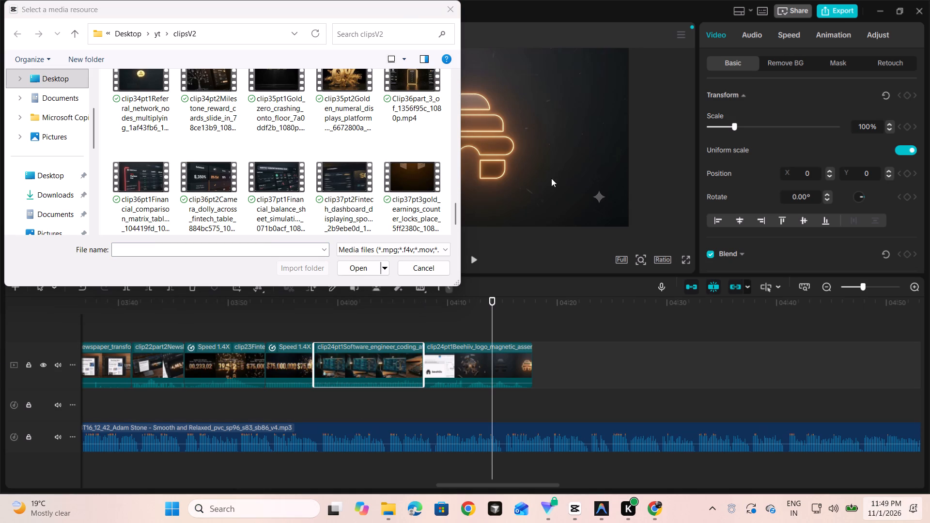
scroll(377, 159, "up", 4)
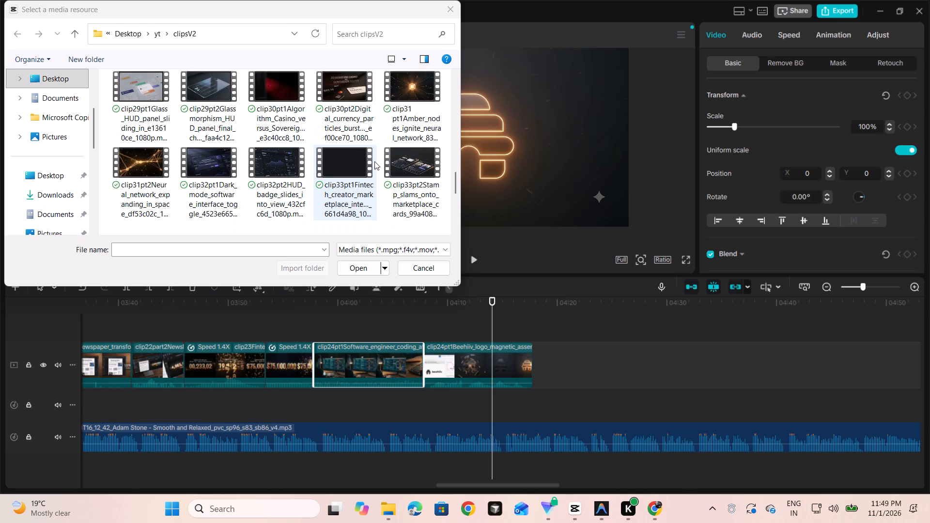
scroll(374, 161, "up", 2)
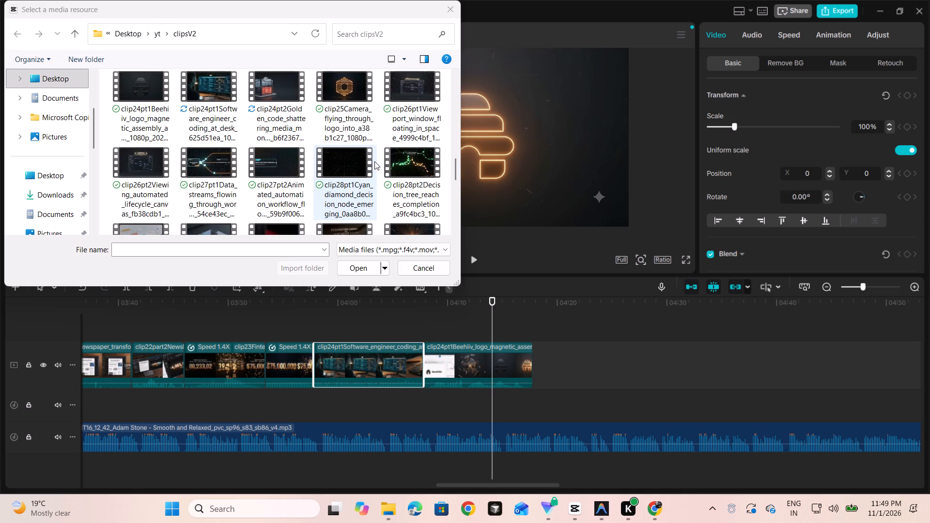
left_click(281, 105)
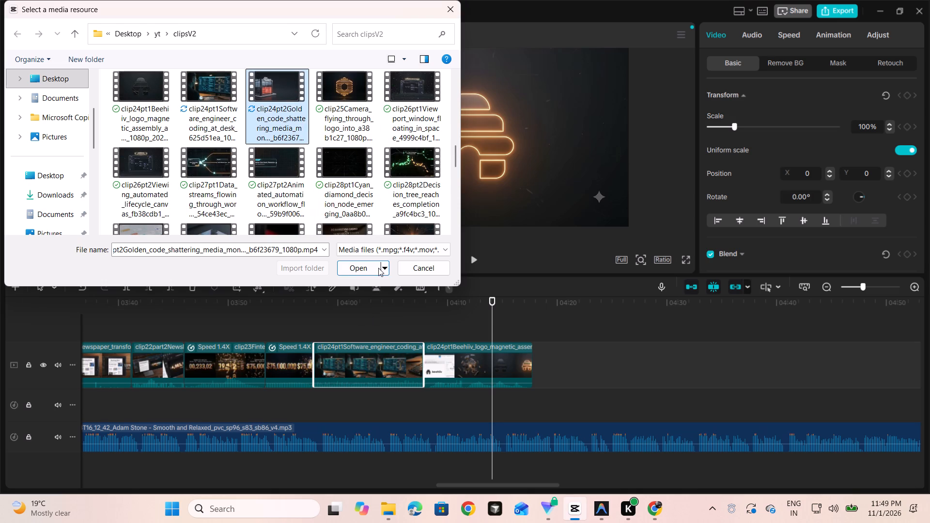
left_click(365, 270)
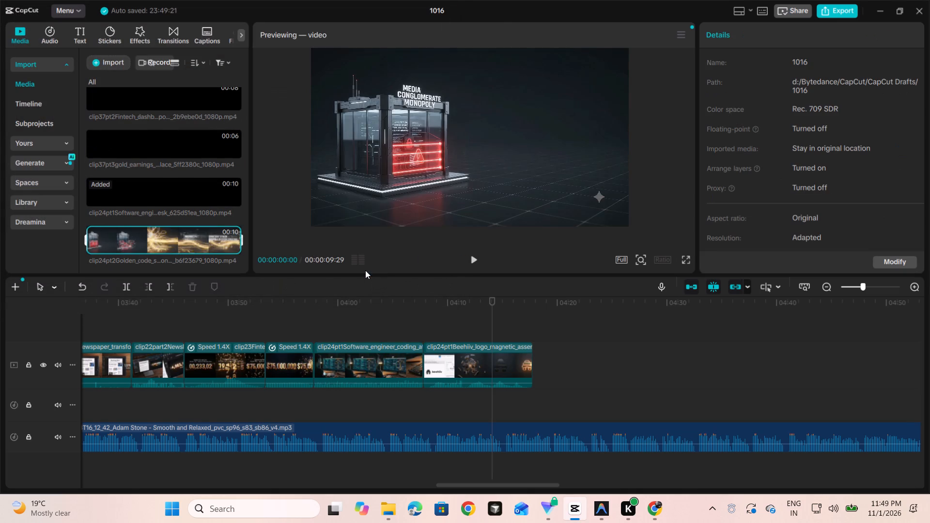
Insert the clip24pt2 Golden code shattering video on the main track between the clip24pt1 software engineer and beehiiv logo clips.
left_click_drag(145, 239, 302, 271)
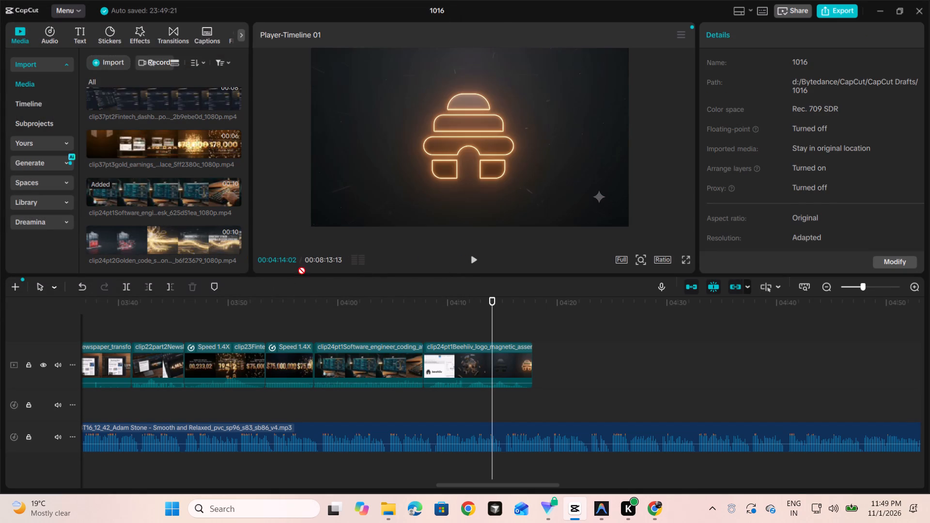
left_click_drag(302, 271, 414, 363)
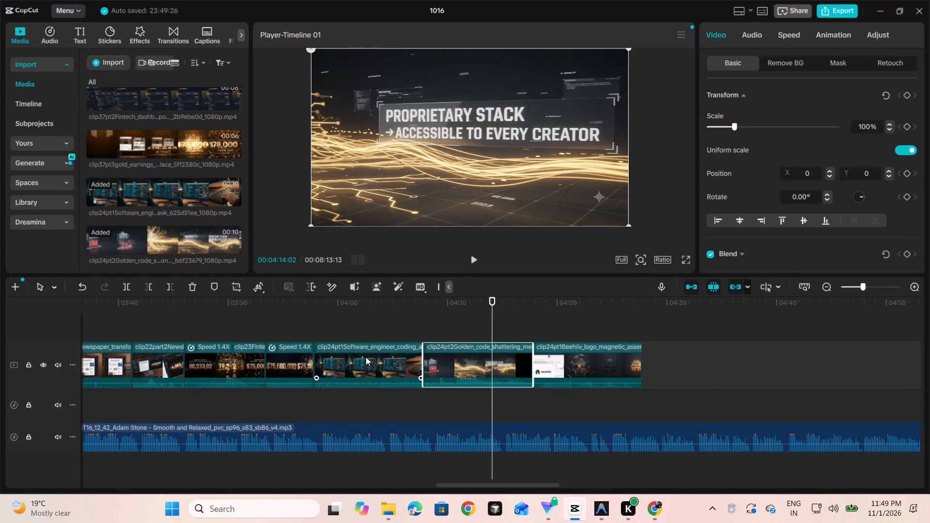
Look over the full timeline to examine how the video clips line up with the voiceover and music tracks.
scroll(366, 357, "right", 5)
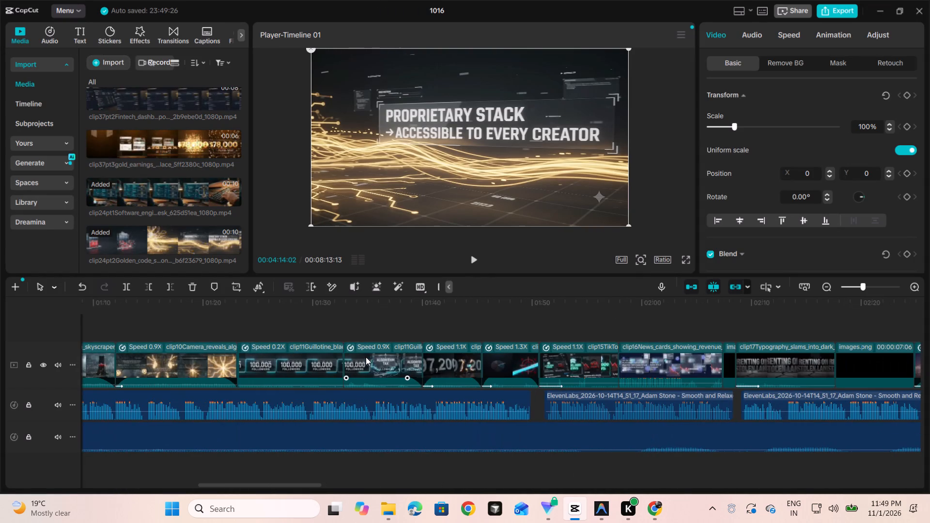
scroll(366, 357, "down", 3, "ctrl")
scroll(441, 357, "left", 1)
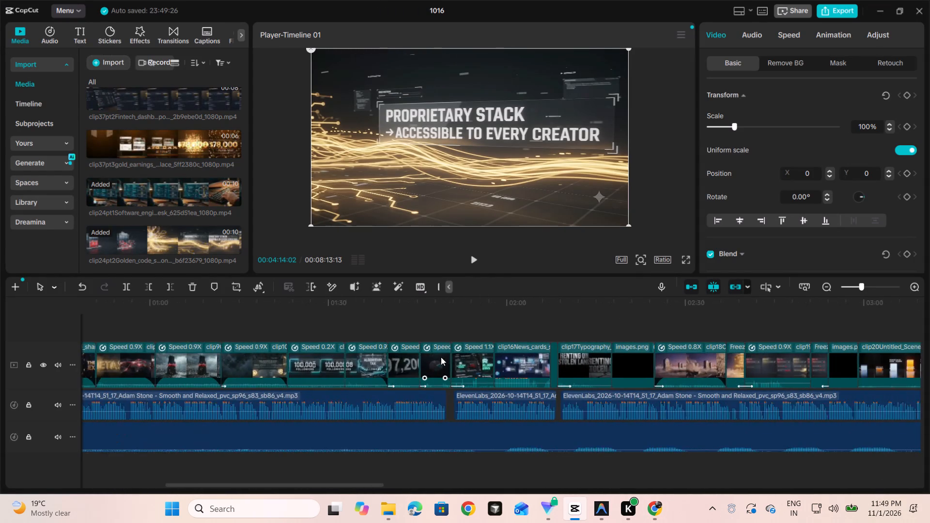
scroll(441, 357, "down", 4, "ctrl")
scroll(441, 357, "left", 1)
scroll(441, 357, "down", 6, "ctrl")
scroll(441, 357, "right", 2)
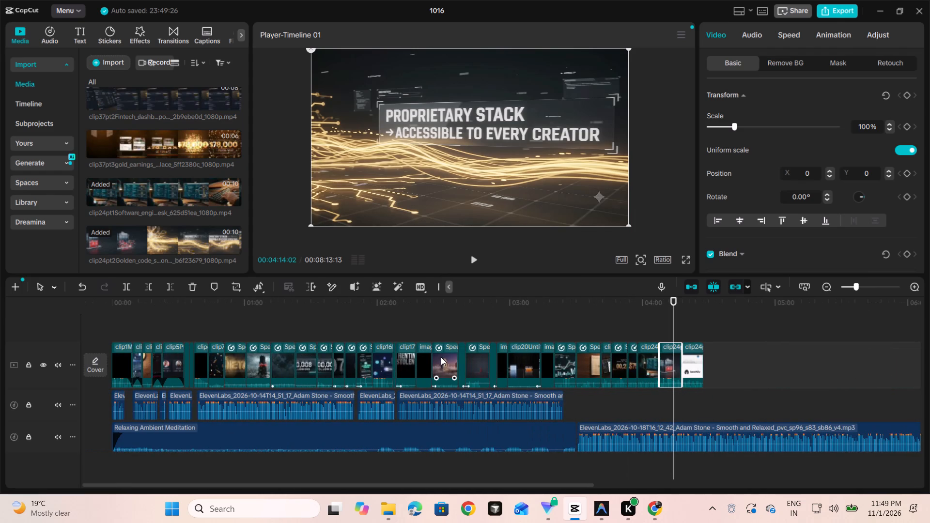
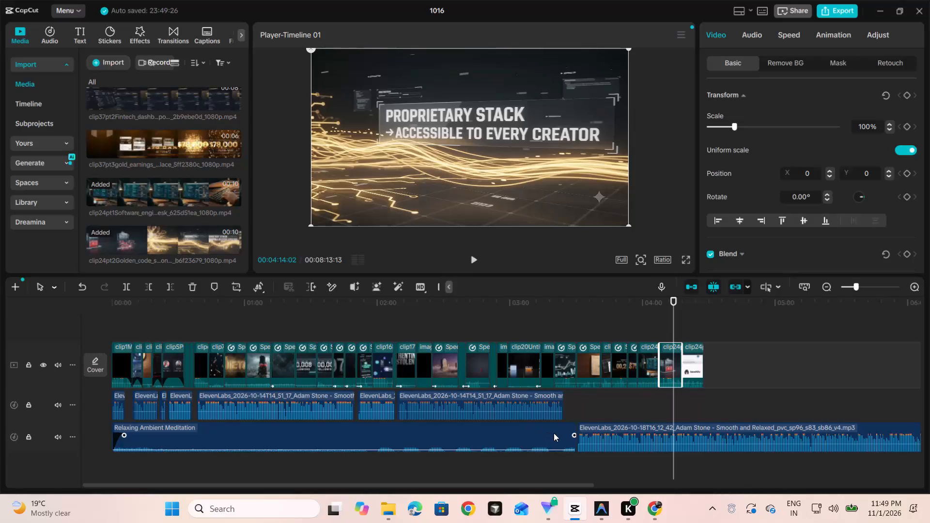
Move the second ElevenLabs voiceover up onto the first voiceover's track, directly after the last existing voiceover clip.
left_click_drag(604, 433, 600, 404)
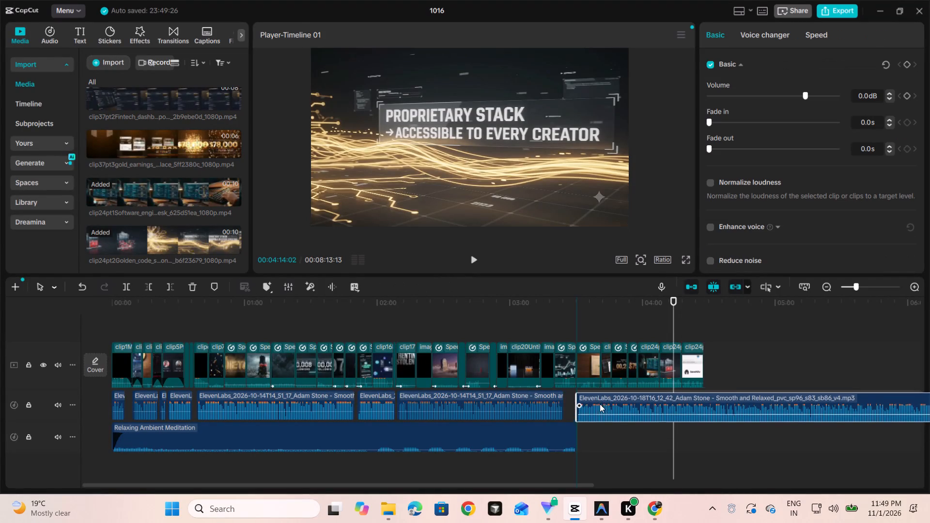
left_click_drag(600, 404, 591, 403)
Extend the end of the Relaxing Ambient Meditation music beneath the second voiceover, past the last video clip.
left_click(513, 436)
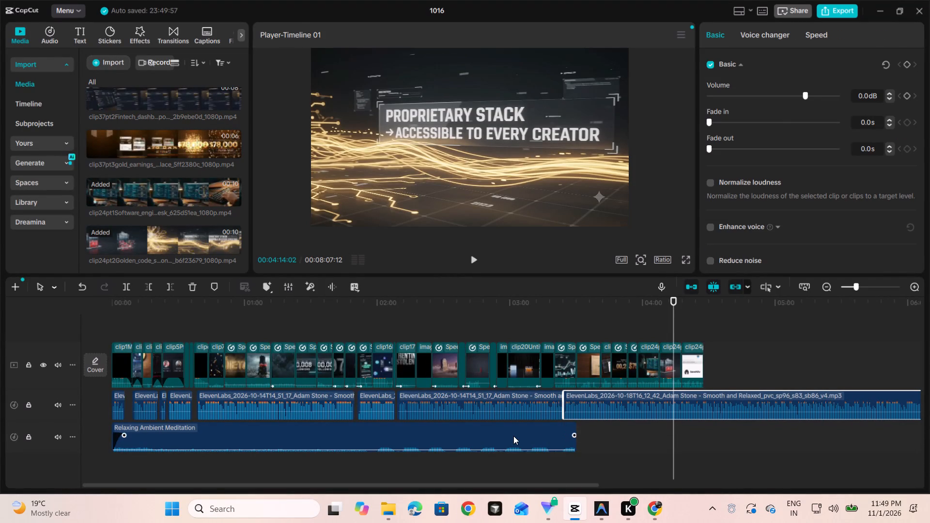
left_click(575, 439)
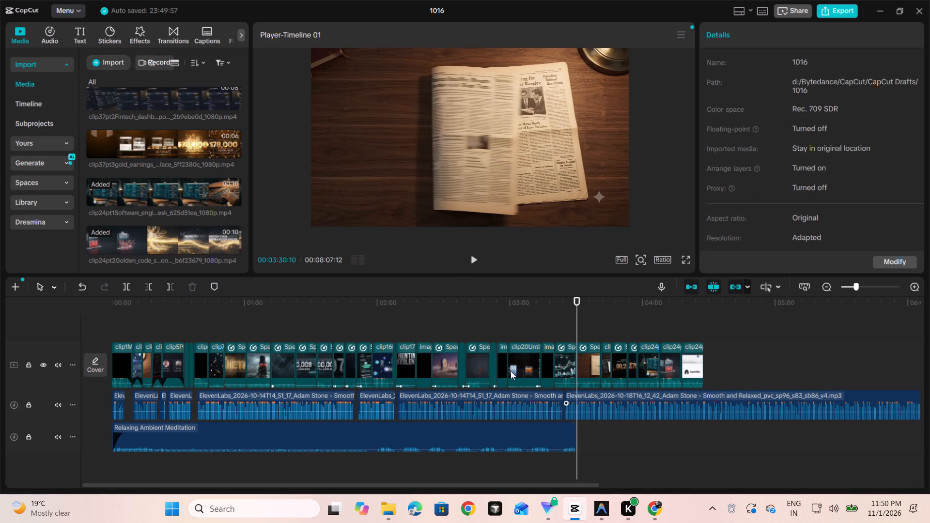
left_click(489, 429)
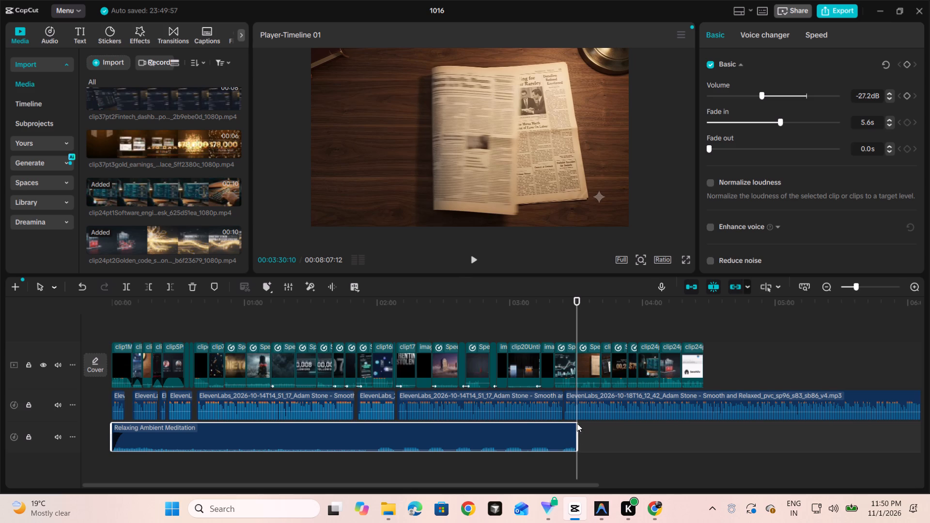
left_click_drag(573, 432, 581, 432)
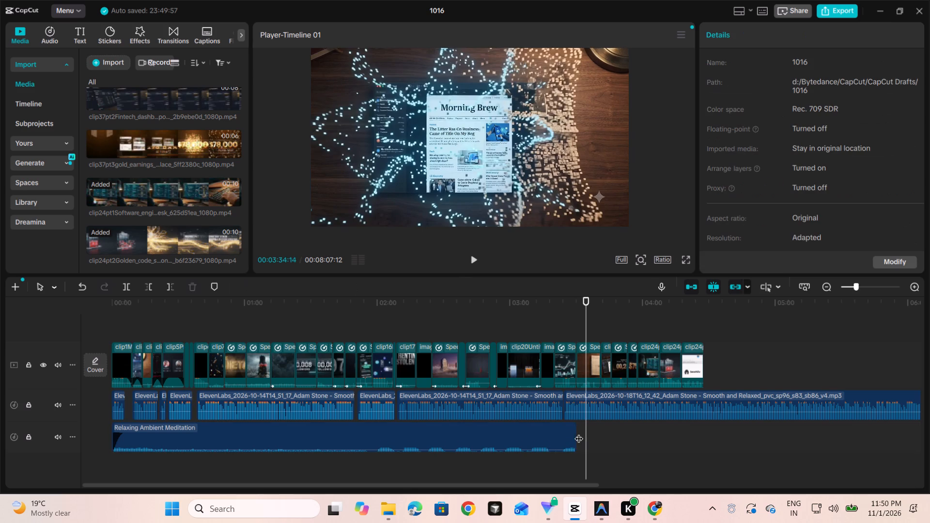
left_click(563, 433)
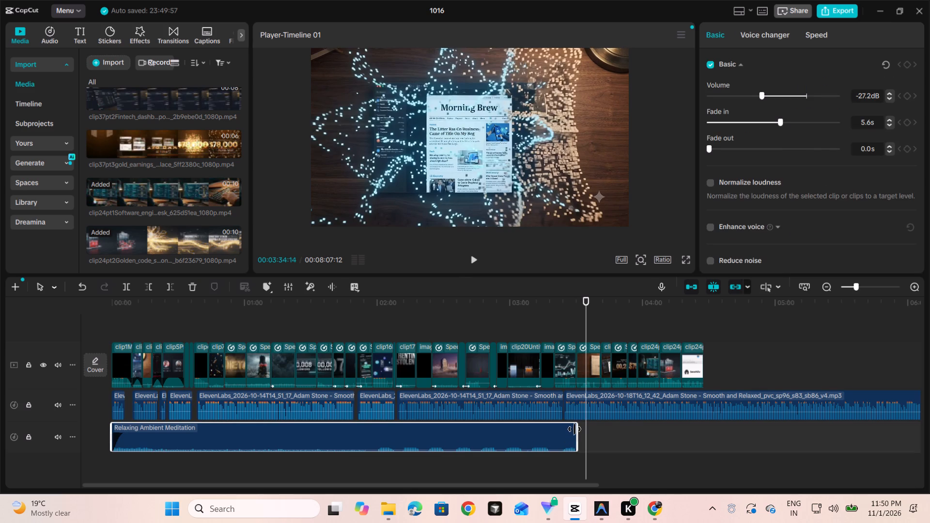
left_click(575, 429)
left_click(569, 433)
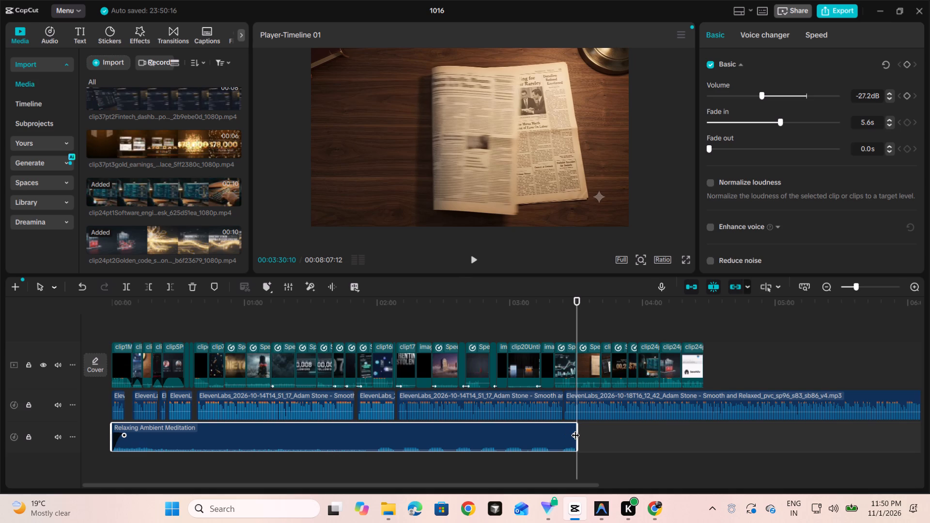
left_click_drag(574, 430, 607, 443)
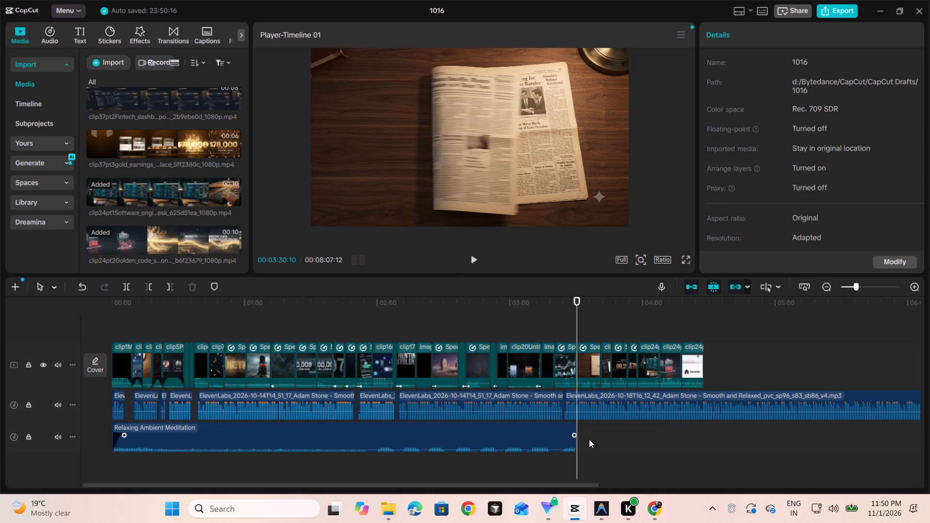
scroll(589, 439, "down", 3)
left_click(561, 433)
scroll(563, 432, "up", 3)
scroll(563, 432, "down", 1)
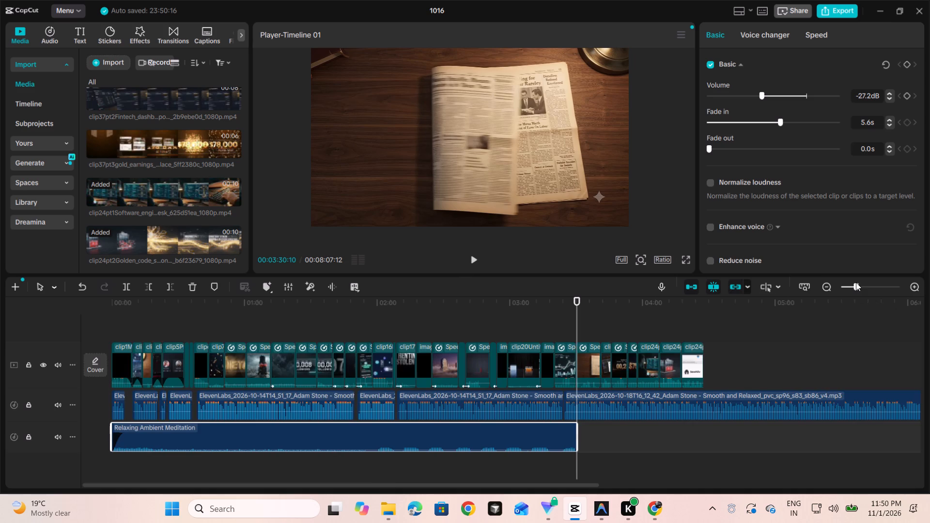
left_click_drag(856, 282, 872, 276)
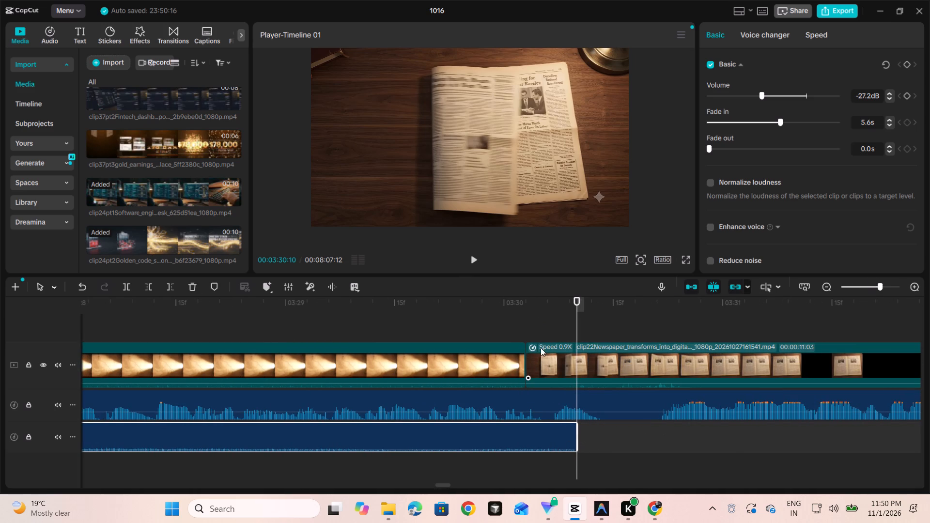
left_click_drag(573, 441, 714, 473)
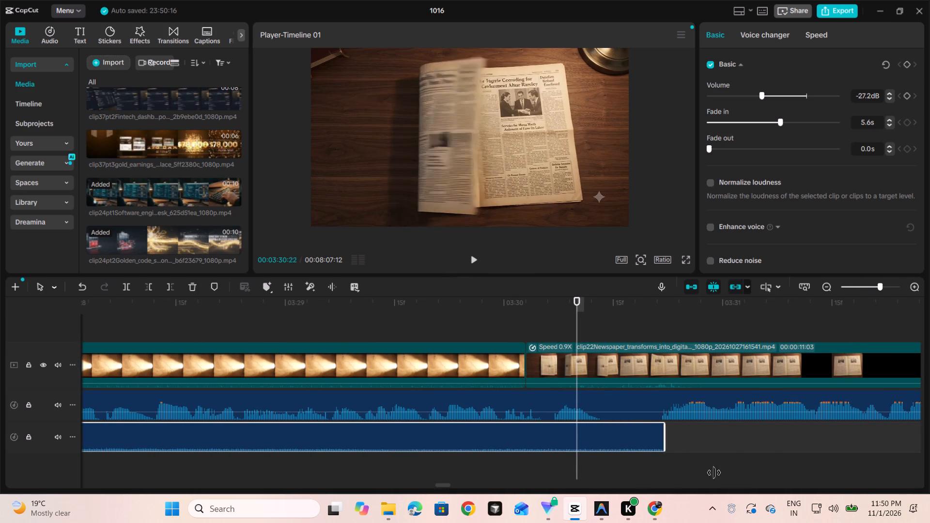
left_click_drag(714, 473, 929, 466)
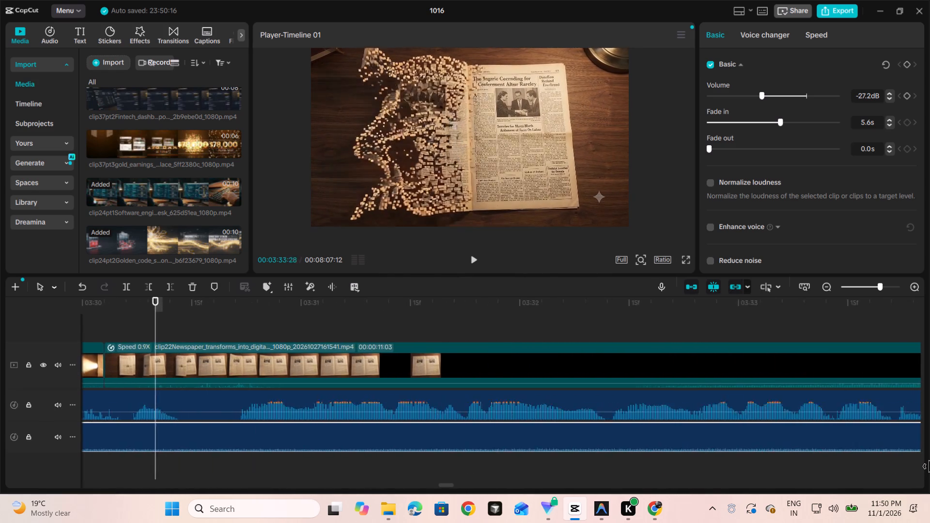
left_click_drag(929, 466, 929, 463)
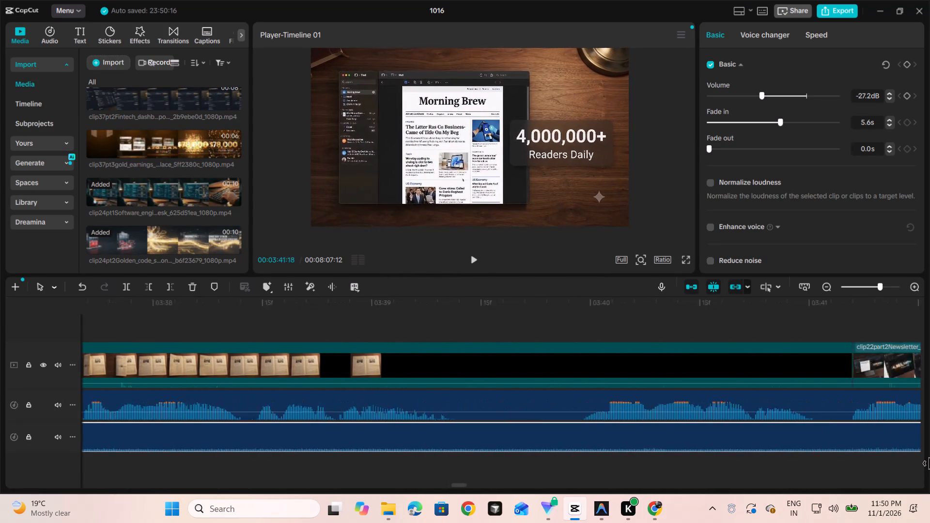
left_click_drag(929, 463, 929, 460)
Extend the end of the Relaxing Ambient Meditation music further, to about 5:26 on the timeline.
left_click_drag(876, 285, 863, 291)
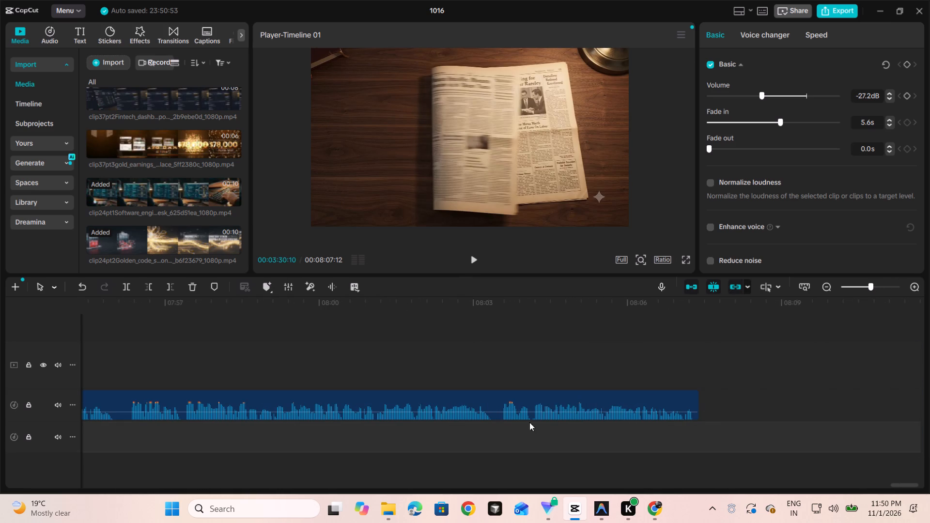
scroll(502, 437, "right", 5)
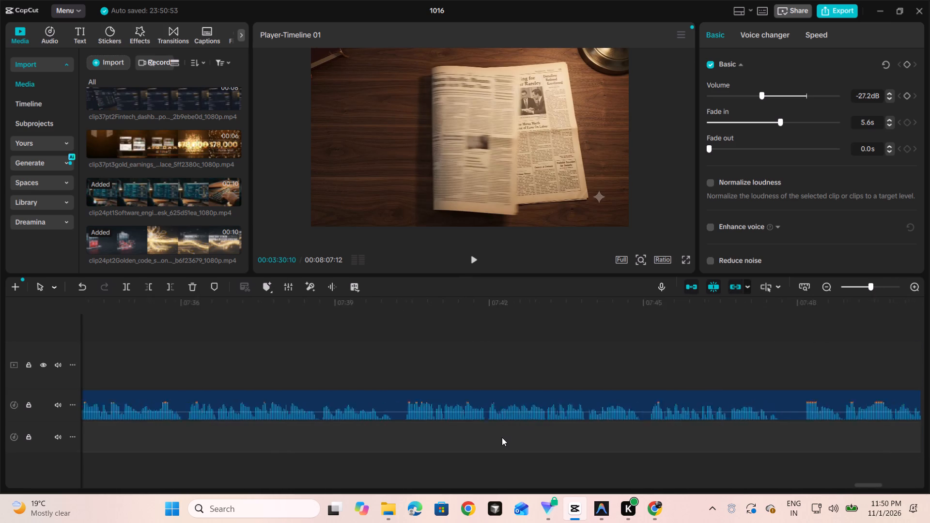
scroll(502, 437, "right", 2)
scroll(502, 437, "down", 3, "ctrl")
scroll(502, 437, "down", 4)
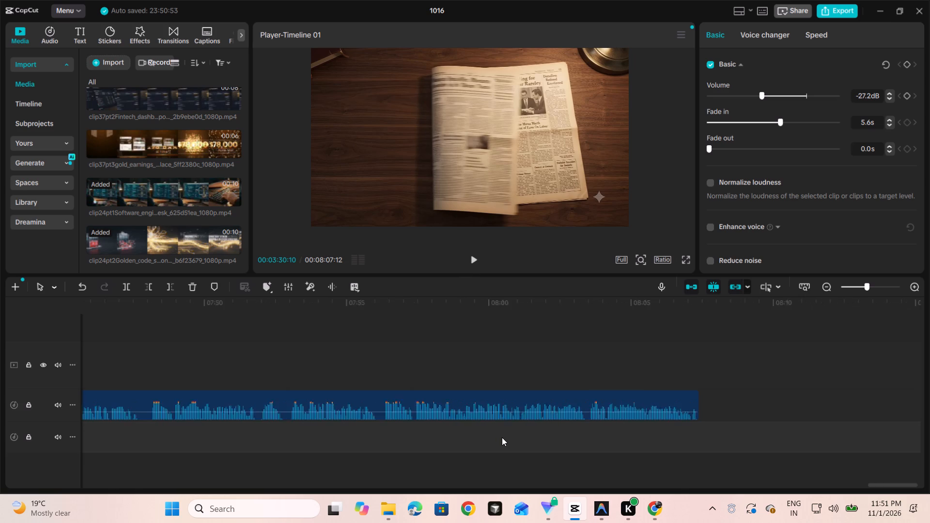
scroll(502, 437, "down", 8)
scroll(502, 437, "down", 4, "ctrl")
scroll(502, 437, "right", 1)
scroll(502, 437, "down", 2)
scroll(502, 437, "down", 10, "ctrl")
scroll(502, 437, "down", 2)
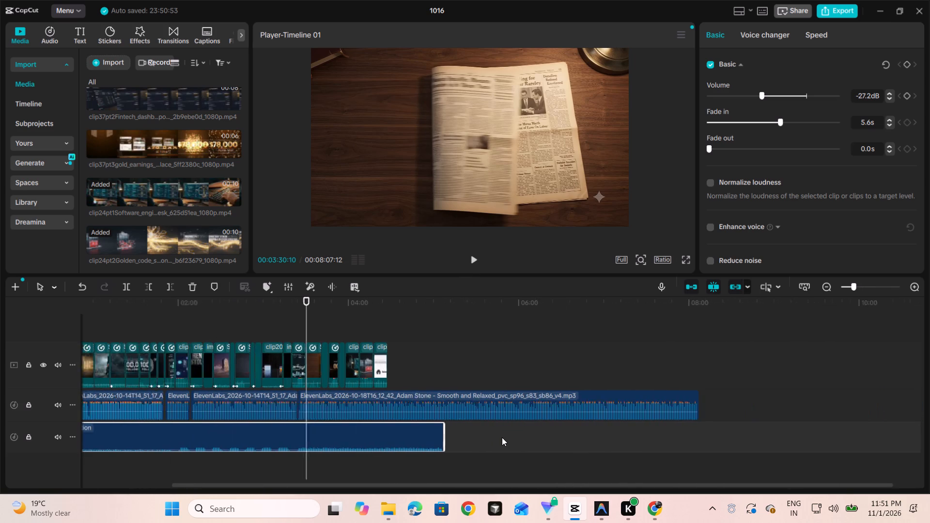
scroll(502, 437, "down", 6)
scroll(502, 437, "up", 2, "ctrl")
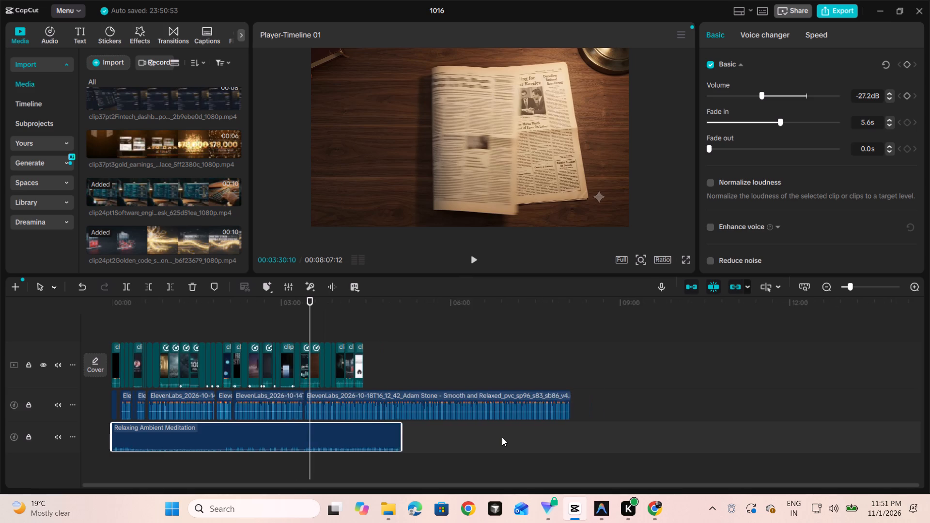
scroll(502, 437, "up", 3, "ctrl")
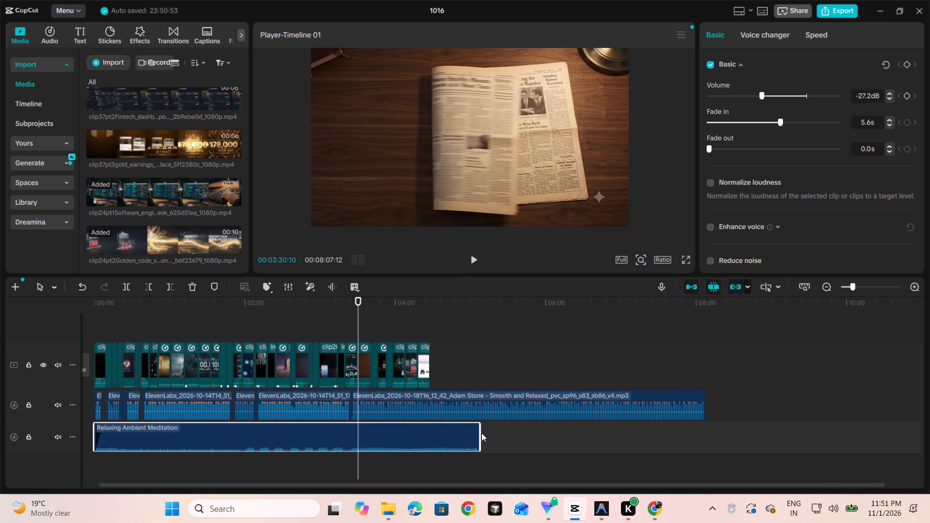
left_click_drag(477, 436, 673, 434)
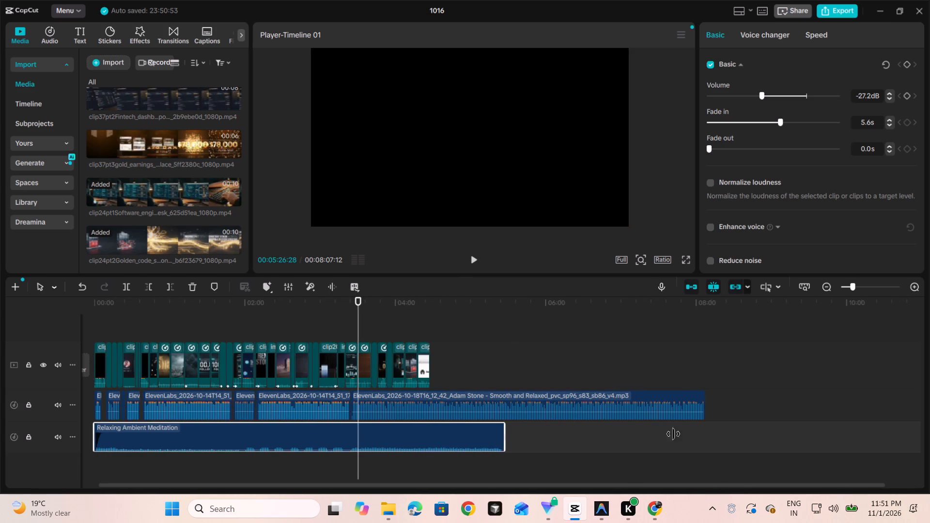
left_click_drag(673, 434, 755, 432)
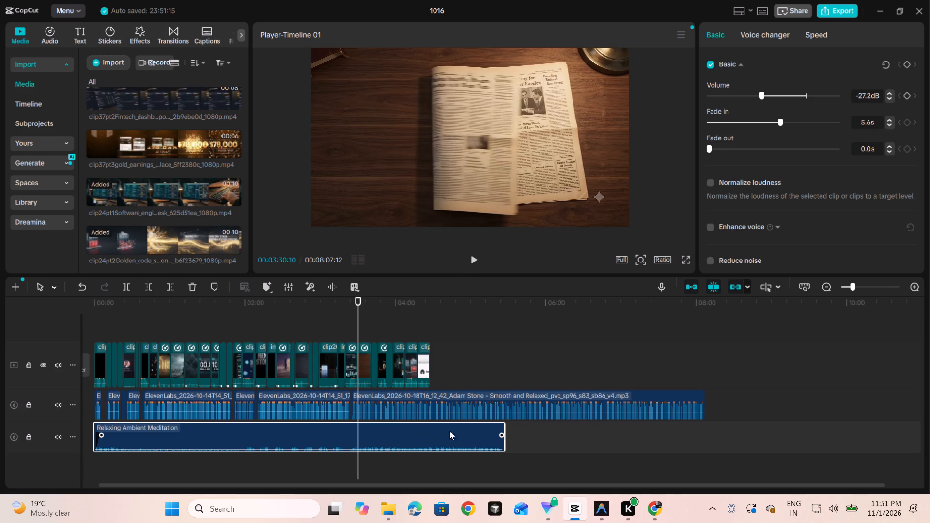
Duplicate the Relaxing Ambient Meditation clip and place the copy on the same track, directly against the end of the original.
right_click(399, 430)
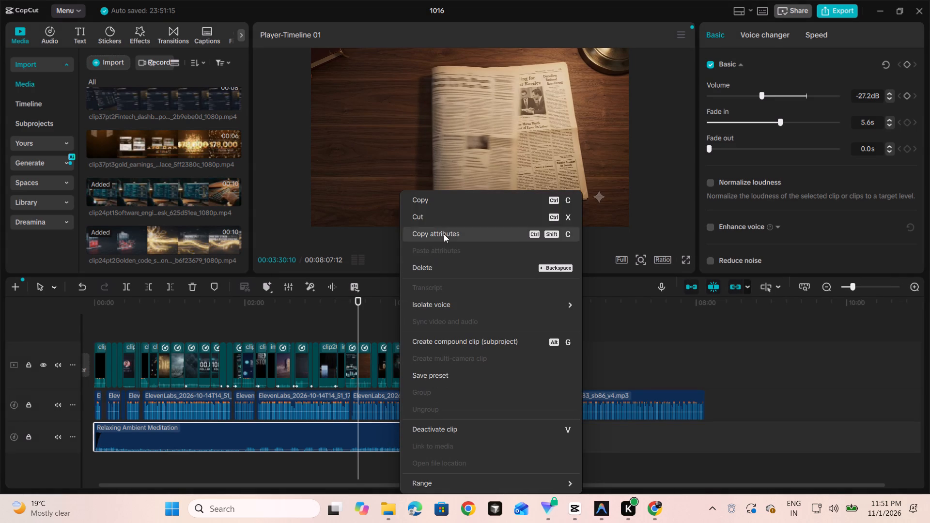
left_click(456, 201)
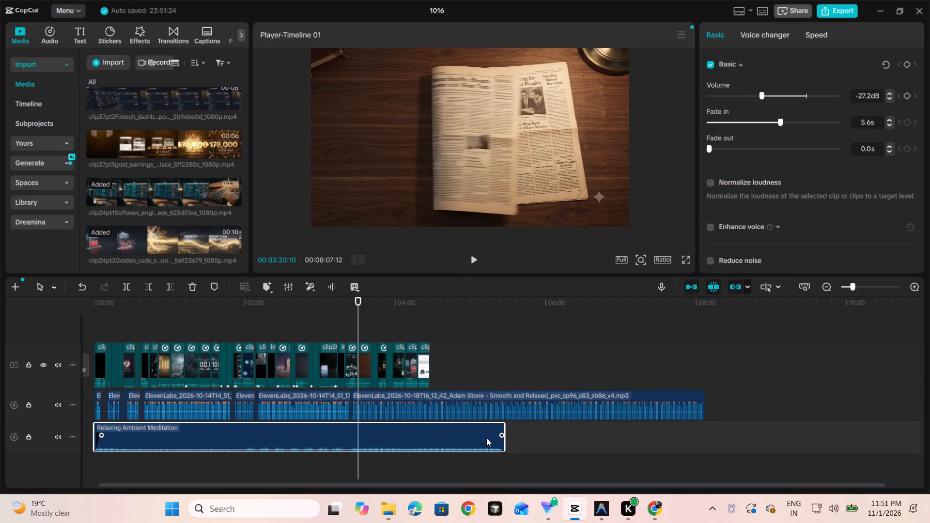
key("ctrl+c")
left_click(528, 431)
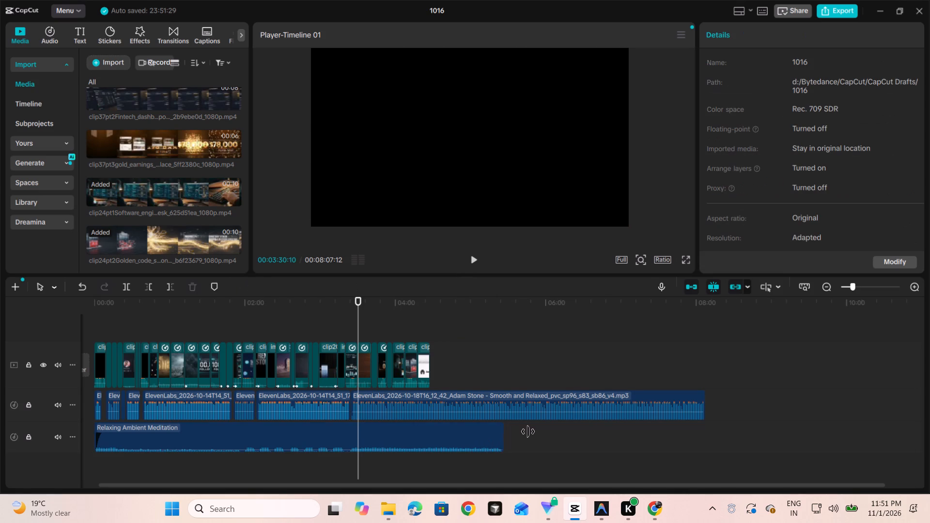
key("ctrl+v")
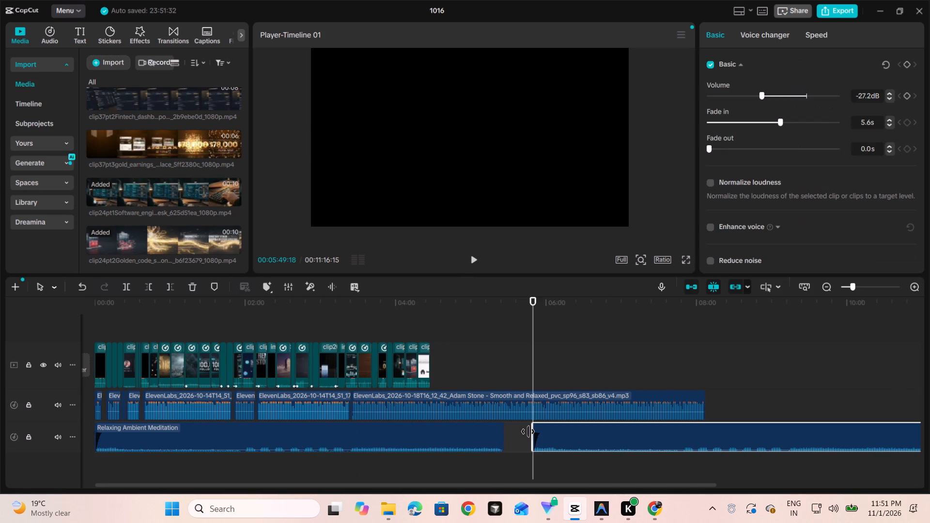
left_click_drag(620, 433, 577, 433)
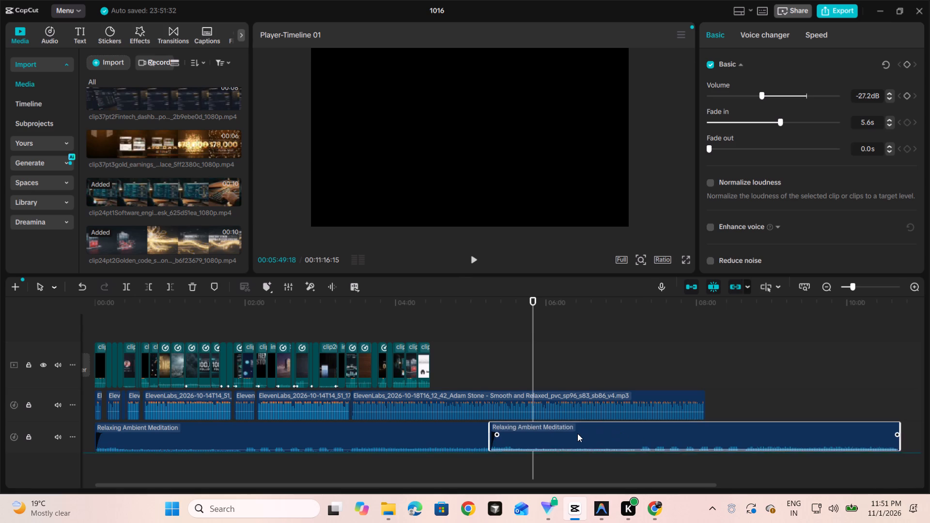
left_click_drag(577, 433, 589, 433)
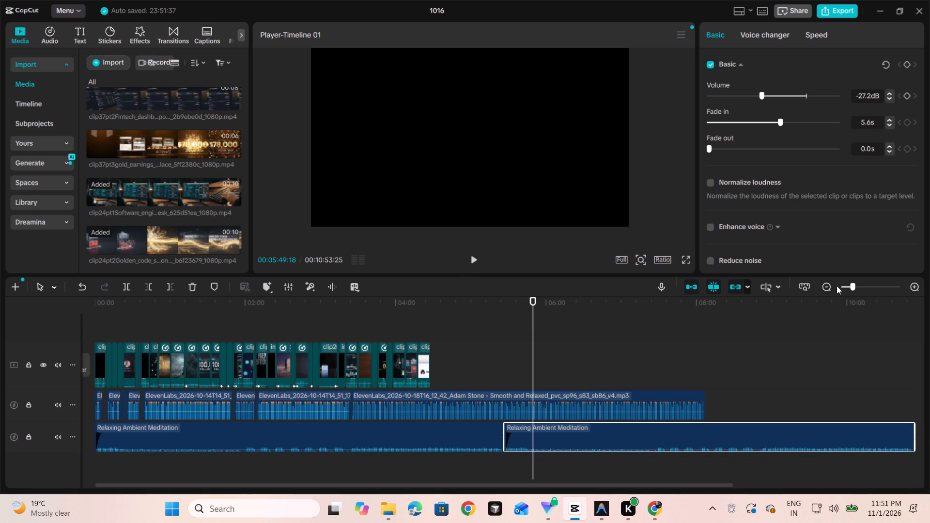
Set the fade-in of the second Relaxing Ambient Meditation clip to 0.0 s, keeping its start flush with the first clip.
left_click_drag(853, 281, 866, 278)
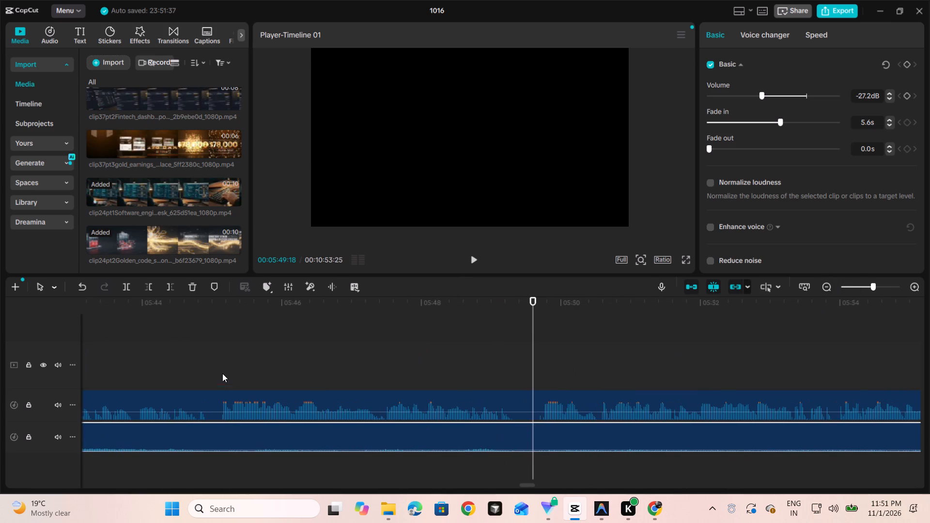
scroll(248, 367, "down", 1)
scroll(341, 459, "right", 4)
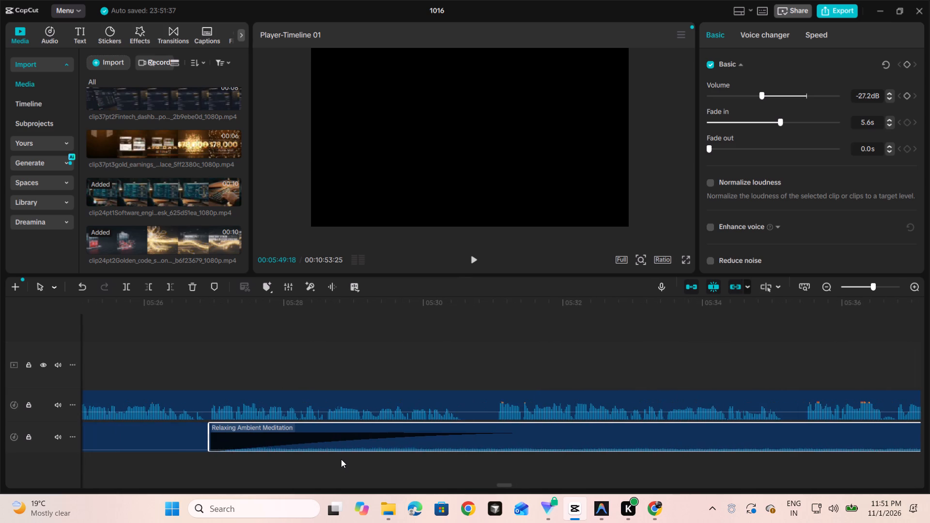
left_click_drag(210, 437, 446, 417)
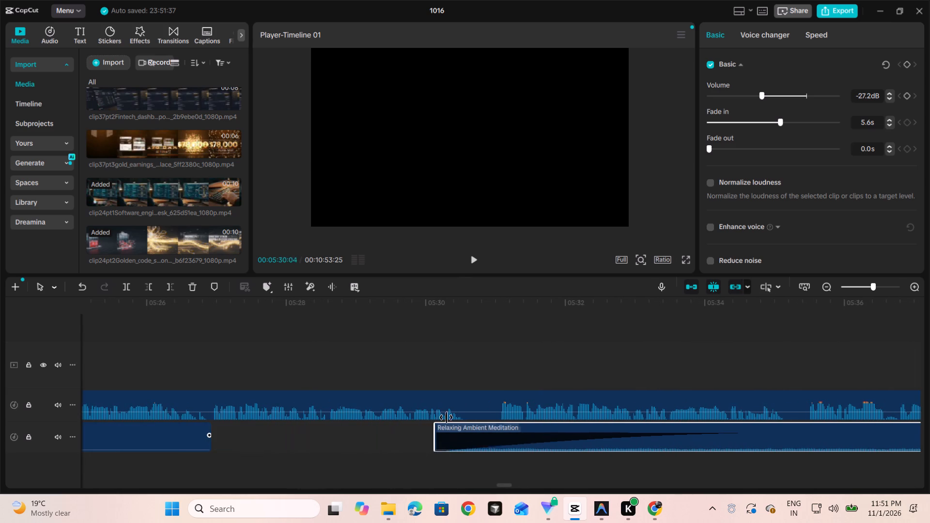
left_click_drag(446, 417, 210, 429)
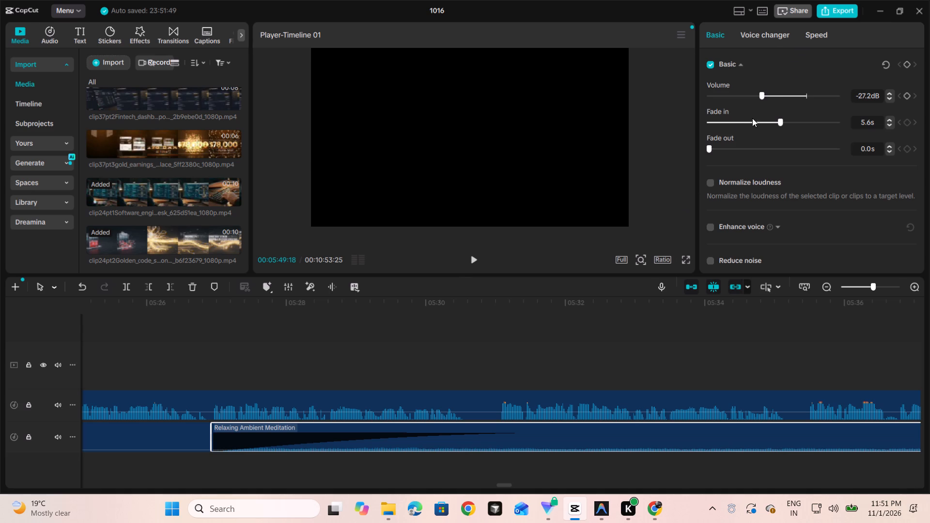
left_click_drag(783, 123, 696, 117)
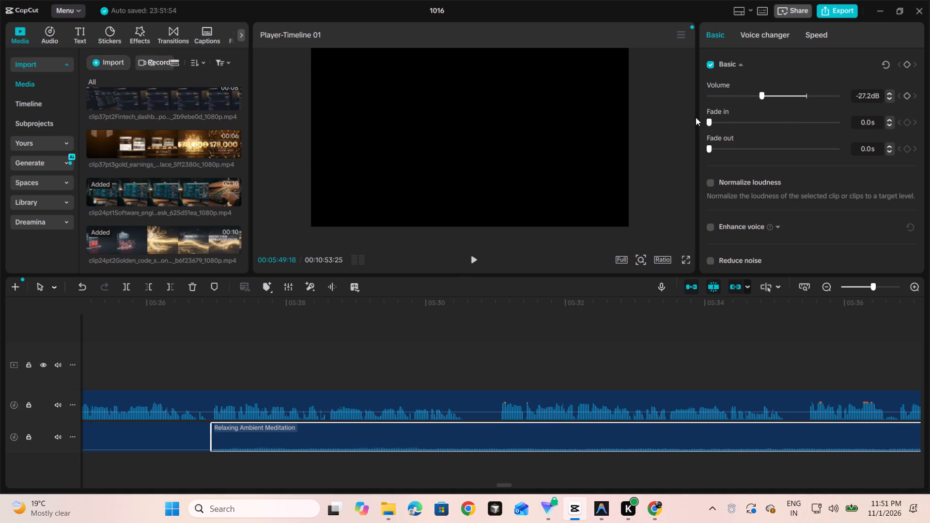
Deselect the second Relaxing Ambient Meditation clip on the timeline.
left_click(387, 474)
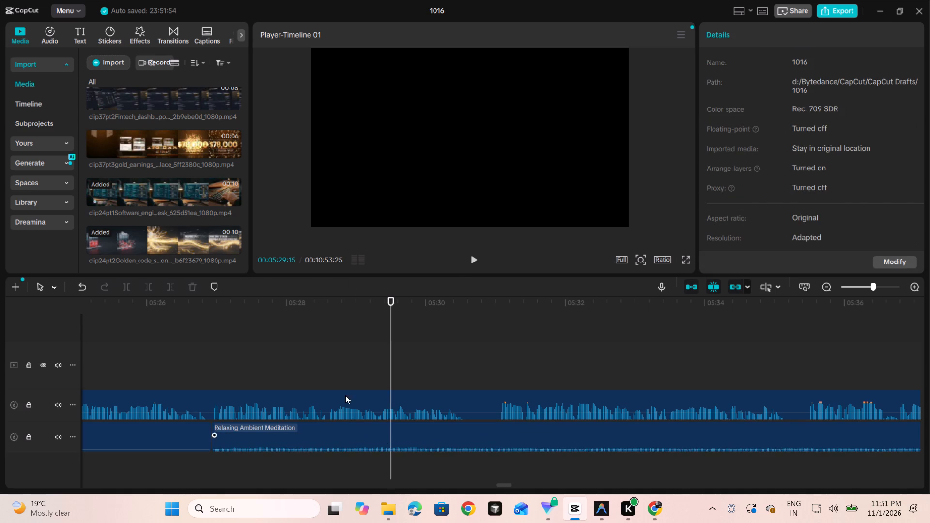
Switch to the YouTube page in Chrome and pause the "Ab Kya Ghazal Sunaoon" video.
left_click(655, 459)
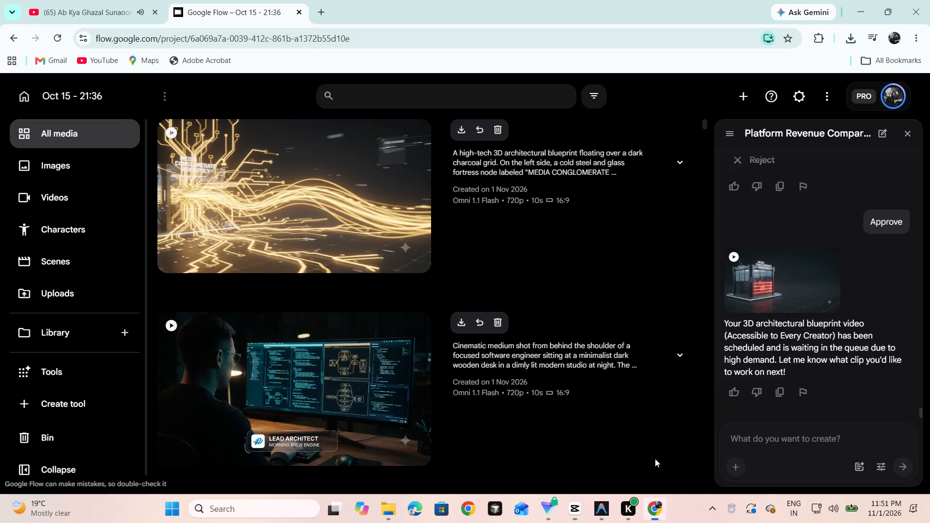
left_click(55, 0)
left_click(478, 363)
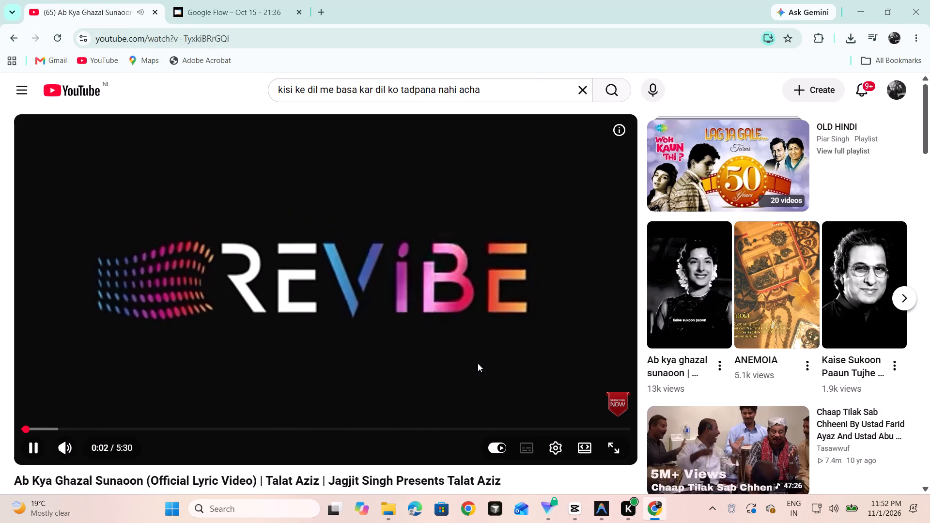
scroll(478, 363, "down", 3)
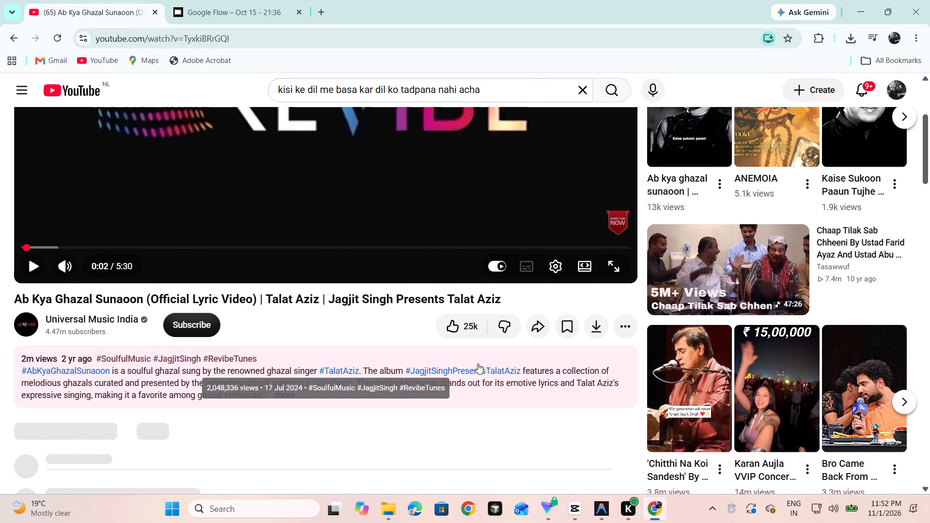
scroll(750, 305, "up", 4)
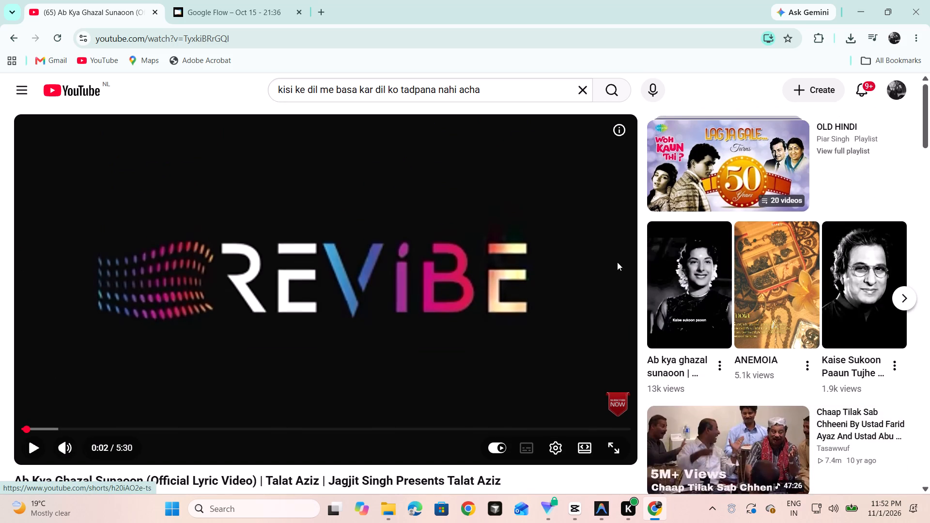
Open the OLD HINDI playlist on YouTube, pause its first song, and look through the full song list.
left_click(839, 144)
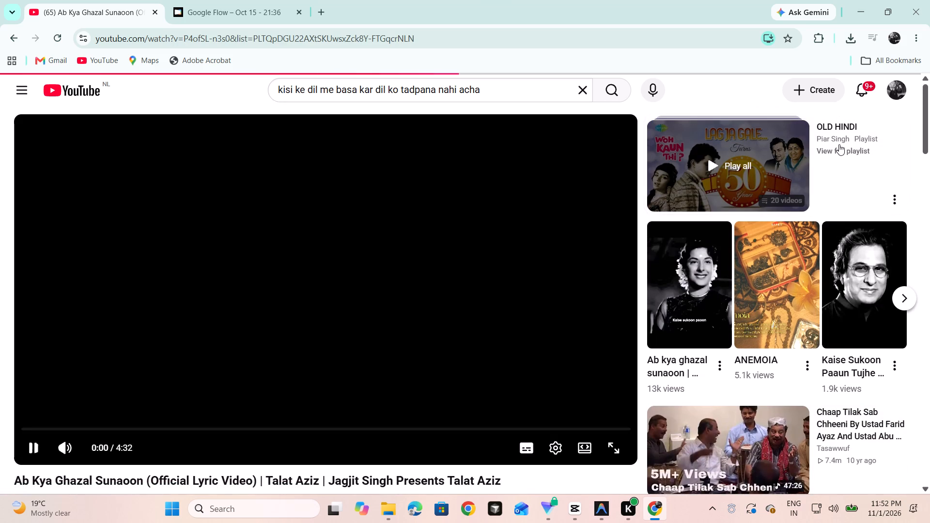
left_click(327, 258)
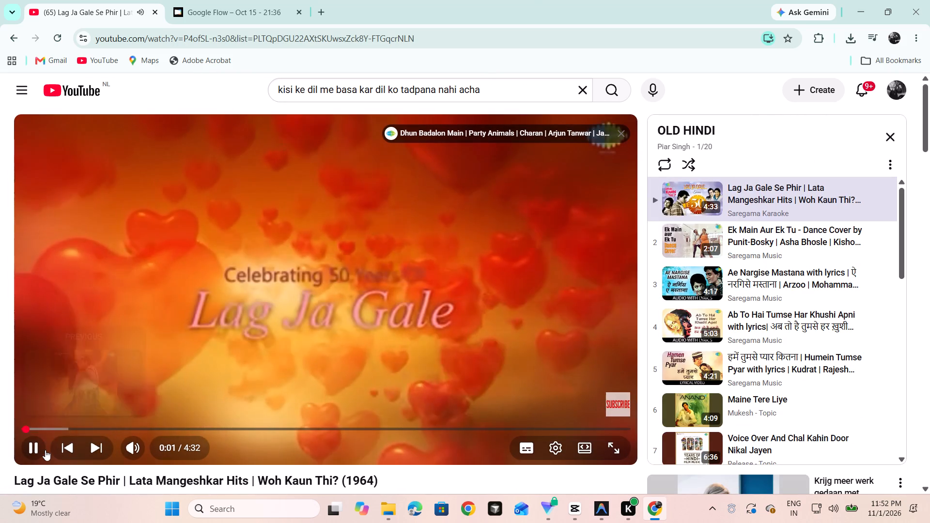
left_click(40, 450)
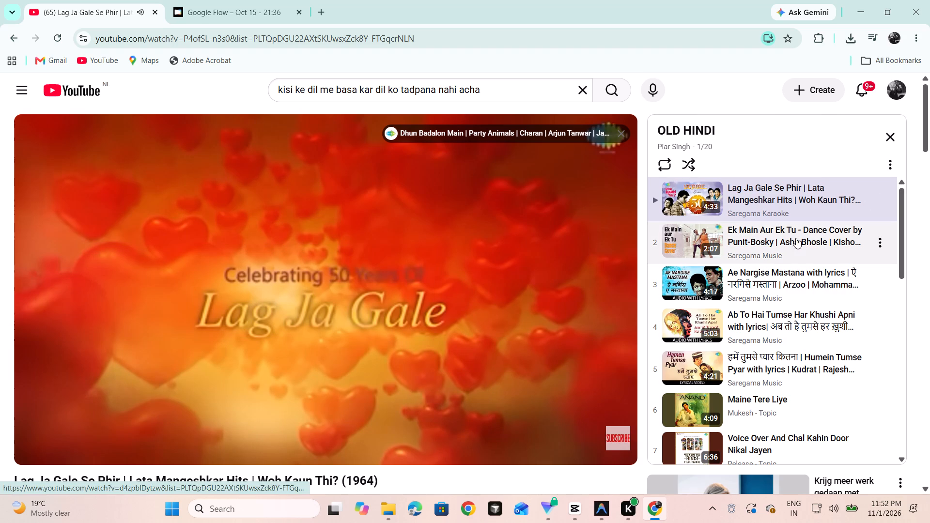
scroll(789, 241, "down", 1)
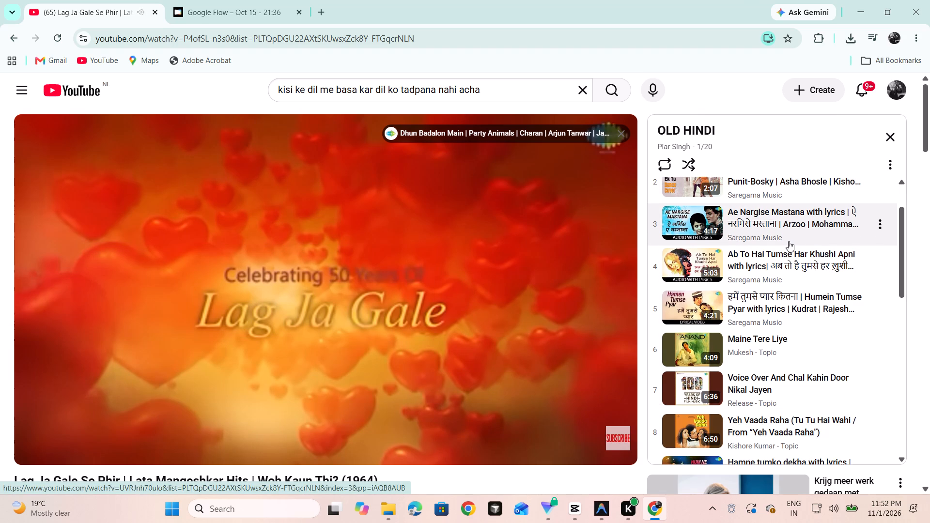
scroll(788, 242, "down", 1)
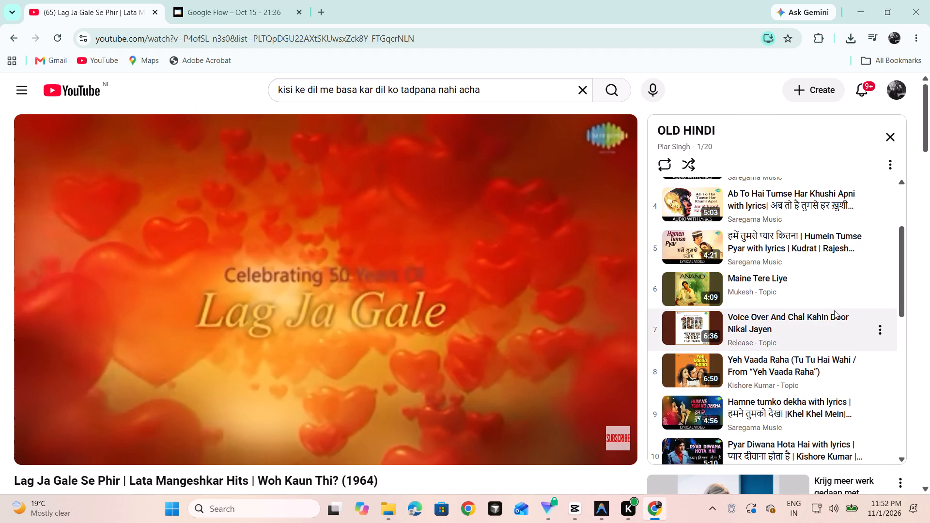
scroll(834, 310, "down", 2)
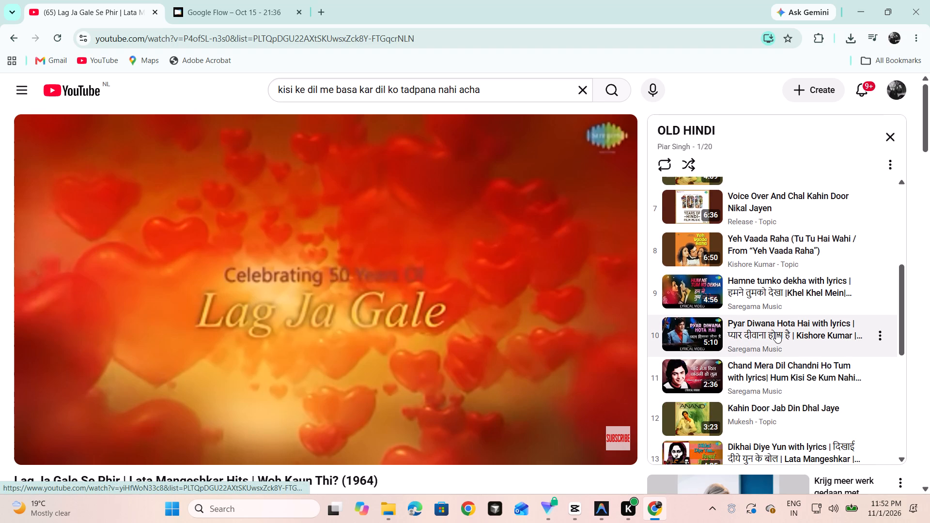
scroll(776, 332, "down", 1)
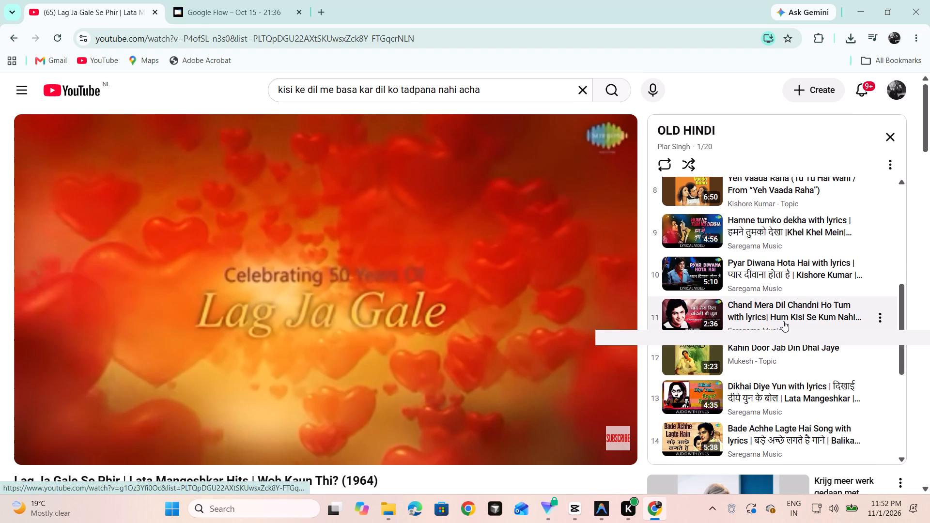
scroll(772, 347, "down", 1)
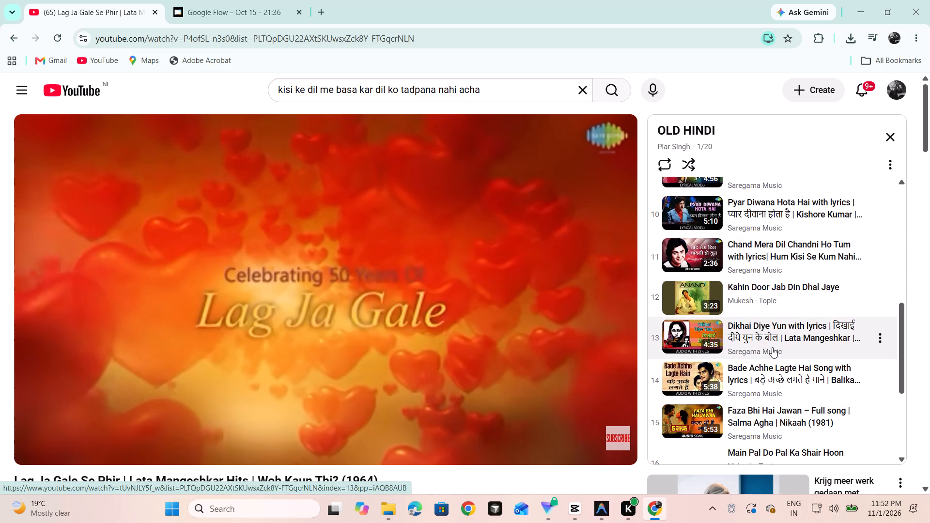
scroll(762, 368, "down", 1)
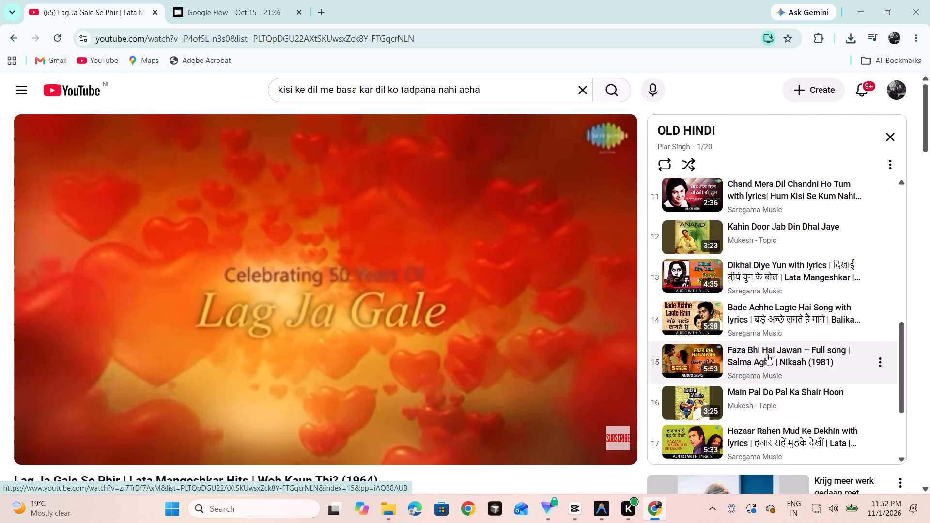
scroll(762, 367, "down", 1)
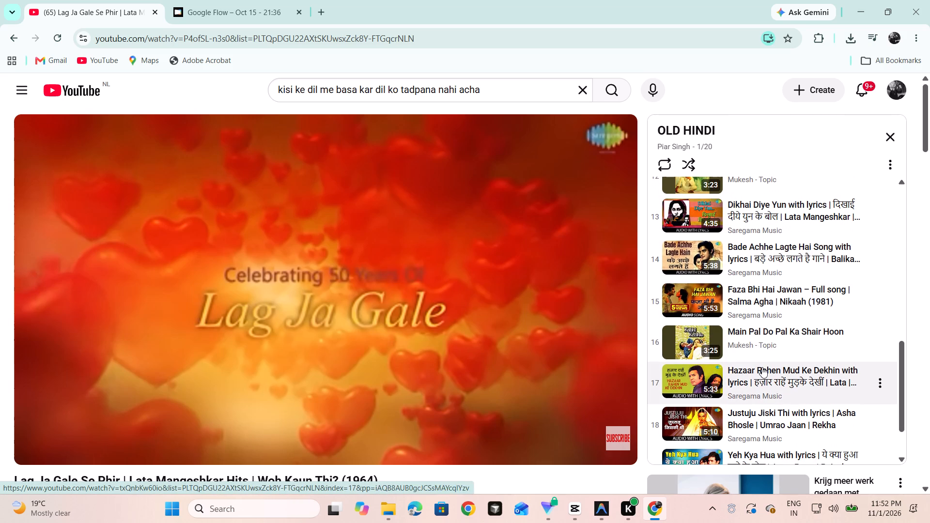
scroll(765, 355, "down", 1)
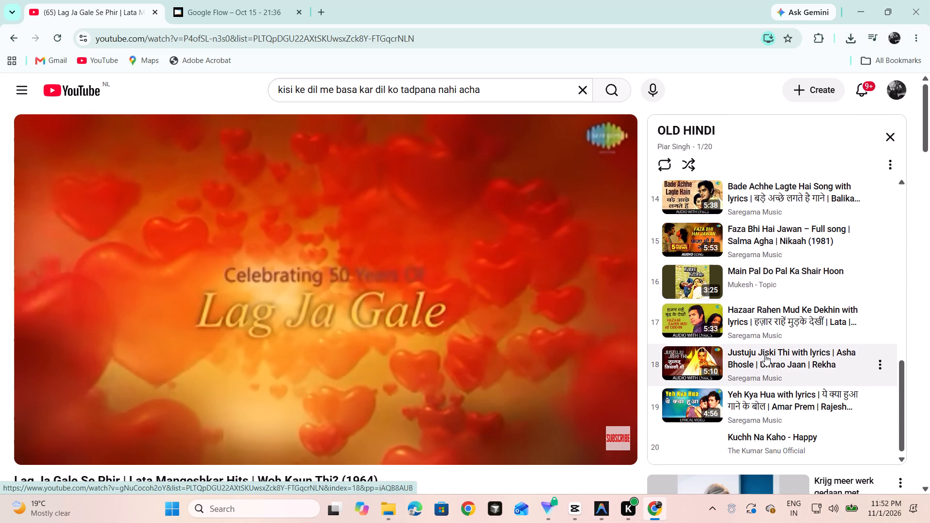
scroll(761, 369, "down", 1)
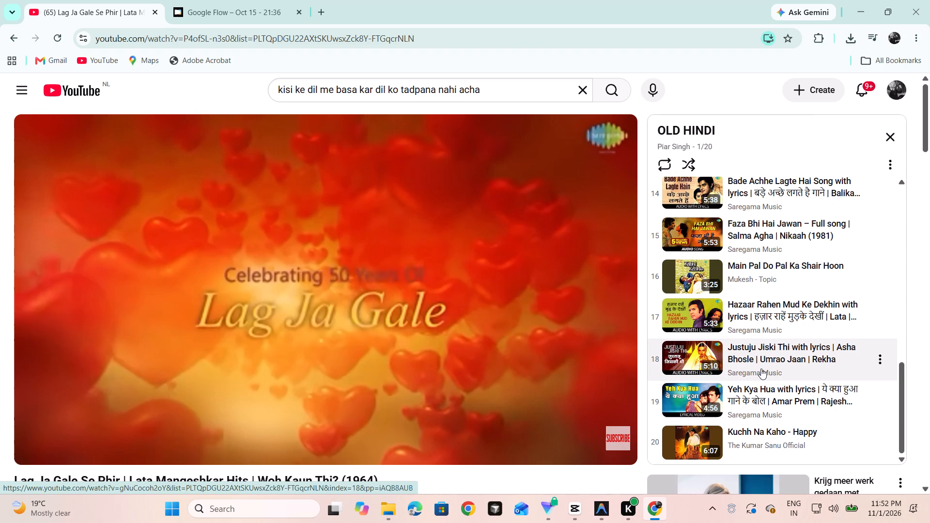
scroll(761, 369, "down", 2)
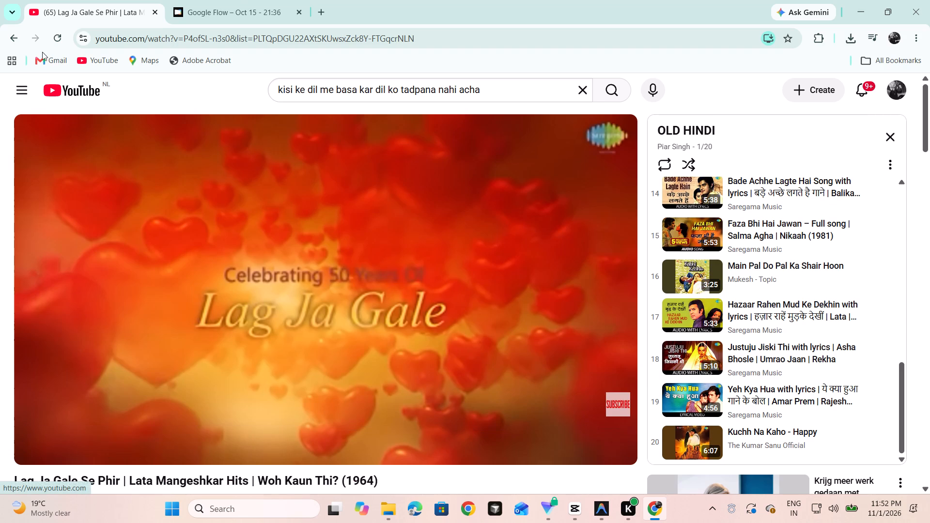
Return to the YouTube results for "kisi ke dil me basa kar dil ko tadpana nahi acha", close the mini player, and look through them.
left_click(13, 45)
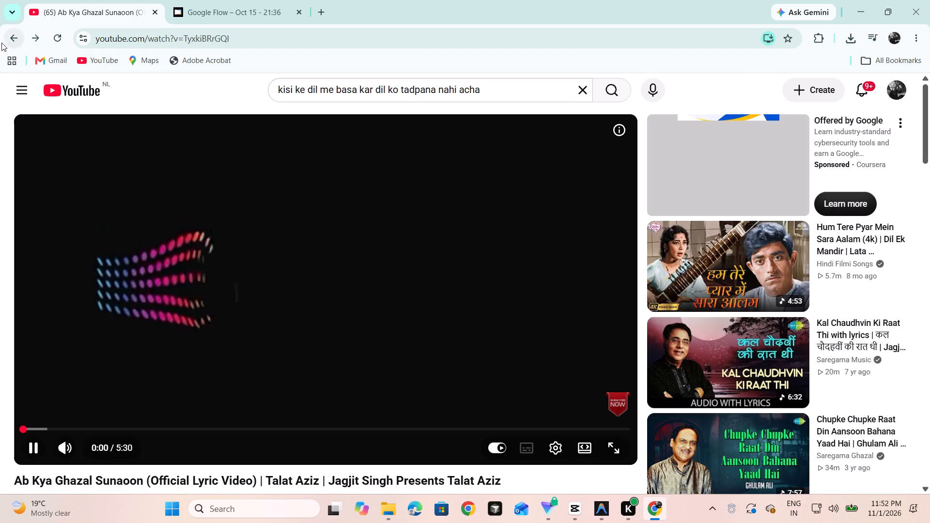
left_click(9, 39)
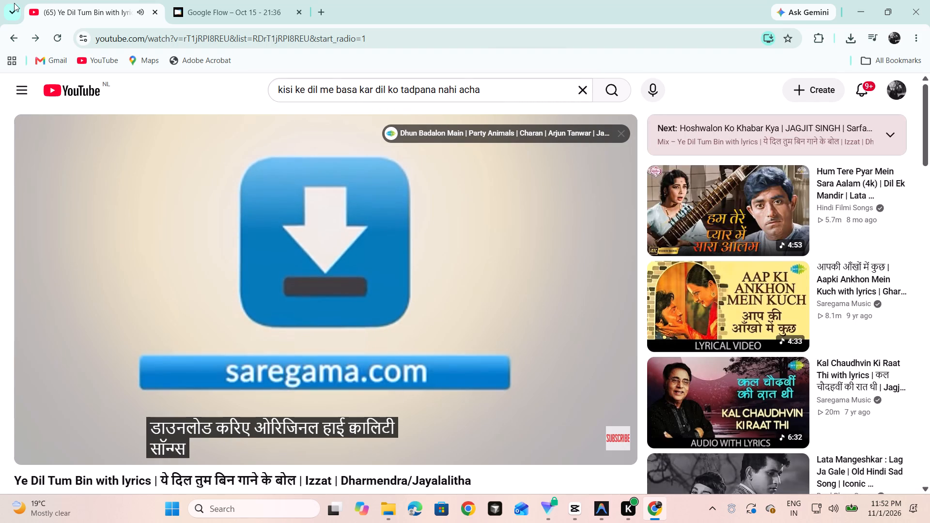
left_click(15, 36)
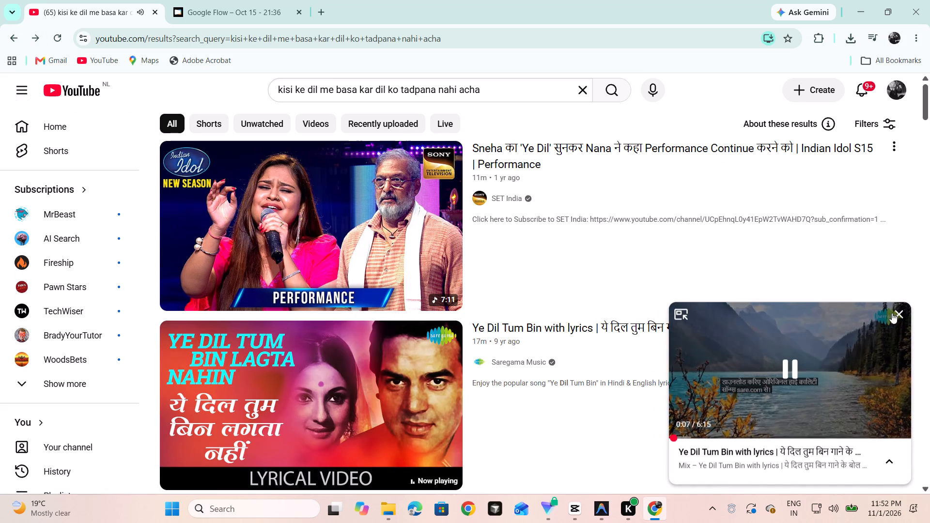
left_click(894, 310)
scroll(380, 305, "down", 4)
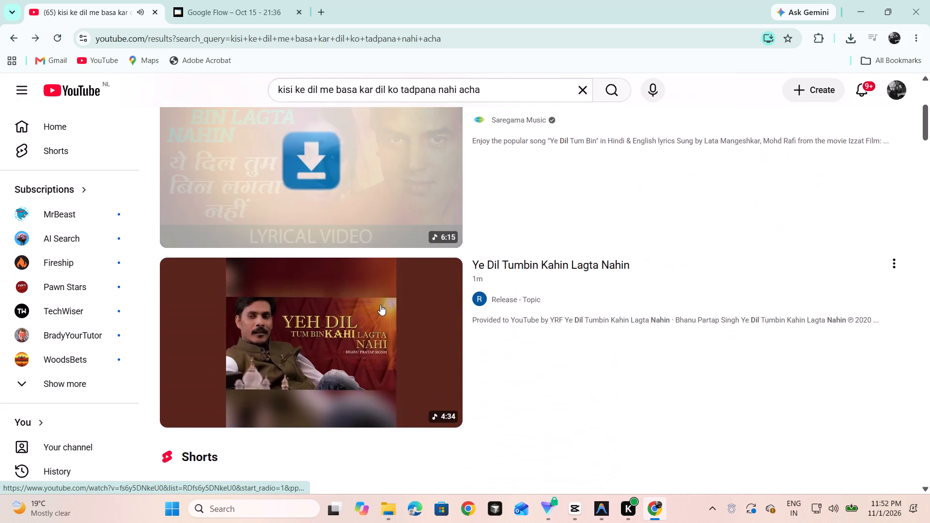
scroll(380, 305, "down", 3)
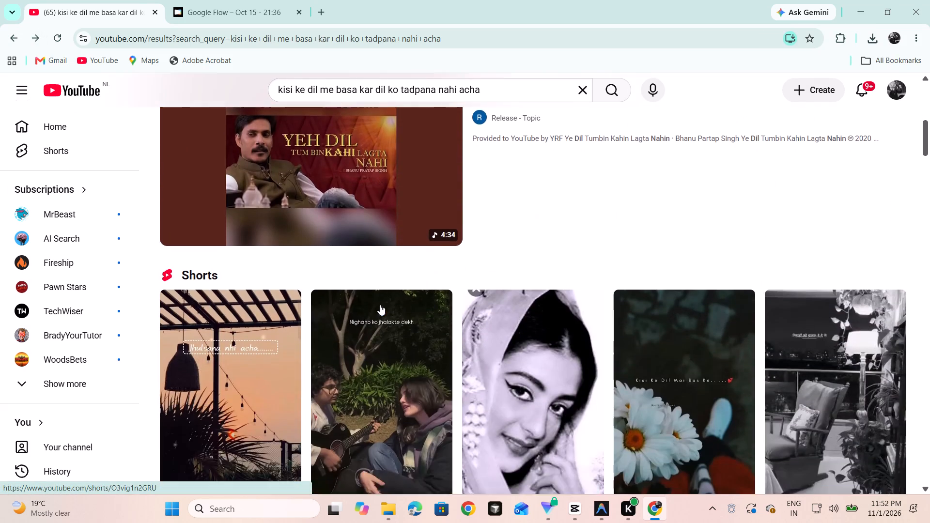
scroll(380, 305, "down", 6)
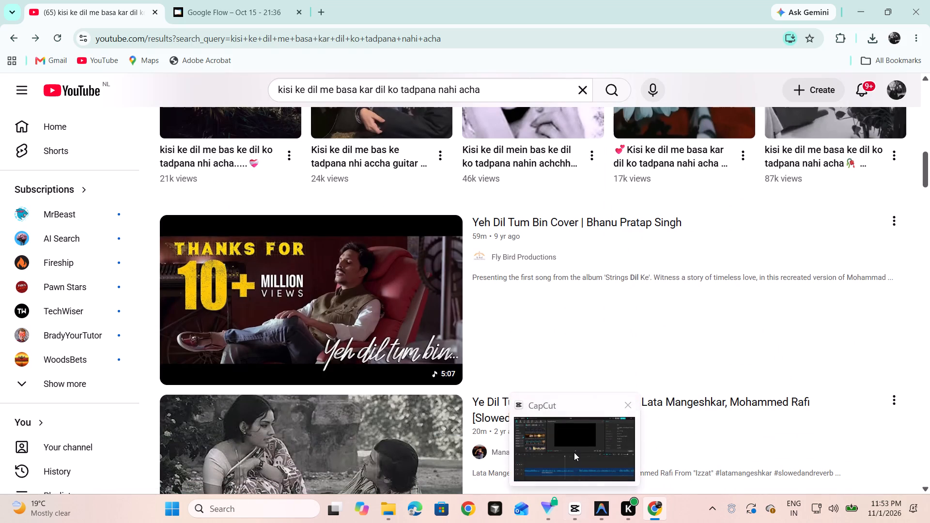
Switch back to CapCut and place the playhead near the end of clip21, at about 3:28 on the timeline.
left_click(574, 452)
scroll(280, 383, "up", 2)
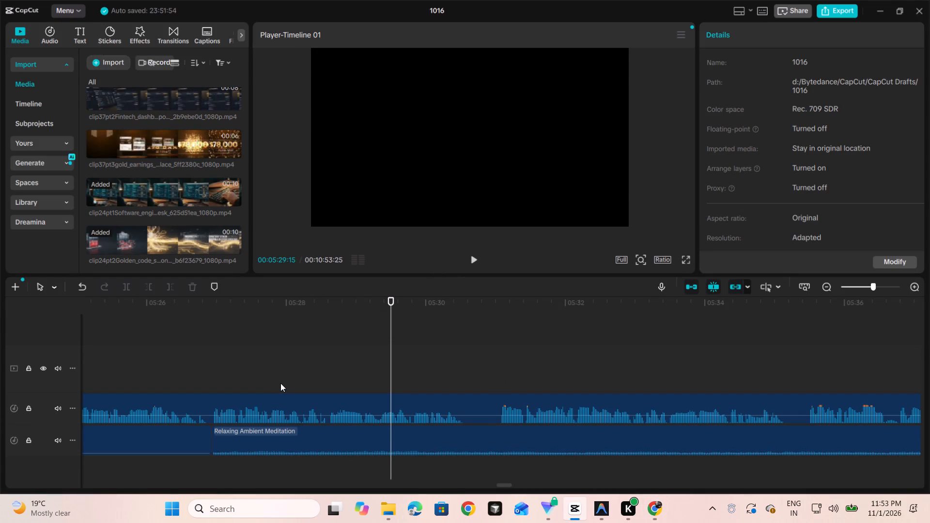
left_click_drag(871, 285, 857, 288)
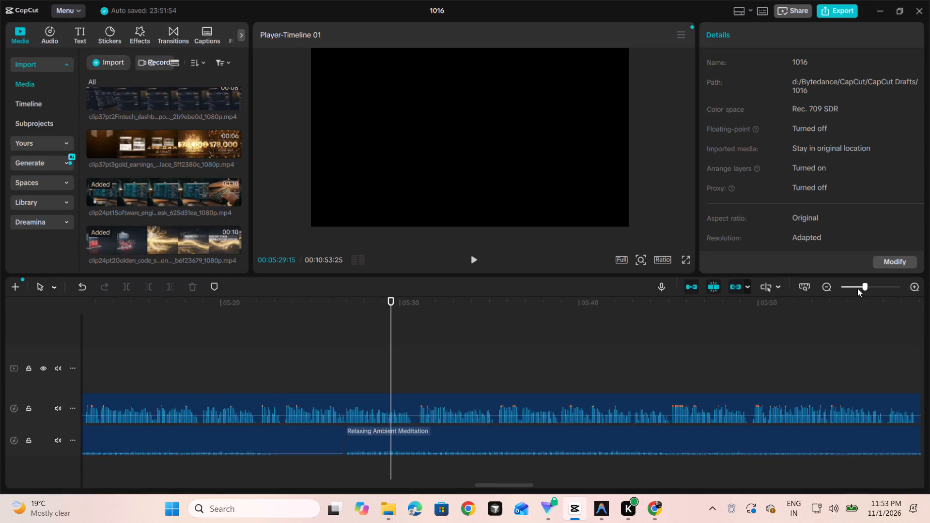
left_click_drag(857, 288, 843, 293)
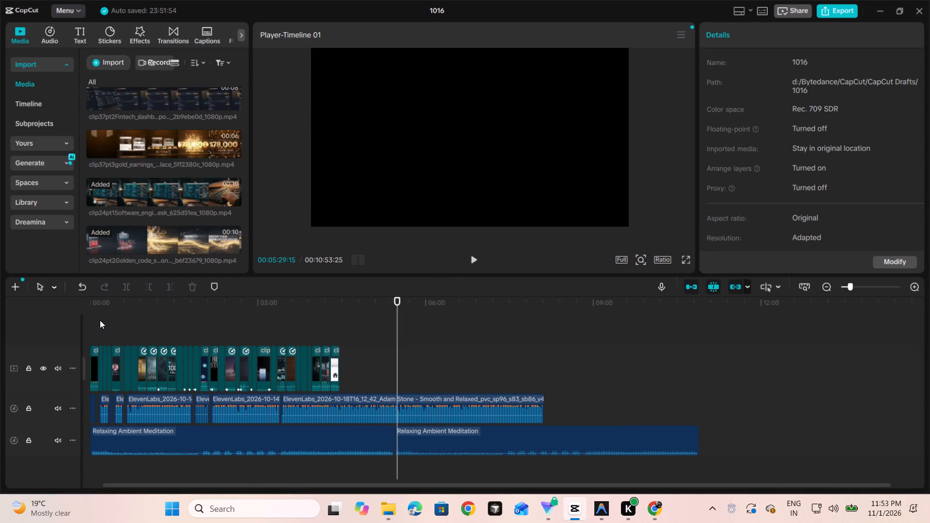
left_click(98, 321)
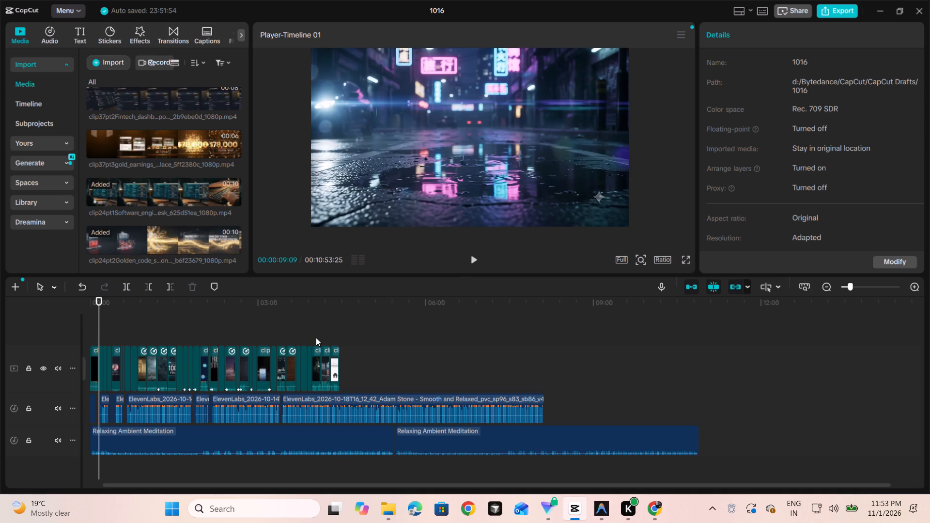
scroll(316, 338, "up", 12)
scroll(330, 360, "up", 9, "ctrl")
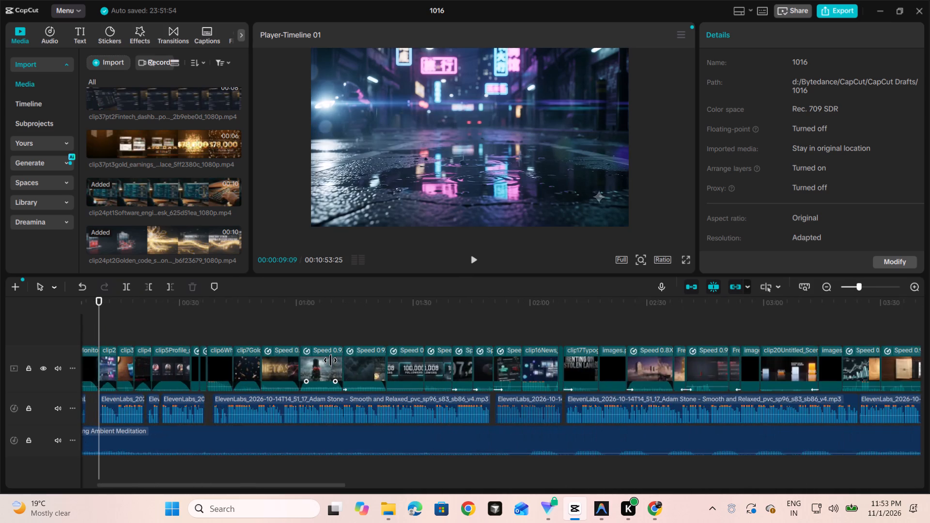
scroll(330, 360, "left", 1)
scroll(330, 360, "up", 7, "ctrl")
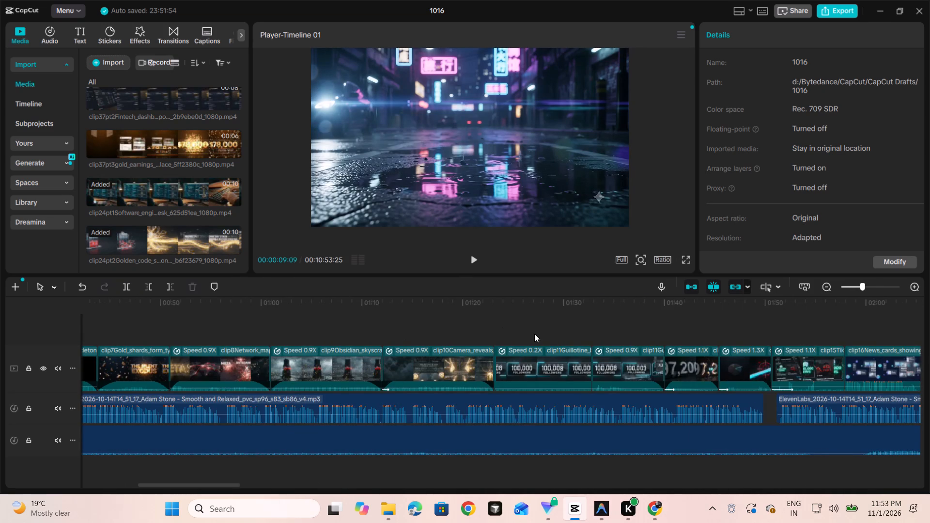
scroll(534, 334, "left", 7)
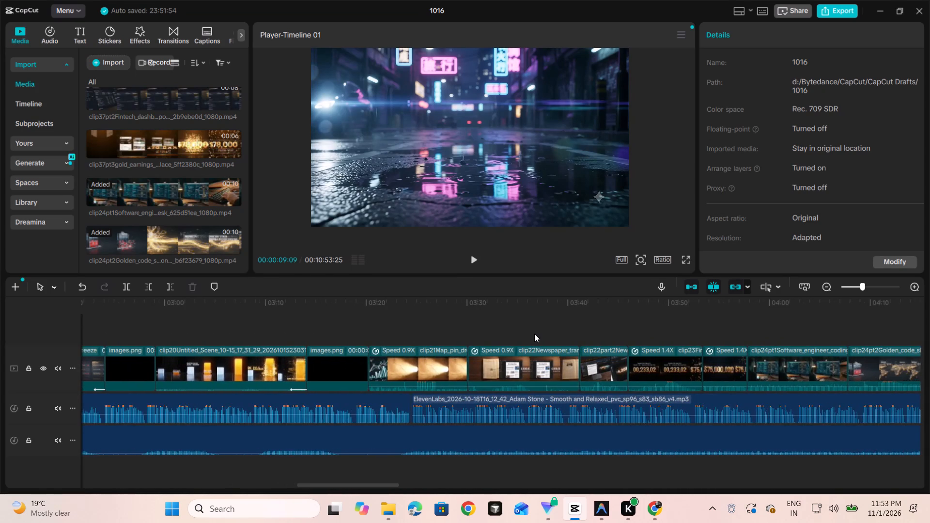
scroll(534, 334, "left", 1)
scroll(398, 364, "right", 1)
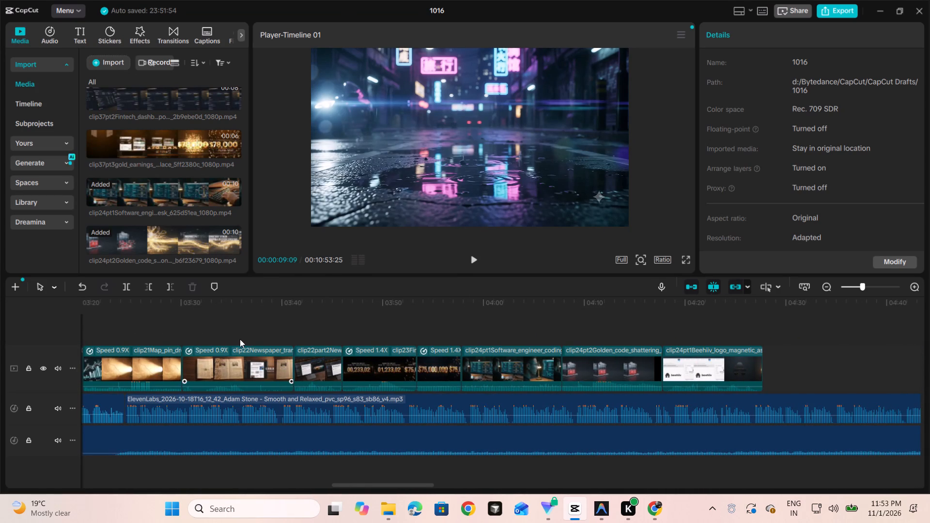
left_click(163, 344)
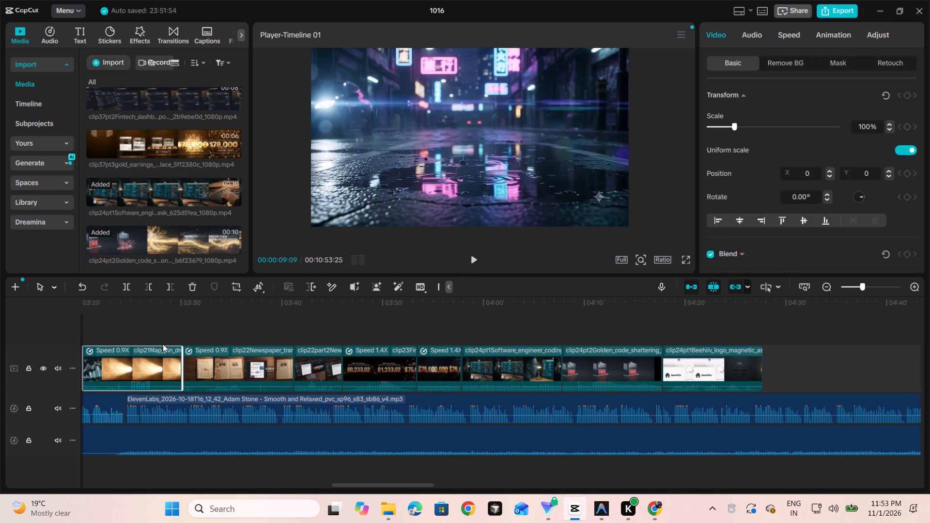
left_click(161, 340)
left_click(160, 334)
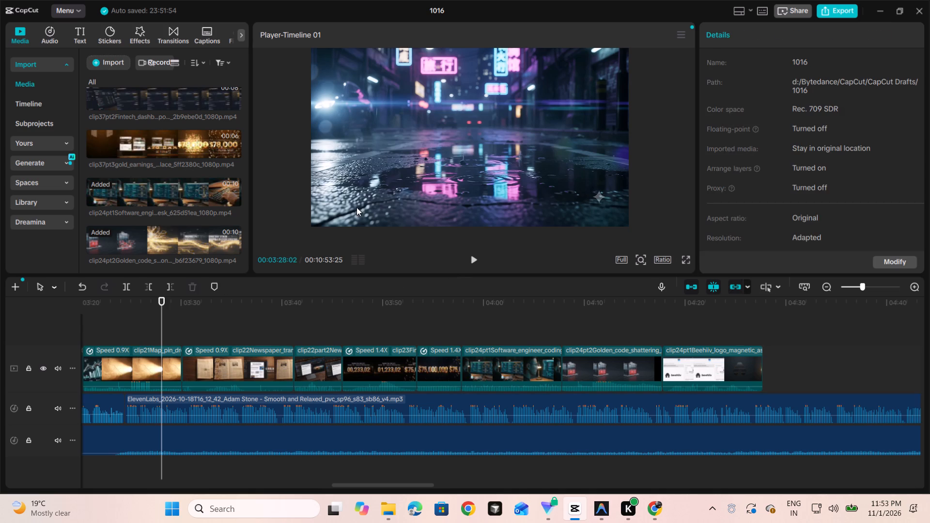
Play back the section around clip21, restarting from about 3:08 in clip20, to review how the first voiceover leads into the second.
key("space")
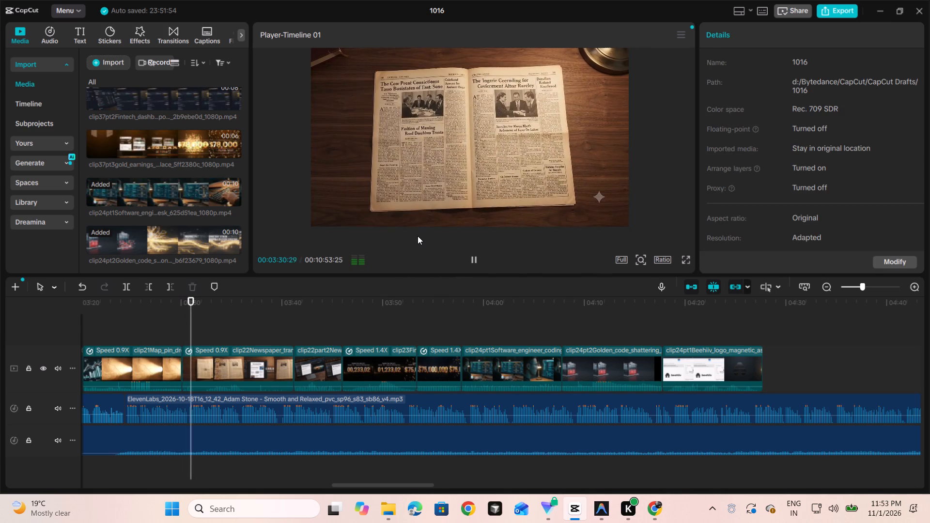
left_click(106, 333)
scroll(106, 333, "right", 1)
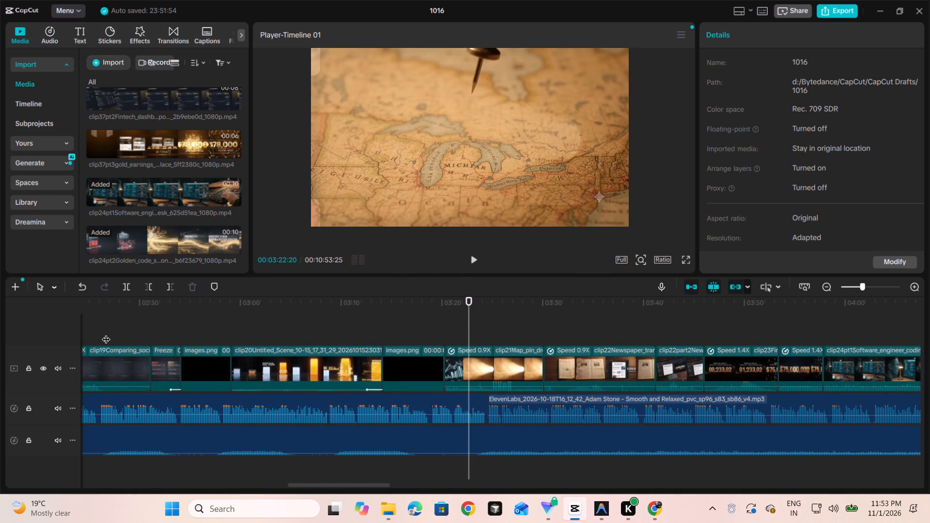
key("space")
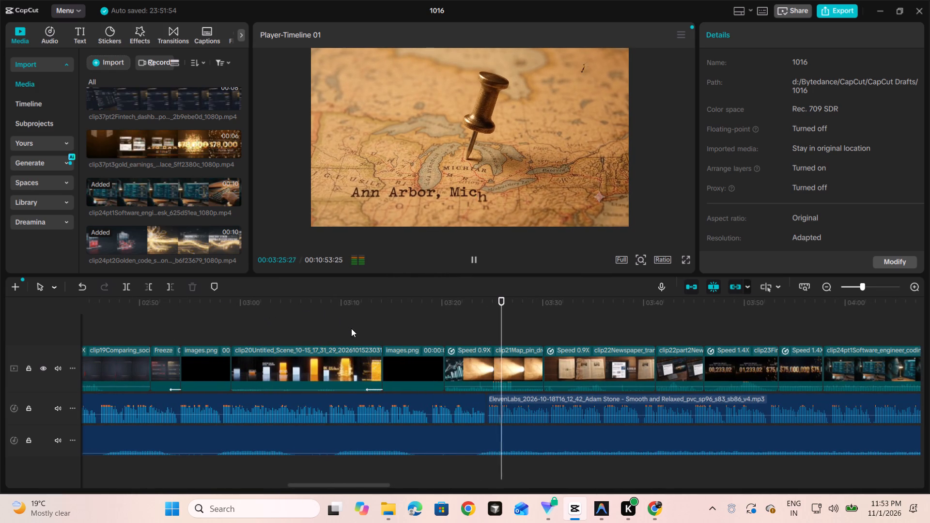
left_click(318, 304)
key("space")
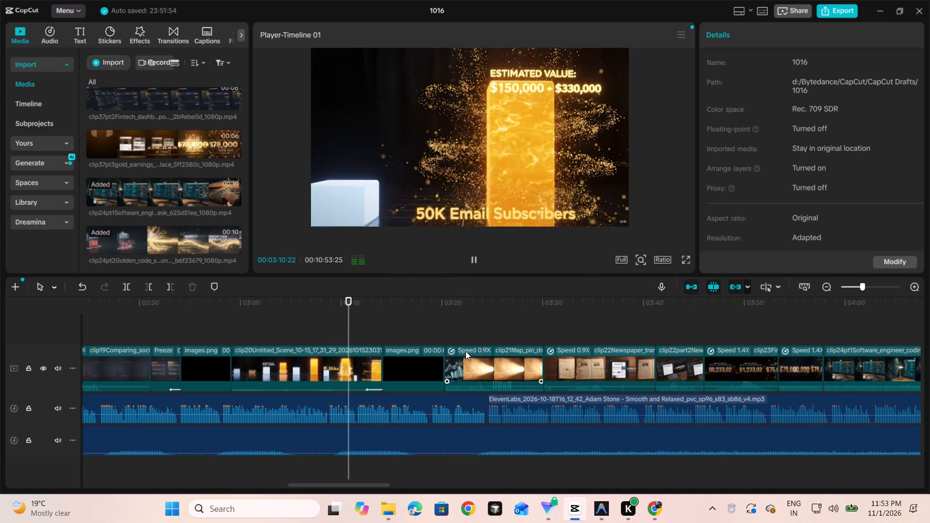
scroll(465, 351, "up", 6, "ctrl")
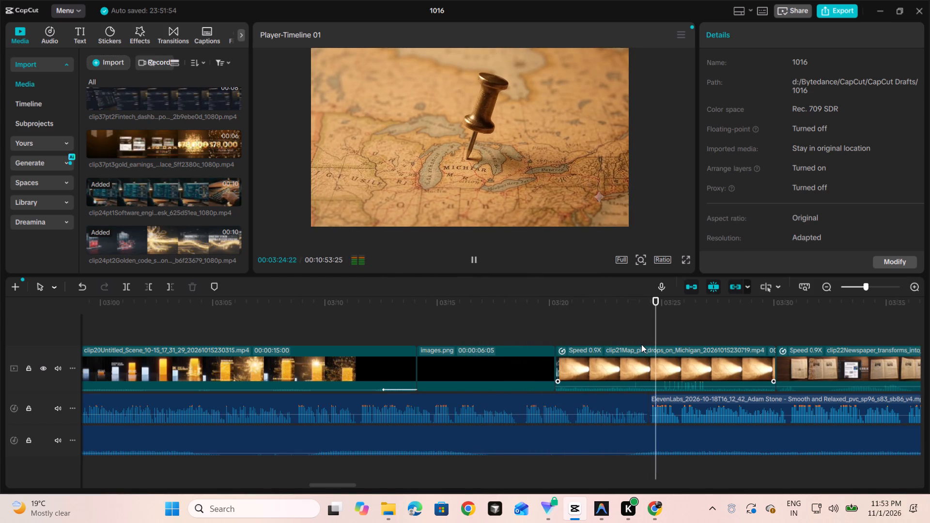
left_click(473, 257)
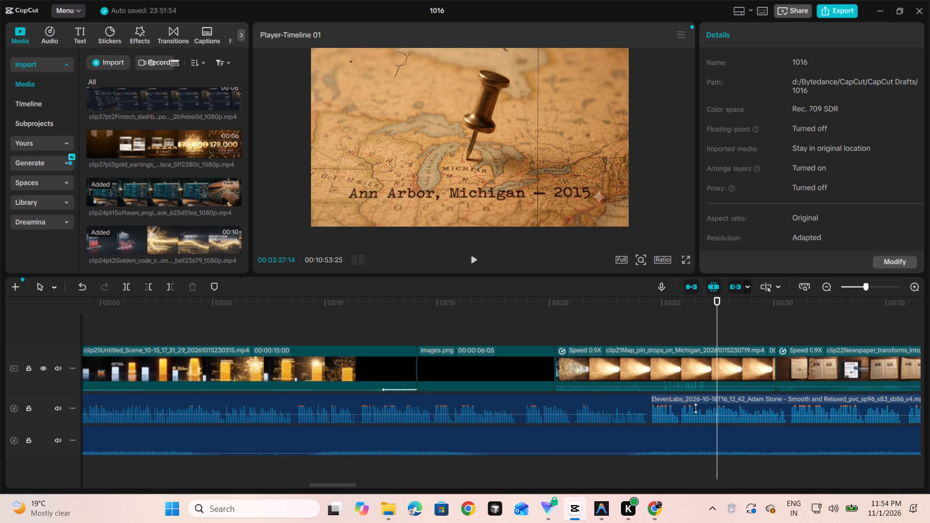
Move the second ElevenLabs voiceover clip later so it starts at about 3:30, near the beginning of clip22.
left_click(634, 408)
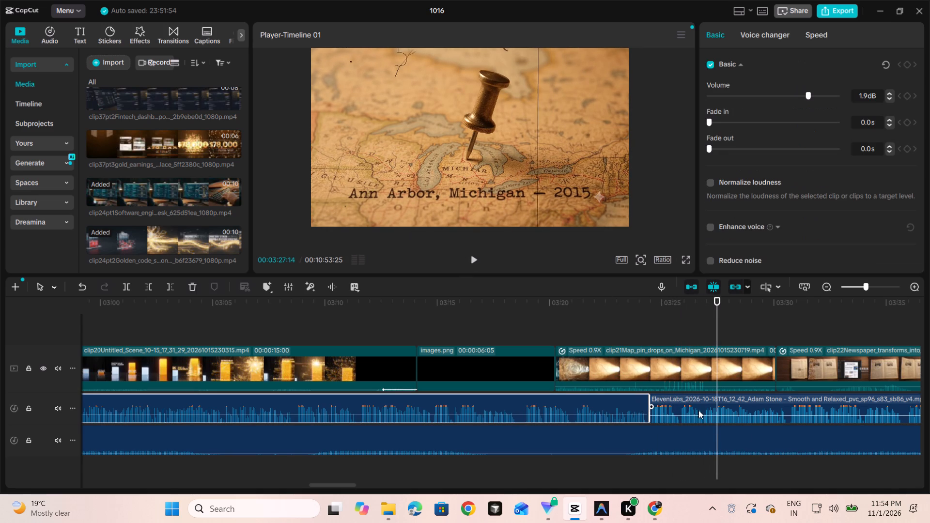
left_click(698, 410)
left_click_drag(698, 410, 812, 406)
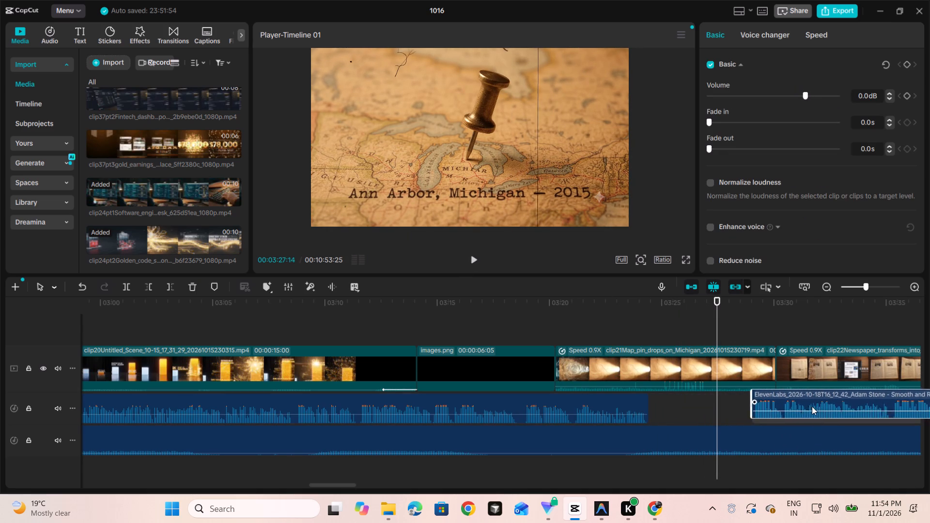
left_click_drag(812, 406, 833, 406)
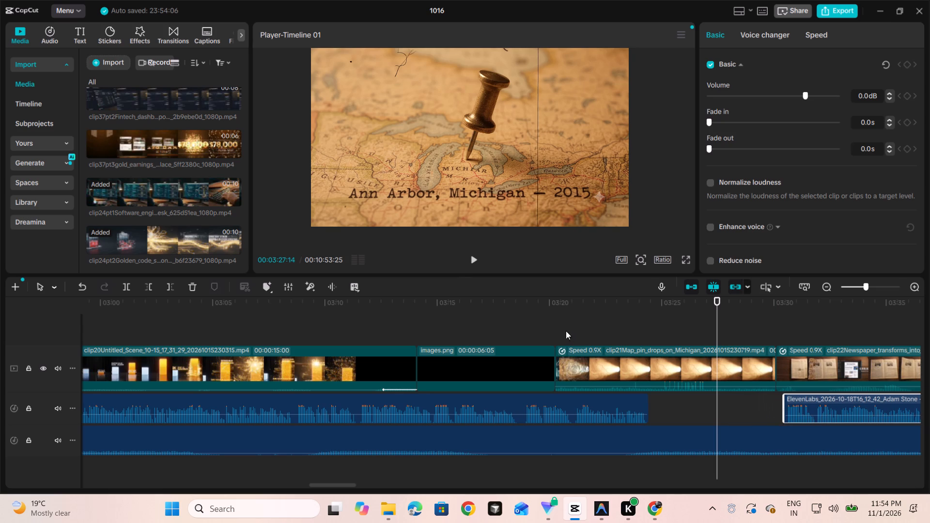
Play the timeline from about 3:19, before clip21, to check the gap between the two voiceovers.
left_click(524, 330)
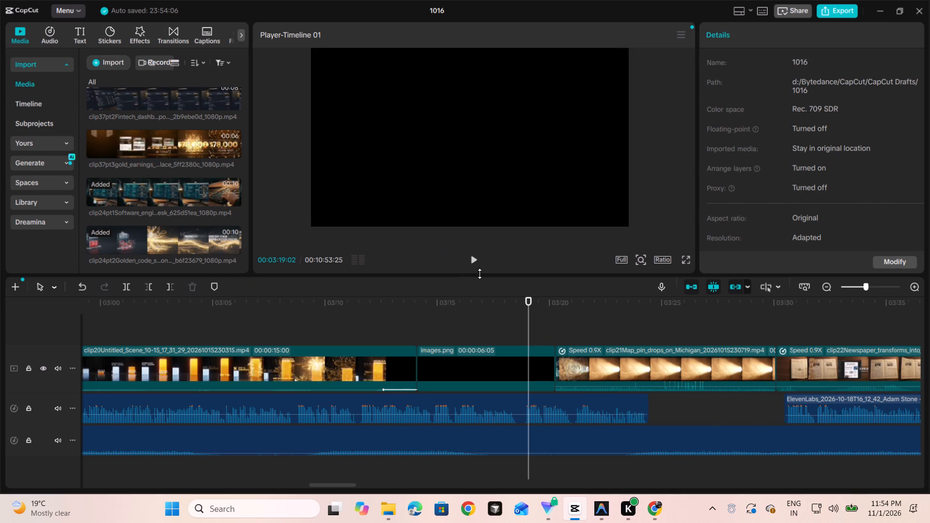
key("space")
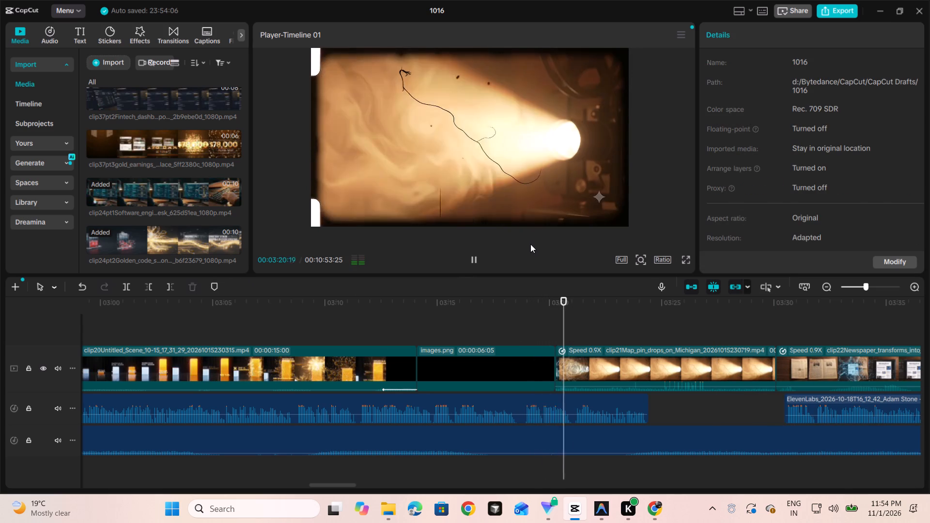
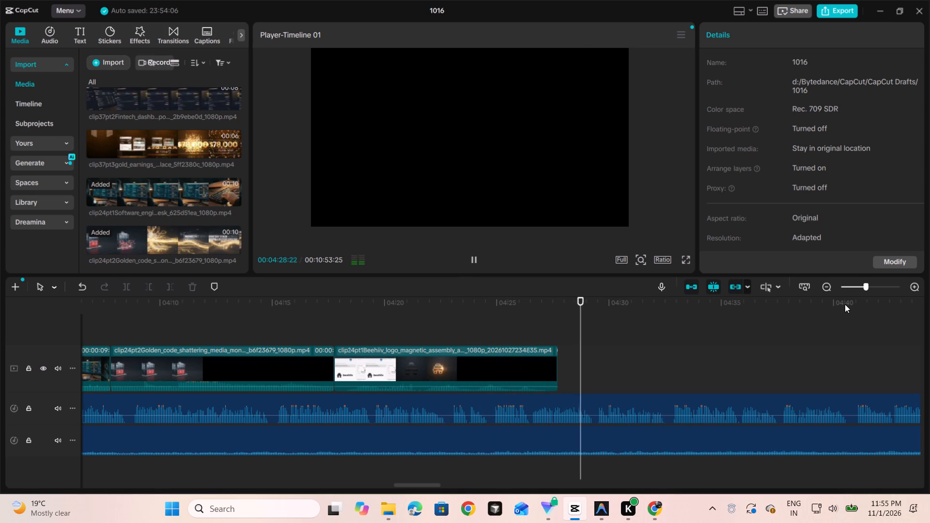
Stop playback and lower the audio volume of the clip22 newspaper clip to about -11.9 dB.
key("space")
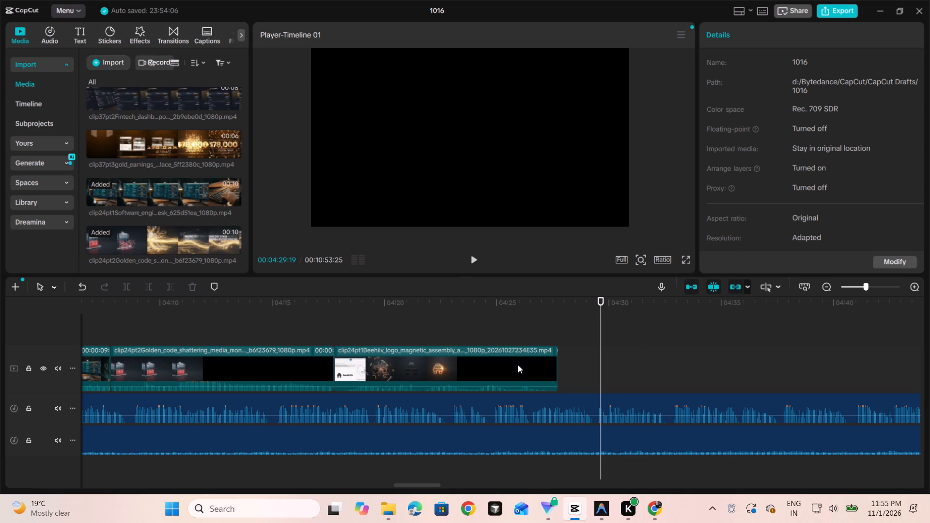
left_click(277, 363)
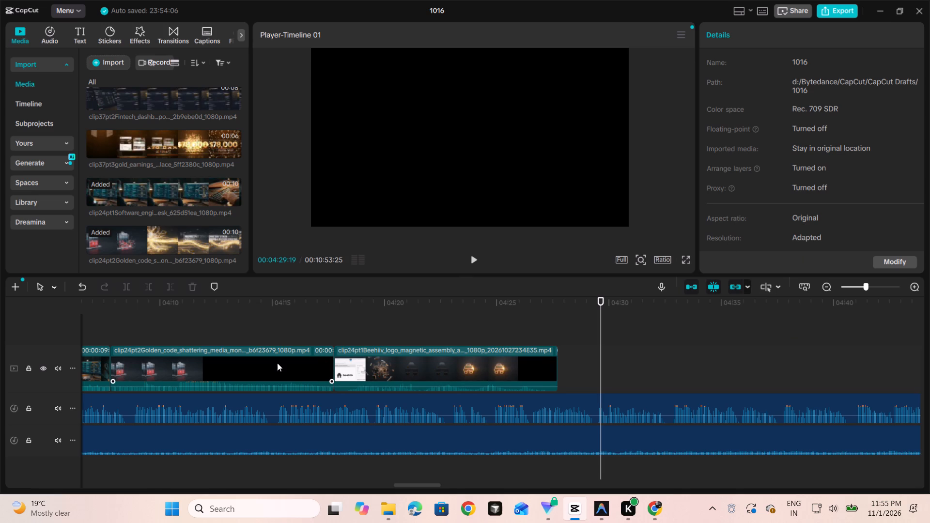
scroll(224, 347, "right", 1)
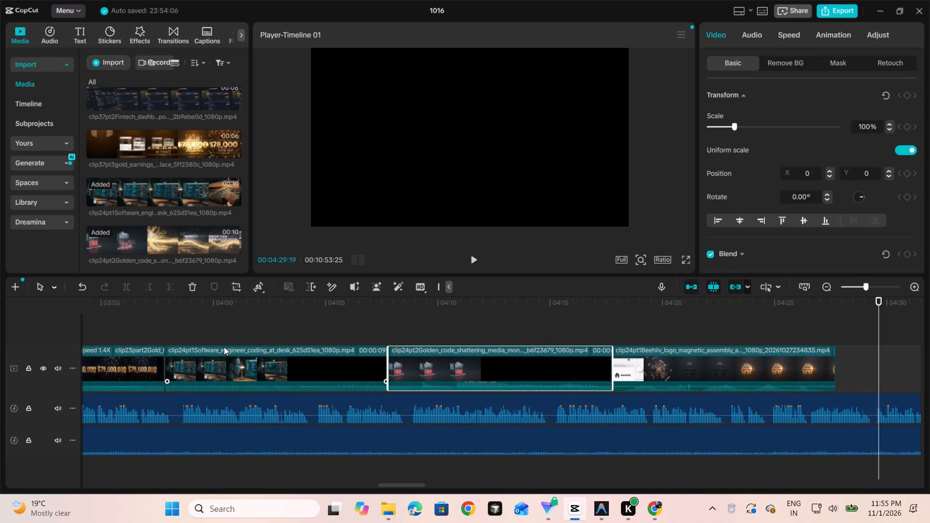
left_click(230, 359)
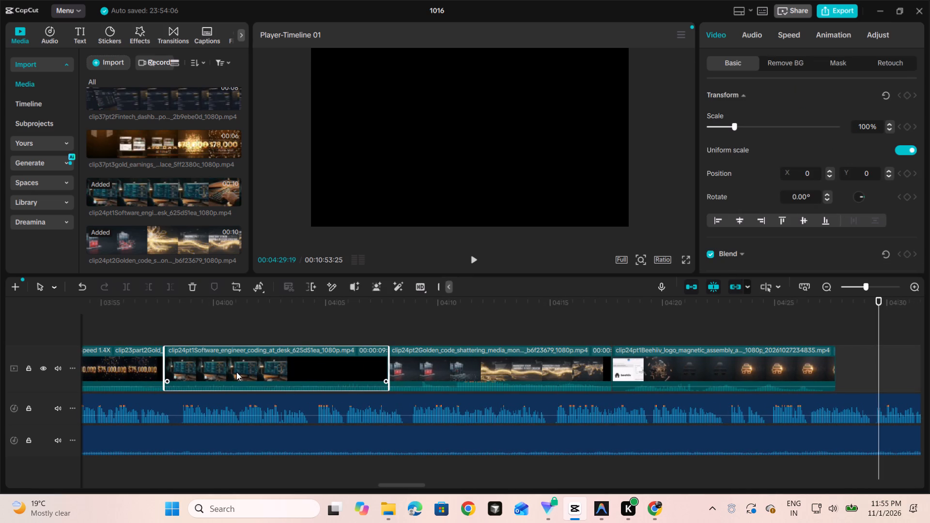
scroll(173, 348, "right", 3)
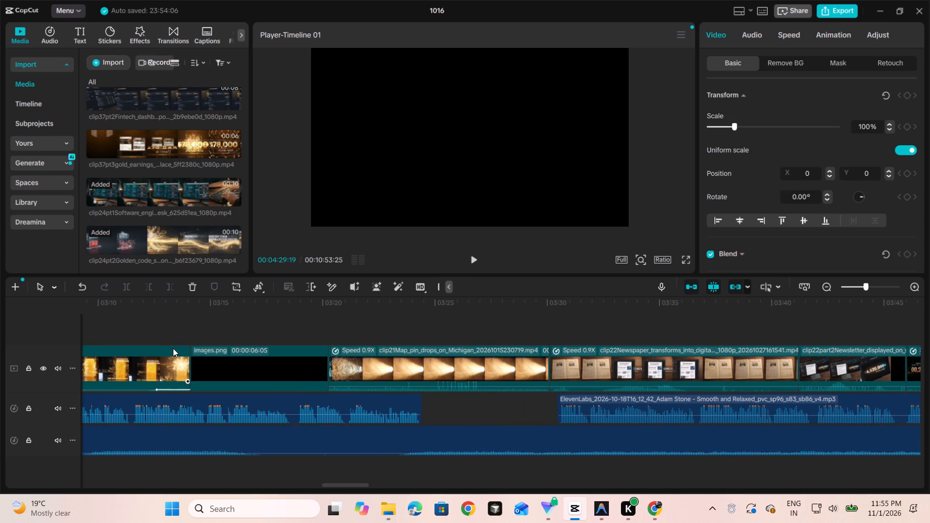
left_click(378, 376)
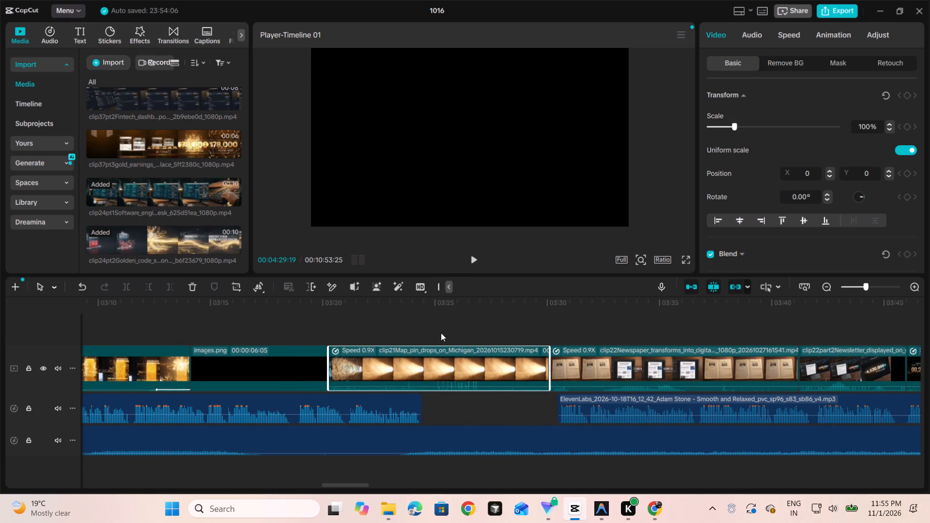
left_click(599, 363)
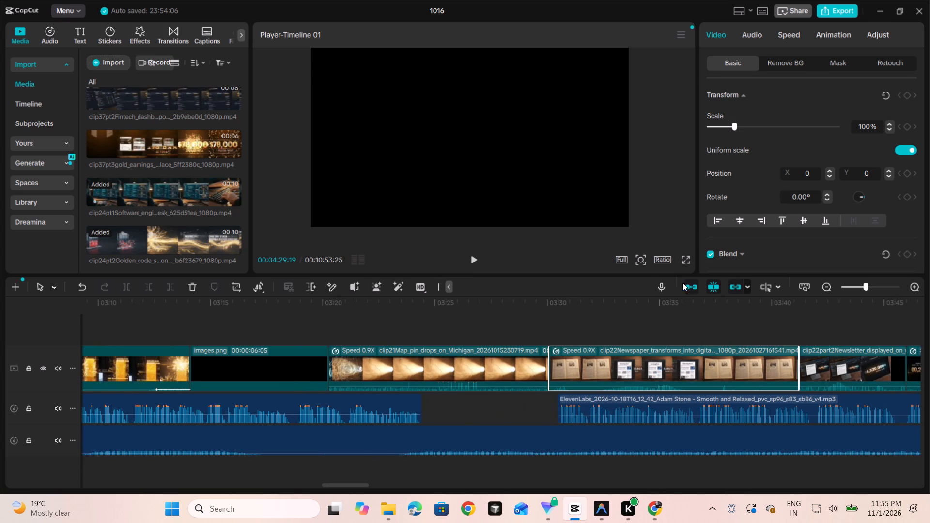
left_click(749, 36)
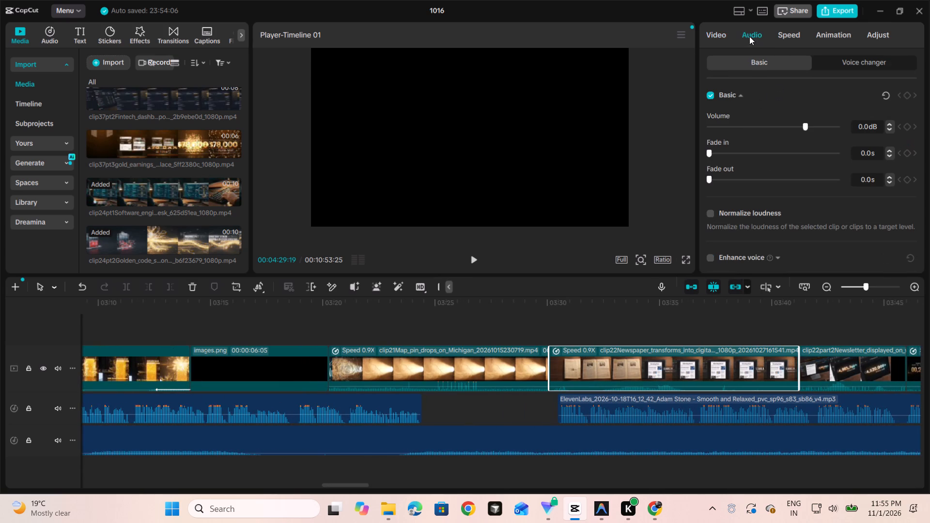
left_click_drag(804, 122, 783, 123)
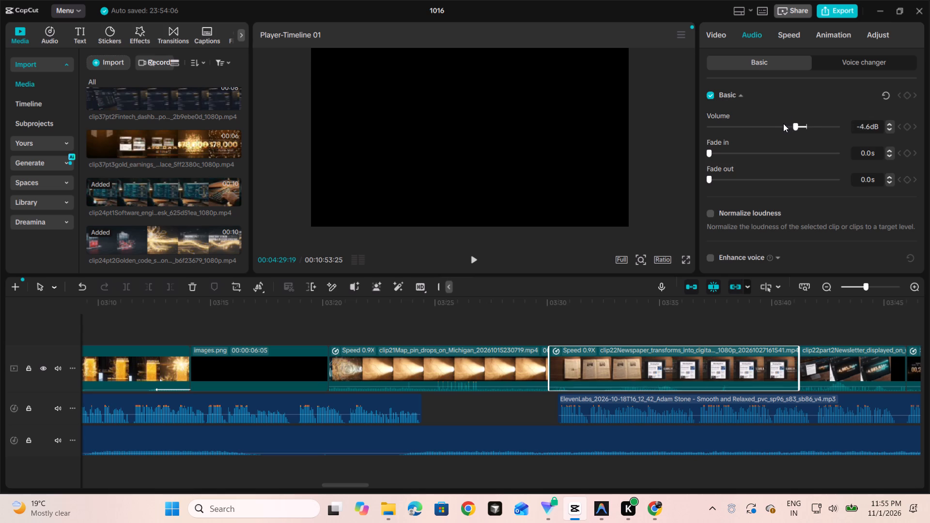
left_click_drag(783, 123, 777, 124)
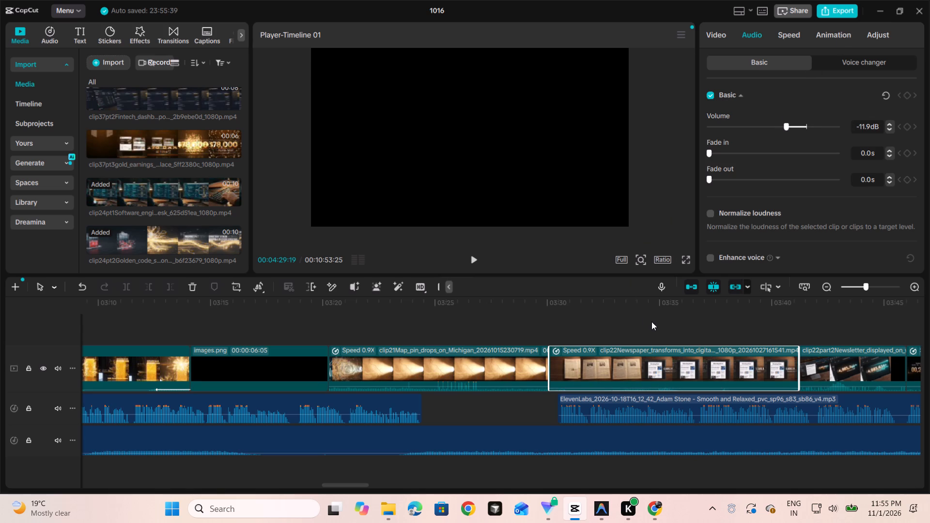
Play the timeline from about 3:30 to 4:01 to review clips 22 to 24 against the second voiceover.
left_click(552, 312)
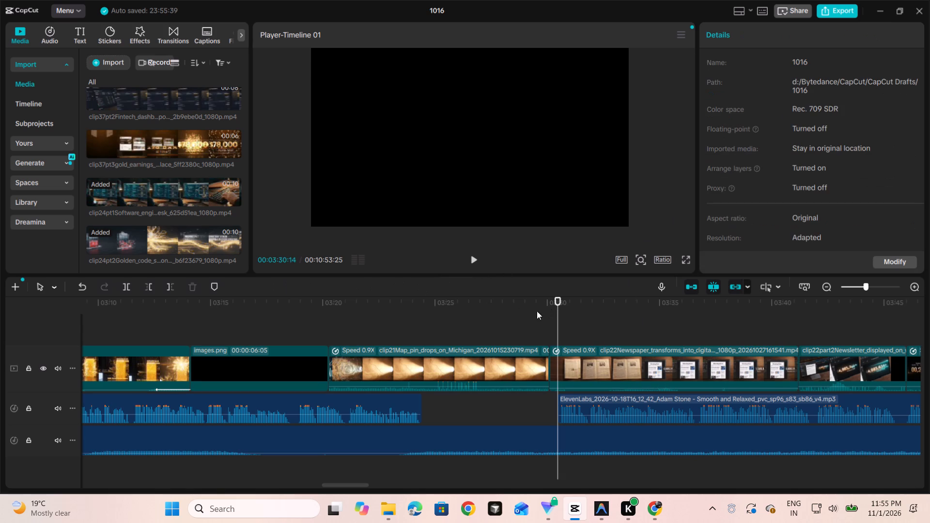
left_click(474, 262)
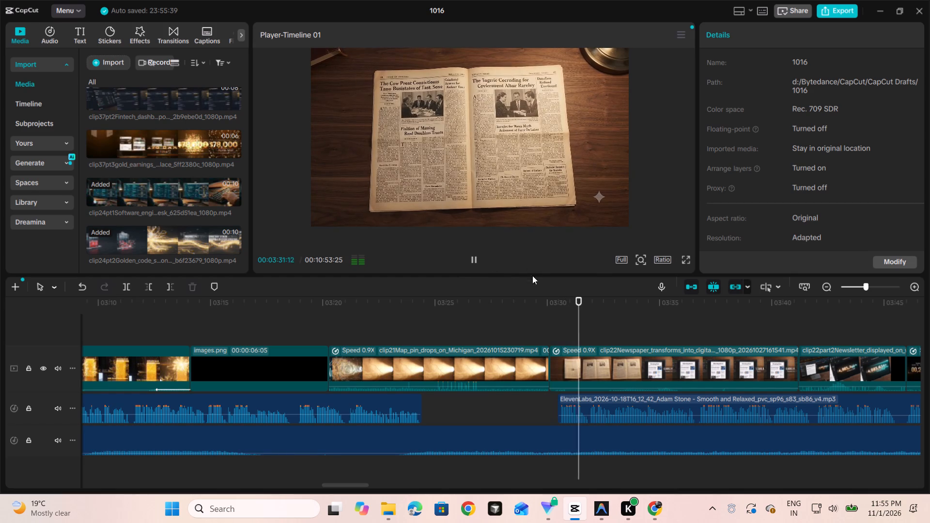
scroll(624, 314, "left", 1)
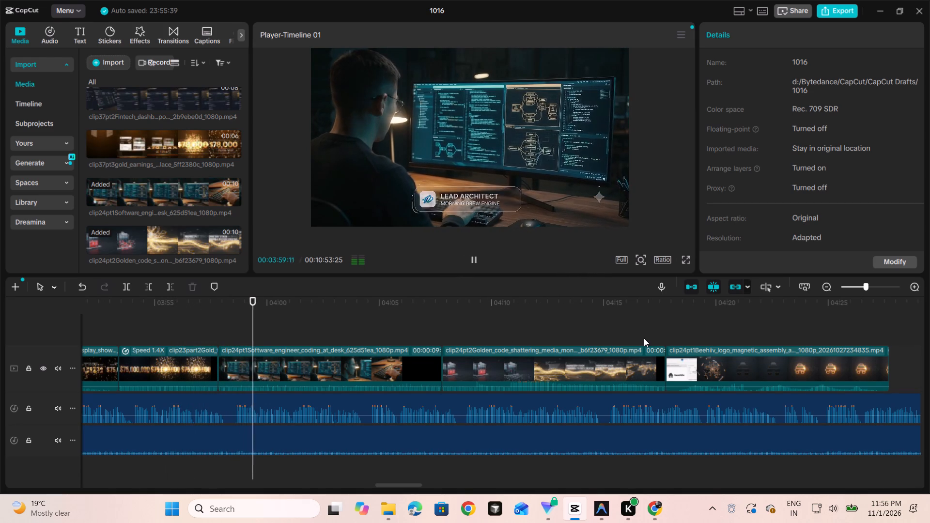
left_click(476, 257)
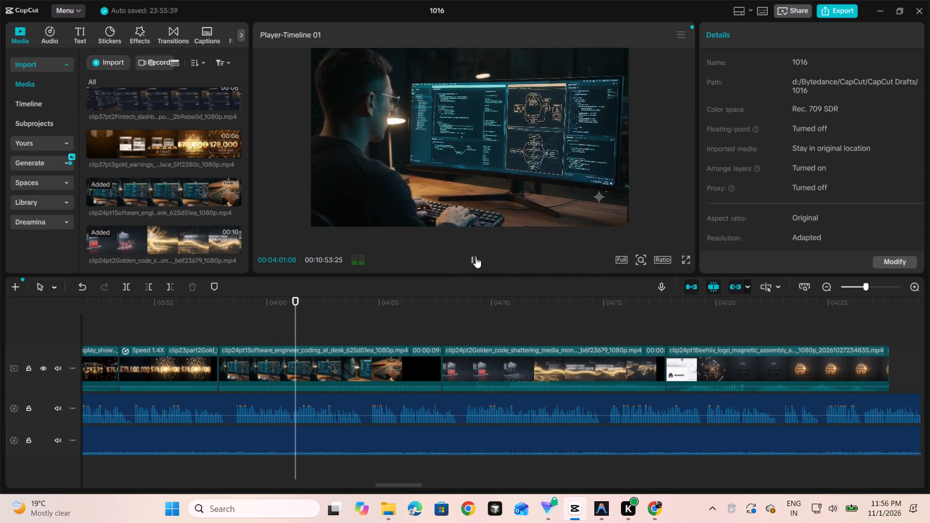
Slow the clip23part2 gold transaction clip to a speed of 1.13x.
left_click(201, 366)
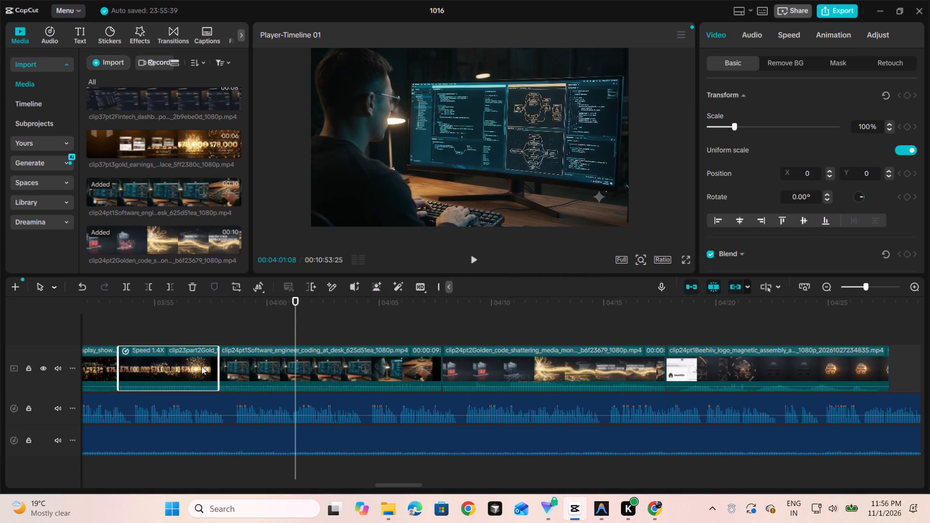
scroll(172, 329, "up", 1)
scroll(172, 329, "right", 2)
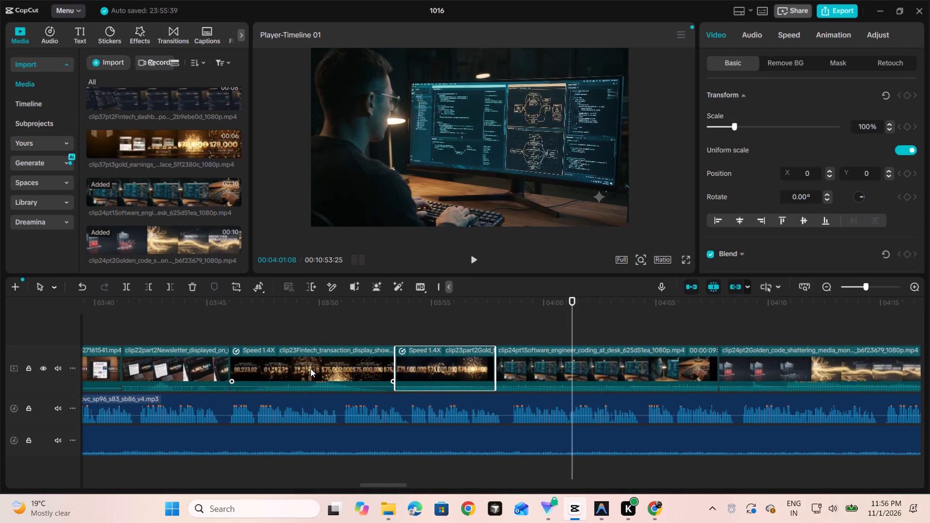
scroll(338, 369, "right", 1)
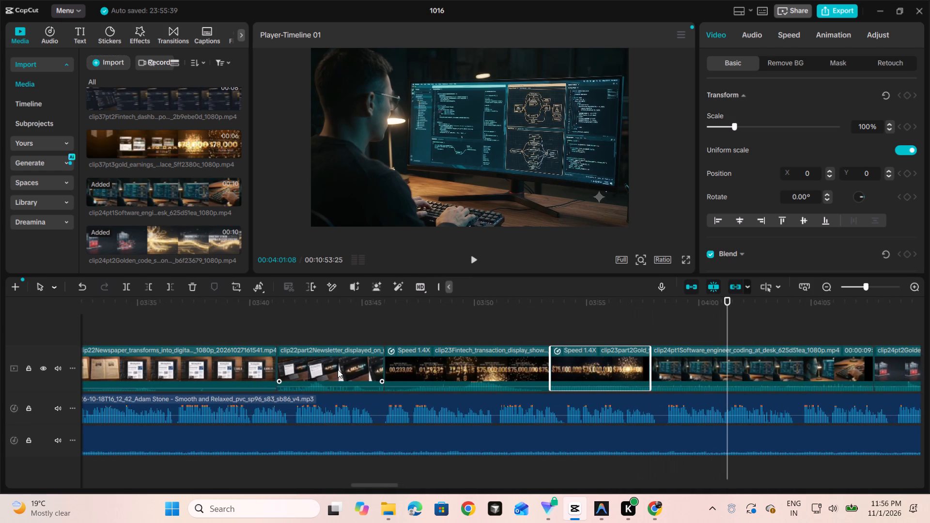
scroll(338, 369, "right", 2)
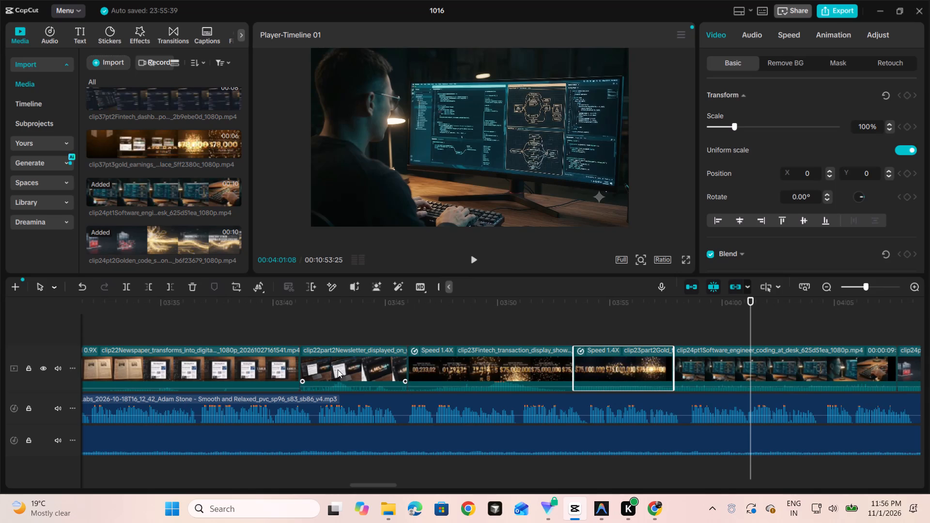
scroll(338, 369, "right", 2)
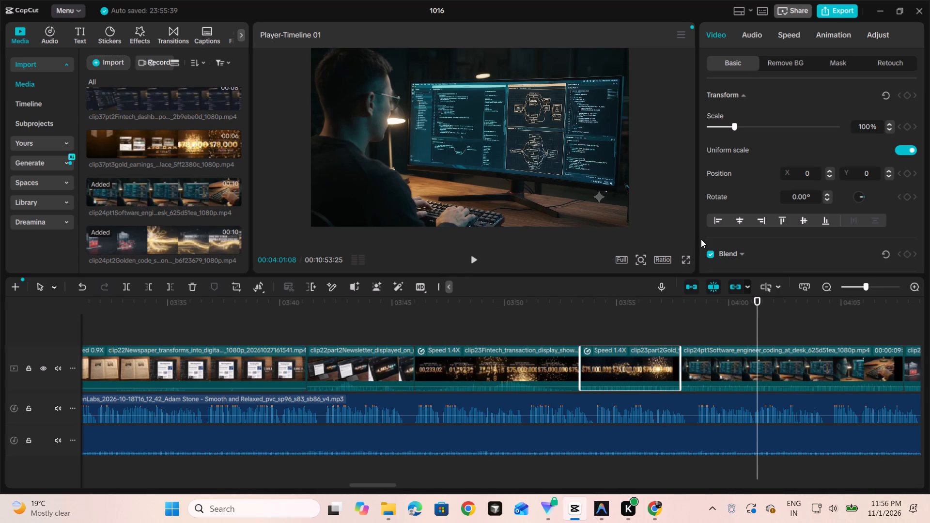
left_click(783, 34)
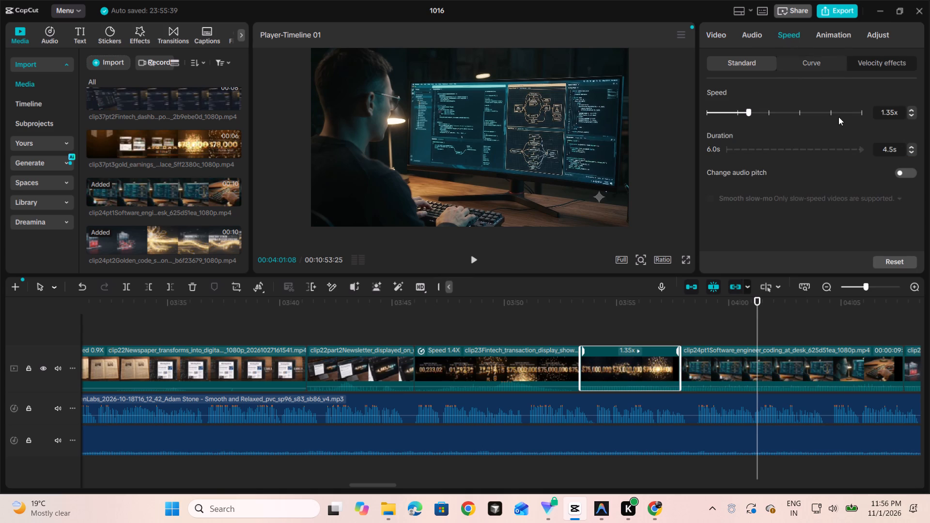
left_click(910, 116)
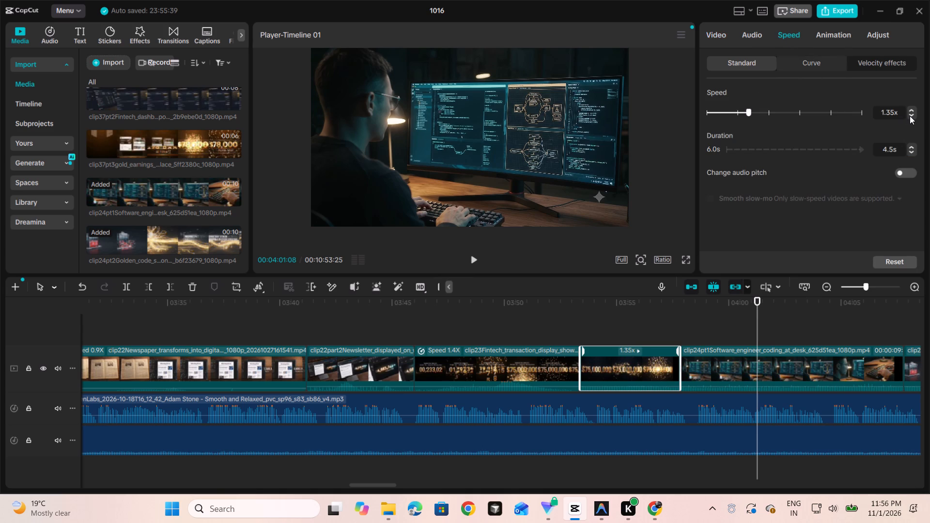
left_click(910, 116)
left_click(911, 115)
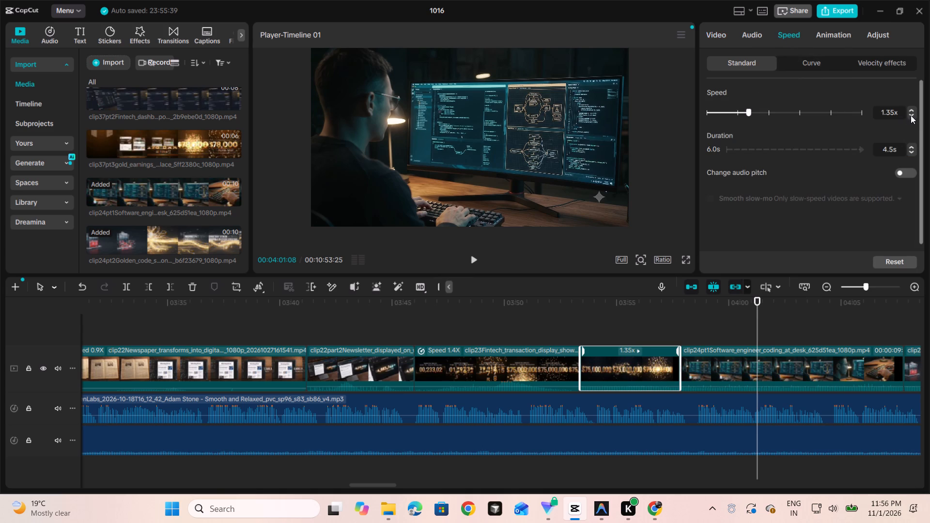
double_click(911, 115)
left_click_drag(748, 112, 747, 112)
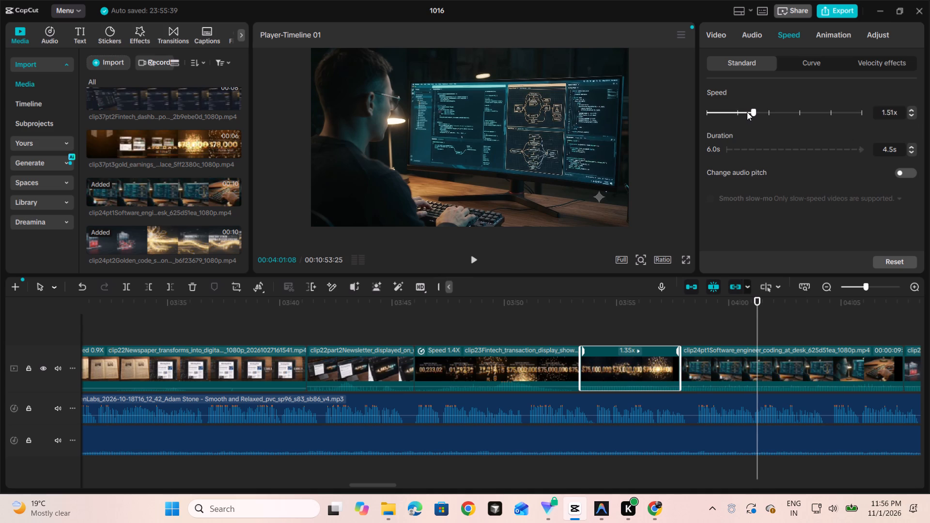
left_click_drag(747, 112, 736, 111)
left_click_drag(736, 111, 735, 111)
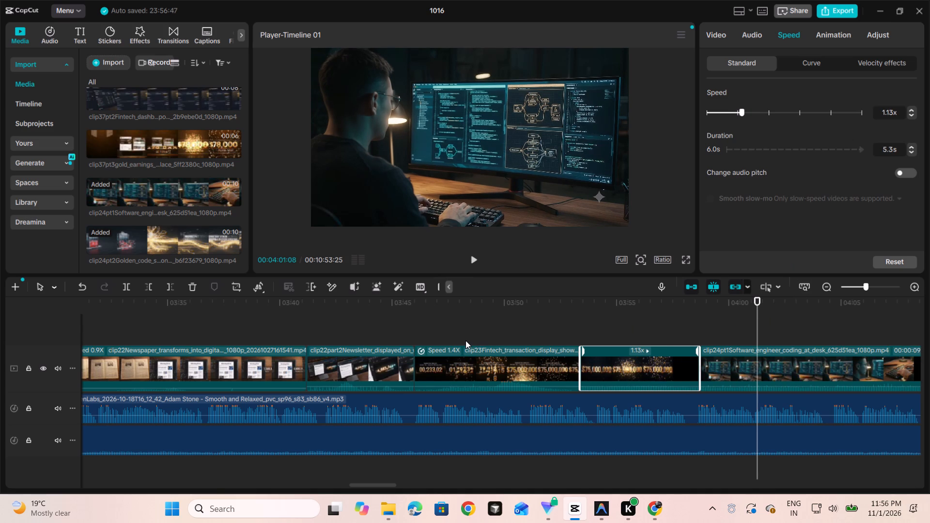
Trim the start of the clip22part2 newsletter clip so it lasts 4.4 s.
left_click(483, 369)
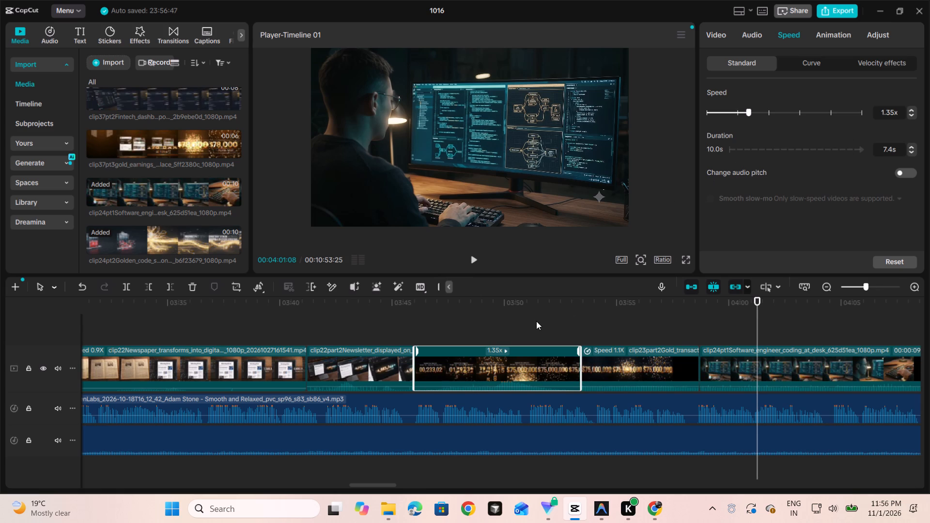
left_click(386, 372)
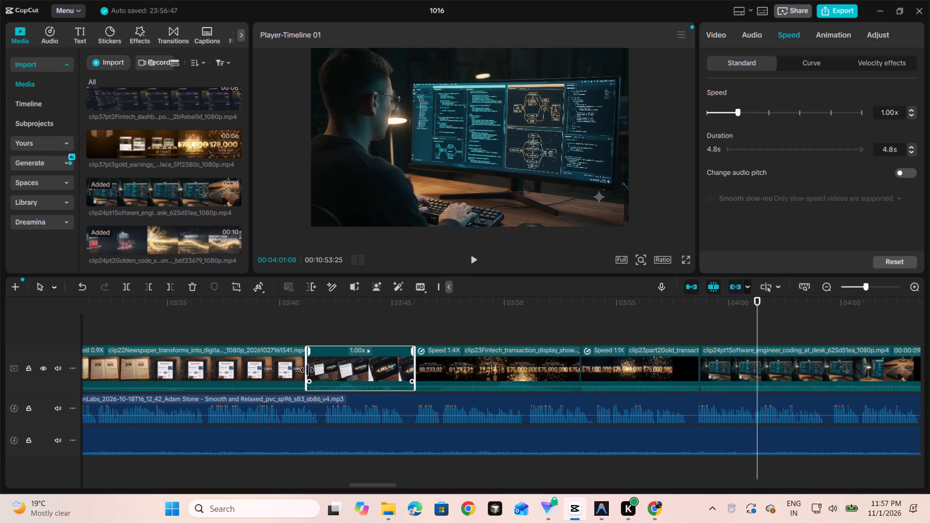
left_click_drag(307, 370, 314, 370)
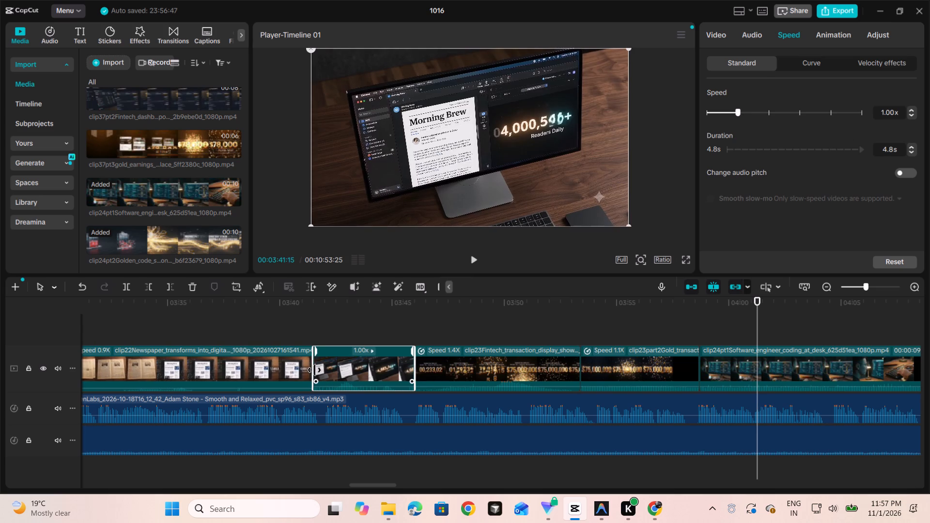
left_click_drag(314, 370, 316, 370)
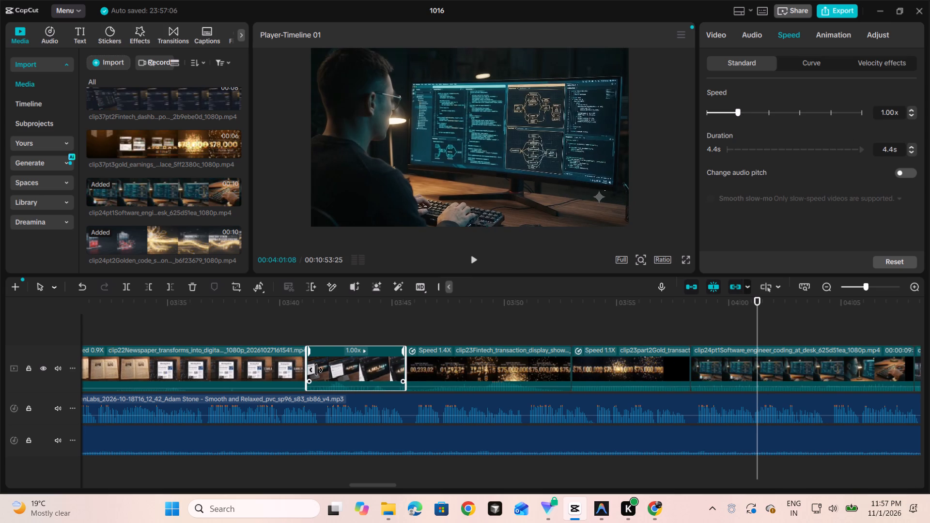
Play the timeline from about 3:38 to 3:55 to check clip22part2 and both clip23 parts against the voiceover.
left_click(240, 323)
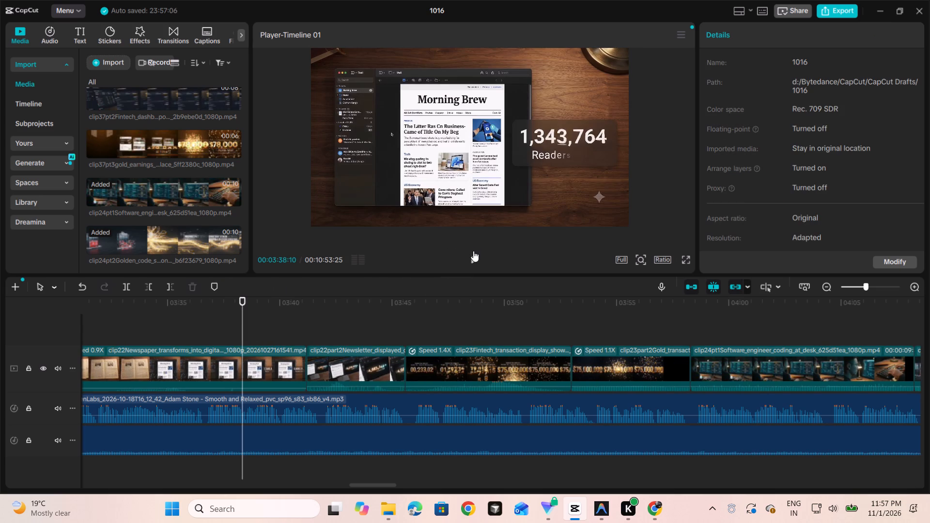
left_click(473, 255)
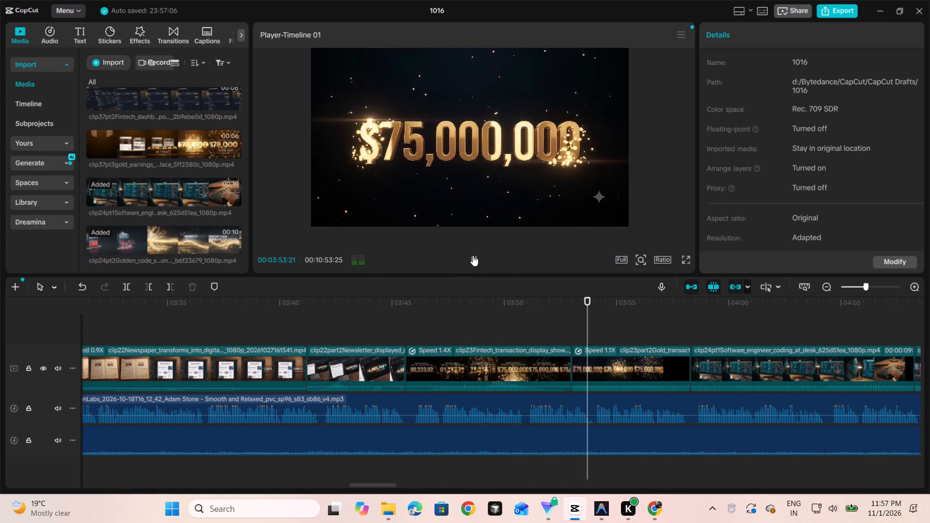
left_click(473, 260)
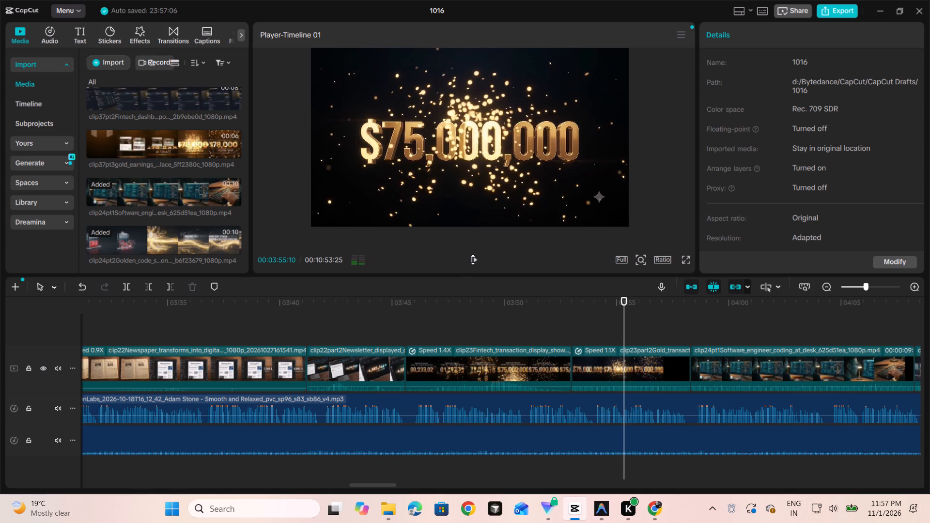
Lower the audio volume of the clip23 Fintech transaction clip to about -14.7 dB.
left_click(526, 364)
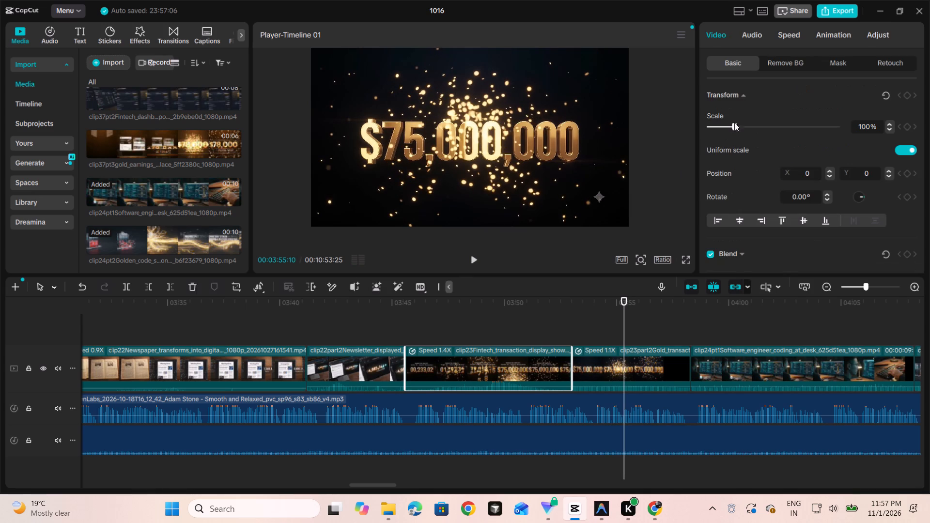
left_click(746, 36)
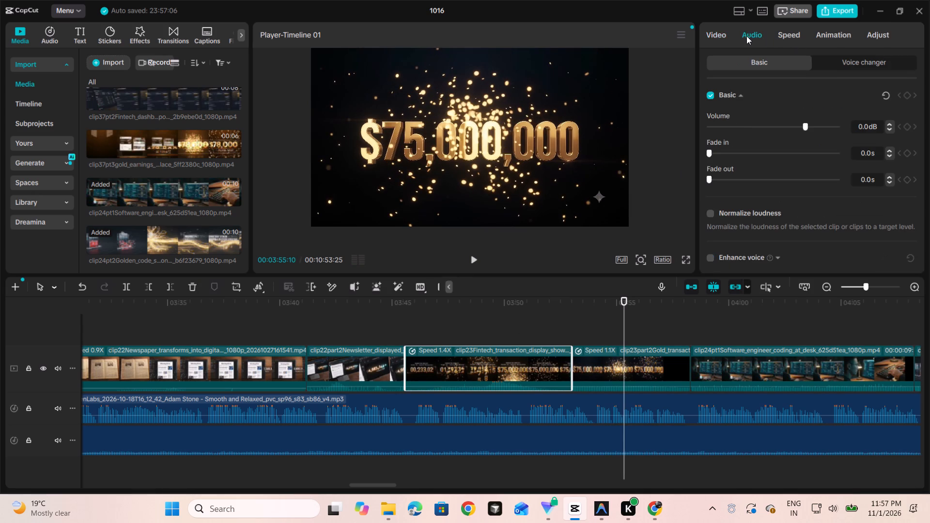
left_click_drag(806, 128, 773, 125)
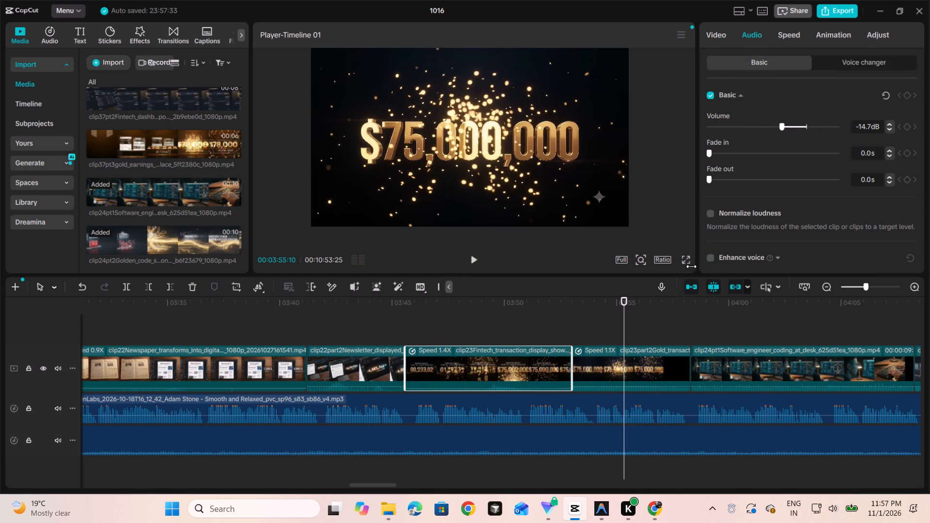
Lower the audio volume of the clip23part2 gold transaction clip to about -16.8 dB.
left_click(625, 359)
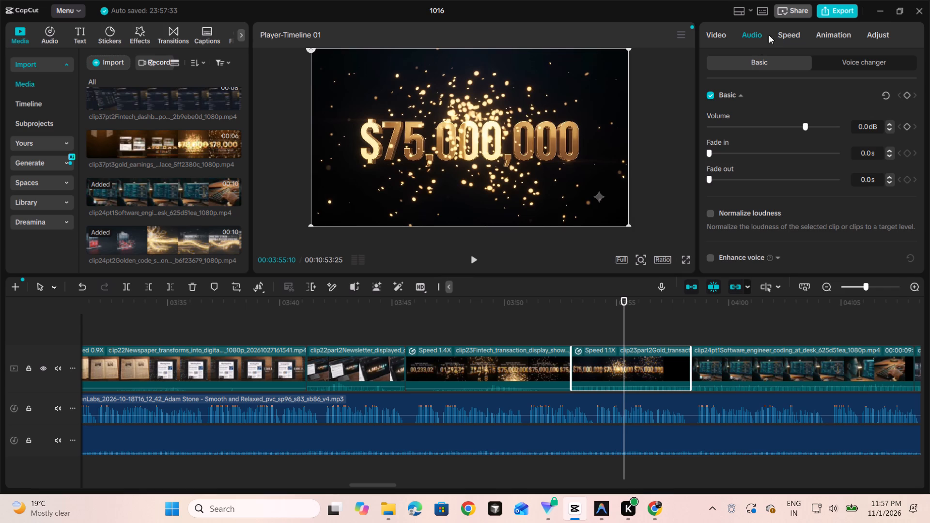
left_click_drag(804, 127, 769, 124)
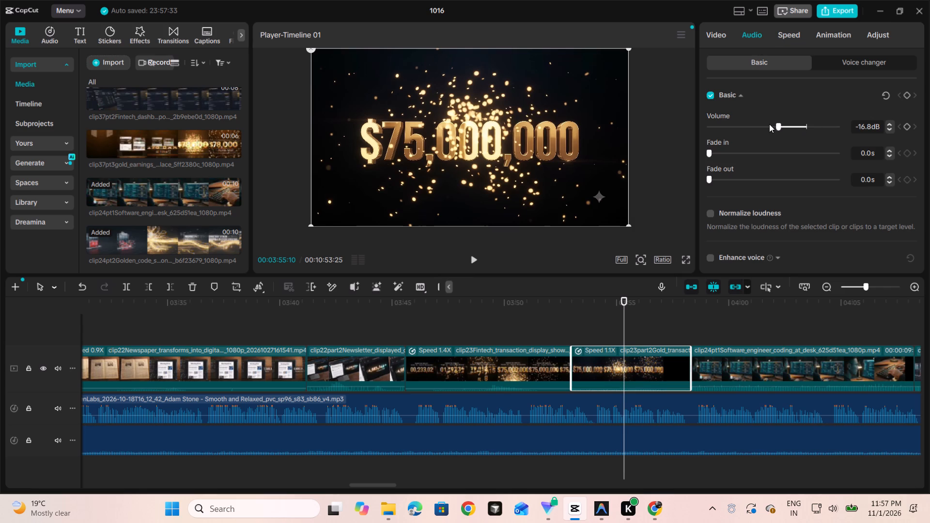
Play the clip23 section against the voiceover and set the clip23 Fintech transaction clip's volume to about -6.1 dB.
left_click(368, 337)
left_click(476, 263)
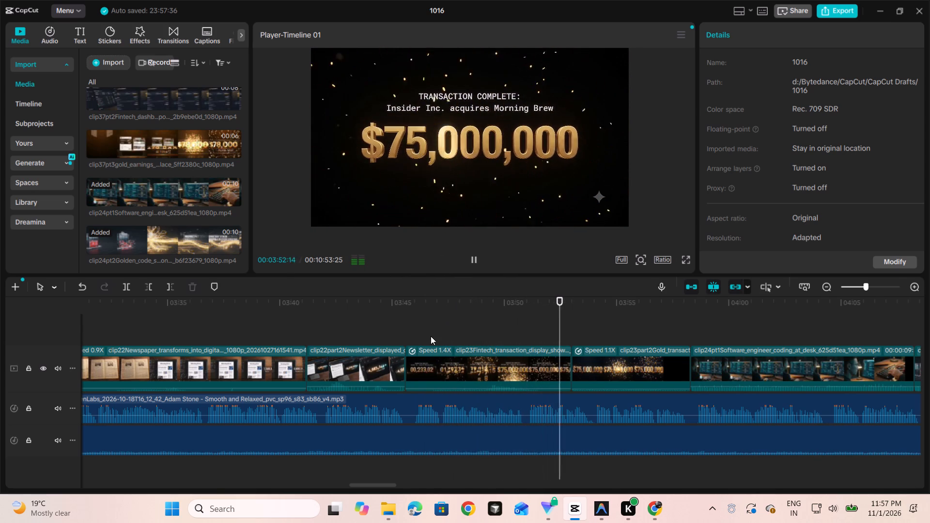
left_click(472, 258)
left_click(477, 368)
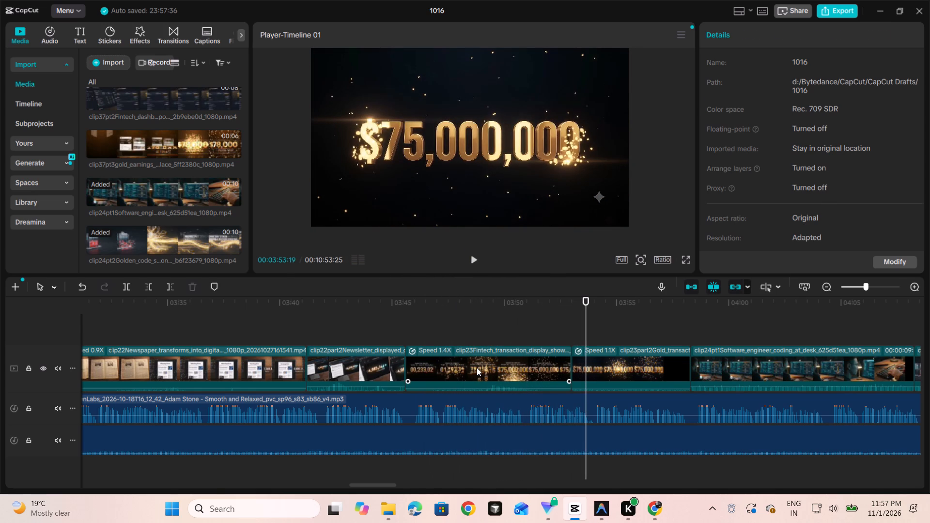
left_click(759, 36)
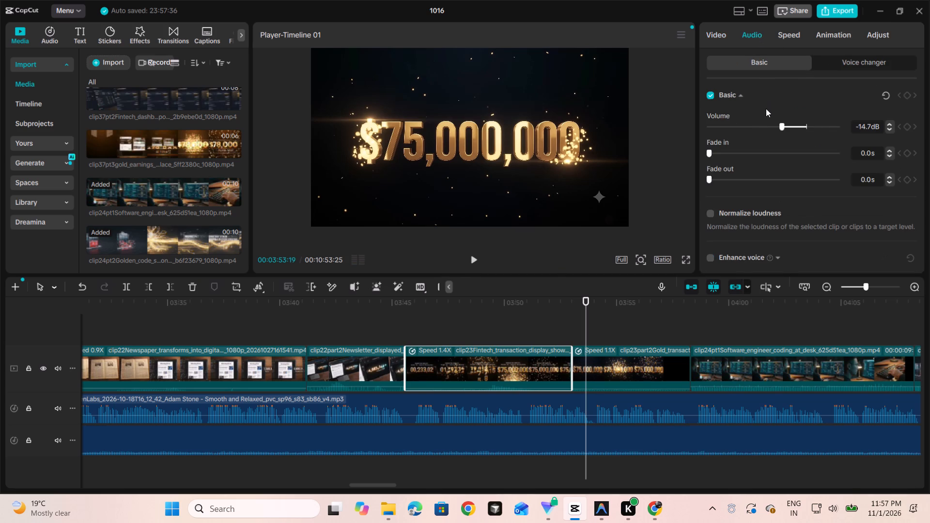
left_click(783, 127)
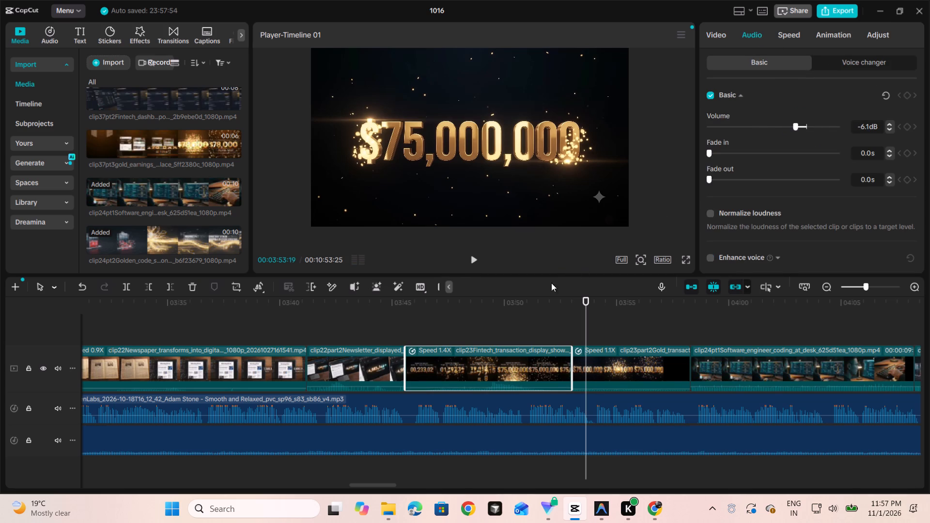
Play on into clip24pt1 and trim the start of this software engineer clip slightly so it lasts 9.7 s.
left_click(484, 329)
left_click(473, 261)
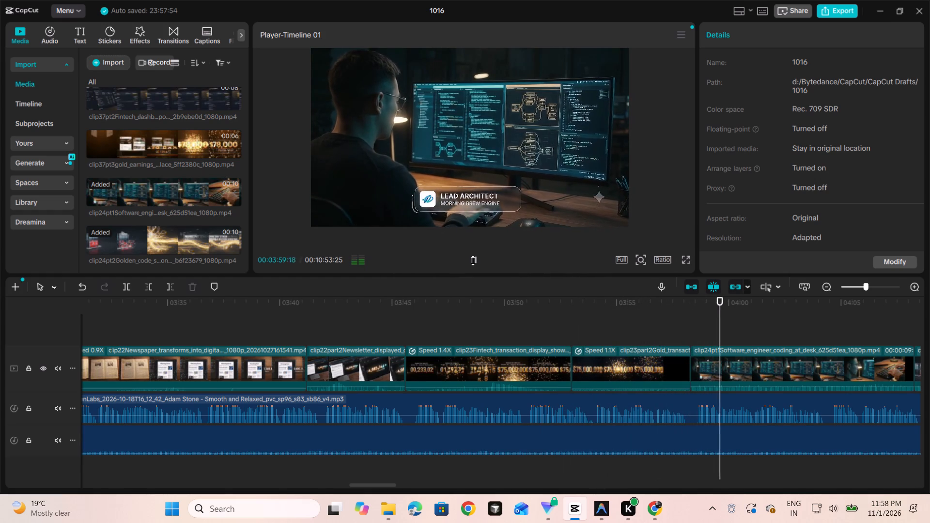
left_click(476, 258)
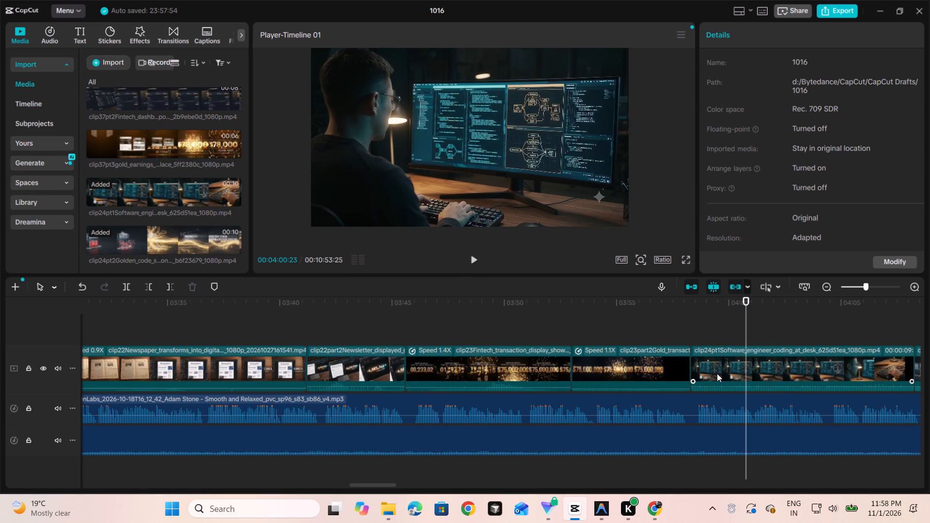
left_click(717, 373)
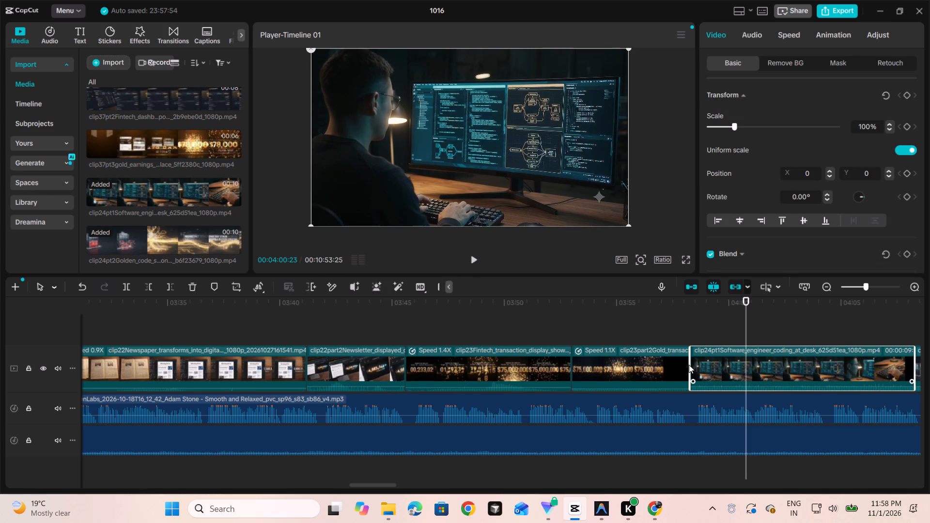
left_click_drag(688, 368, 692, 369)
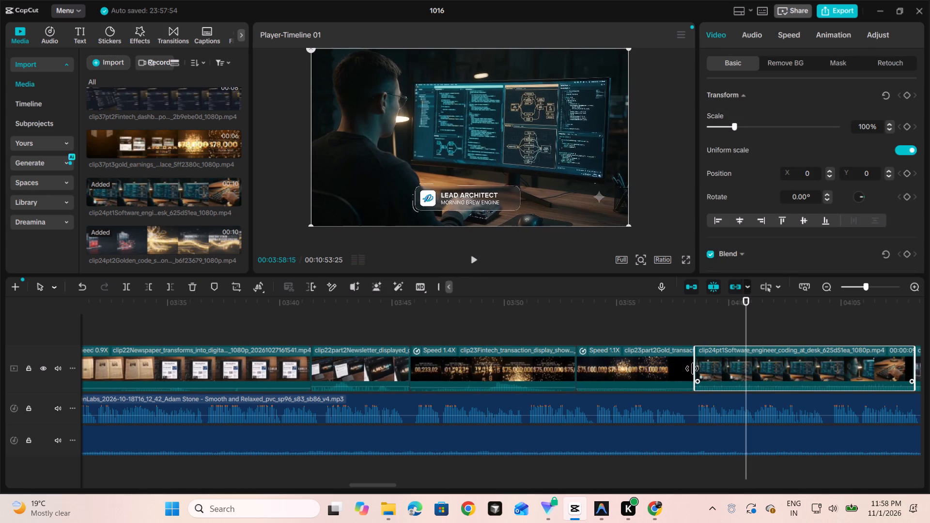
left_click_drag(692, 369, 694, 369)
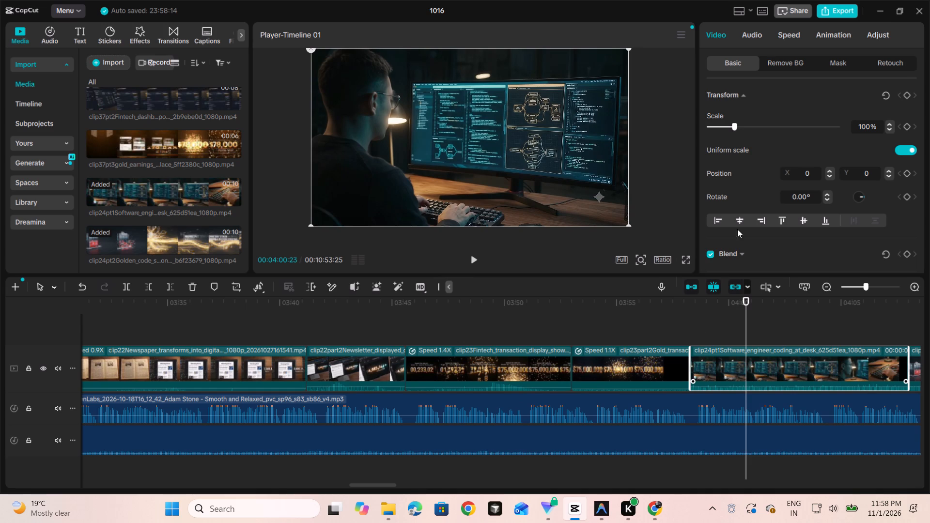
Lower the audio volume of the clip24pt1 software engineer clip to about -10.7 dB.
left_click(751, 32)
left_click_drag(804, 123, 790, 123)
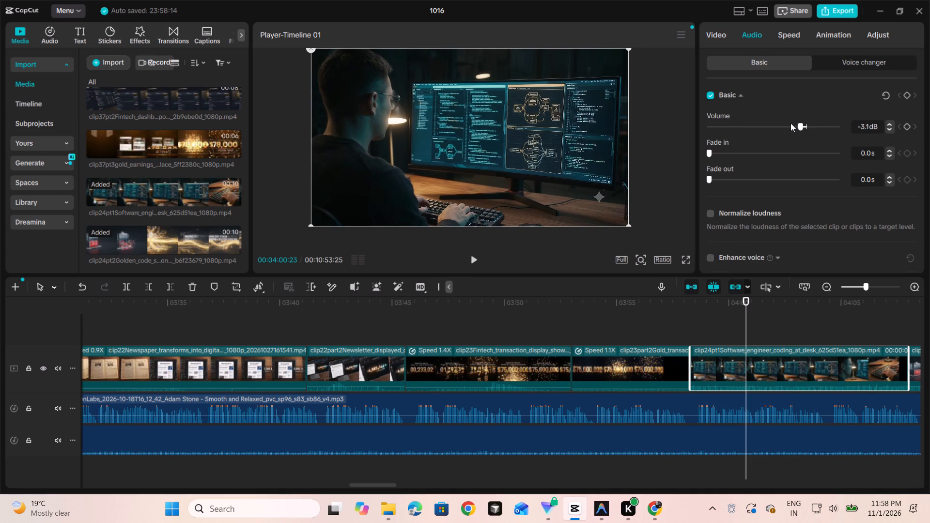
left_click_drag(790, 123, 785, 123)
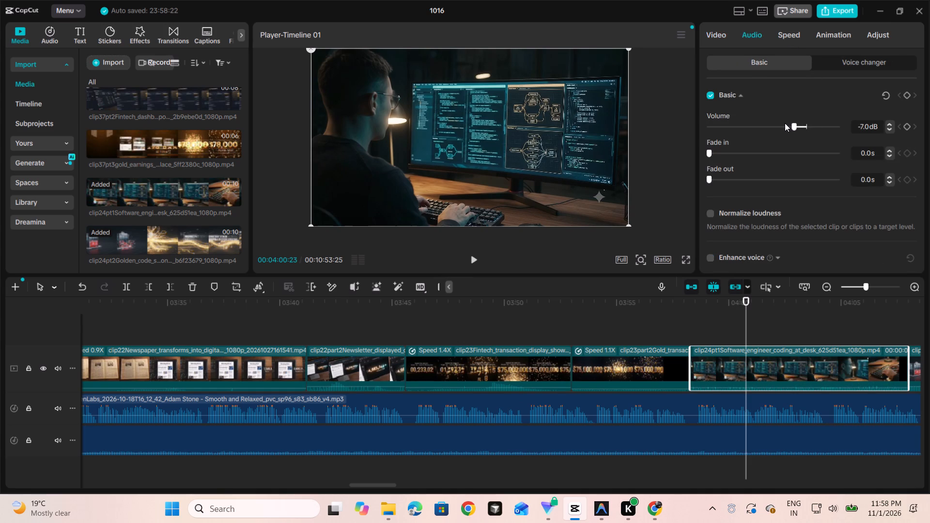
left_click_drag(790, 124, 784, 123)
left_click_drag(784, 123, 779, 121)
Play through clip24pt1 into clip24pt2 and slow the clip24pt1 software engineer clip to 0.90x.
left_click(473, 261)
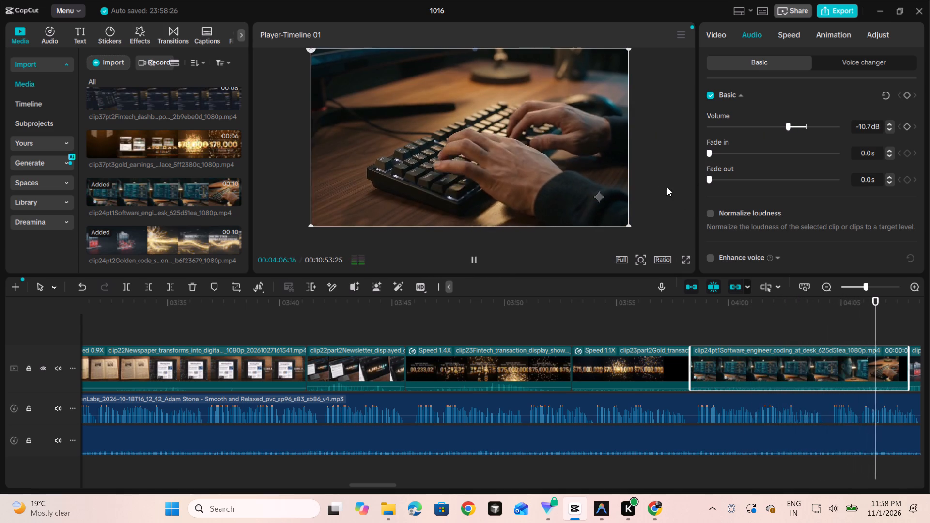
left_click(473, 260)
scroll(217, 380, "right", 1)
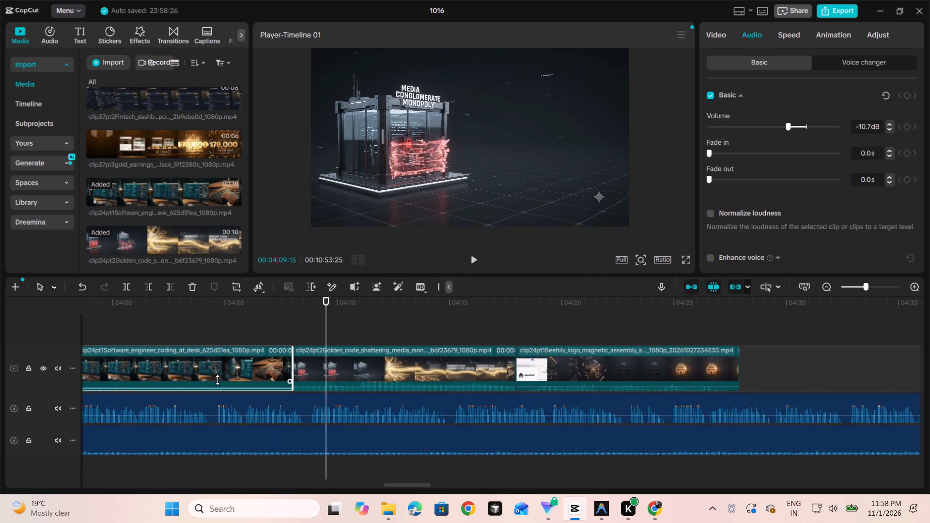
scroll(217, 380, "right", 1)
left_click(266, 361)
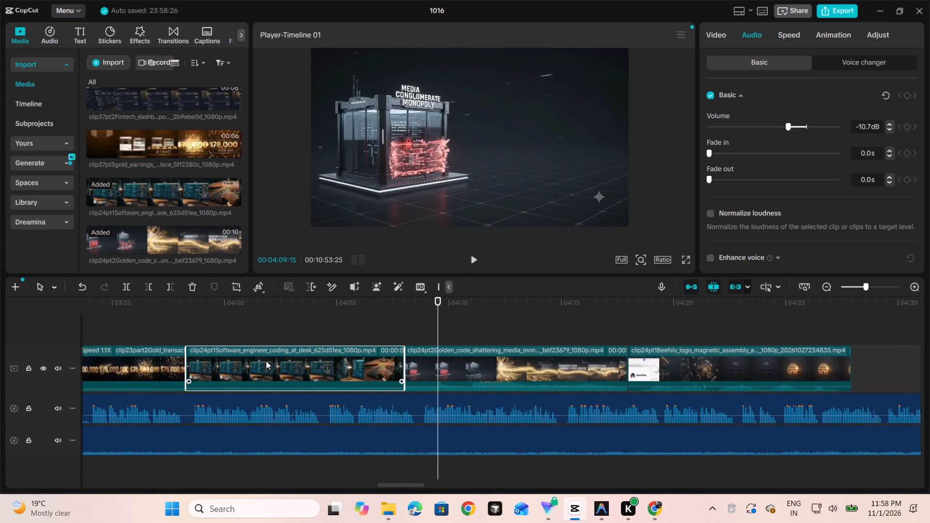
left_click(292, 320)
left_click(297, 358)
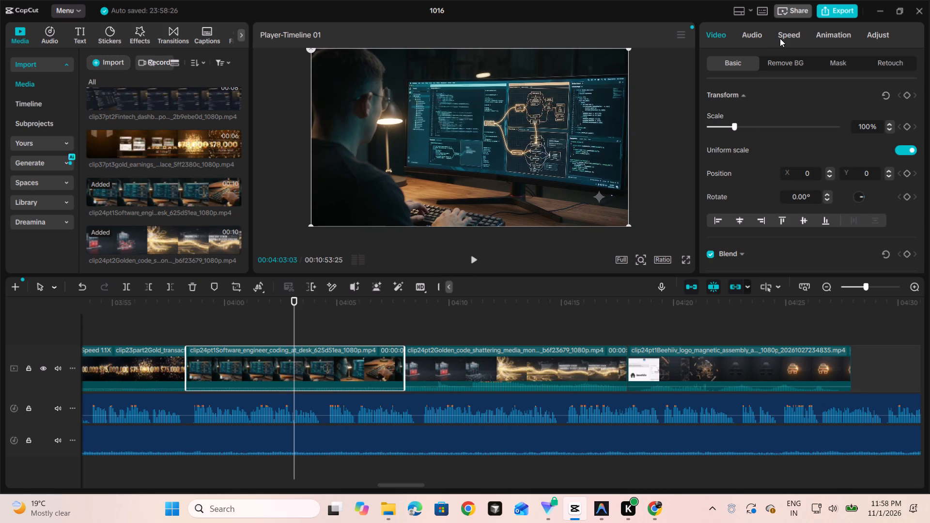
left_click(793, 37)
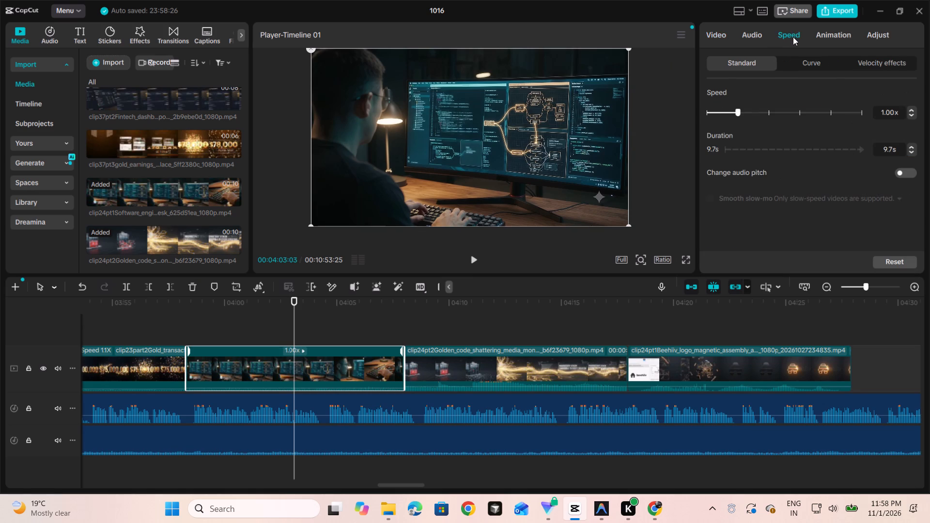
left_click_drag(738, 112, 734, 112)
left_click_drag(734, 112, 730, 111)
left_click_drag(730, 111, 729, 110)
left_click_drag(729, 110, 728, 110)
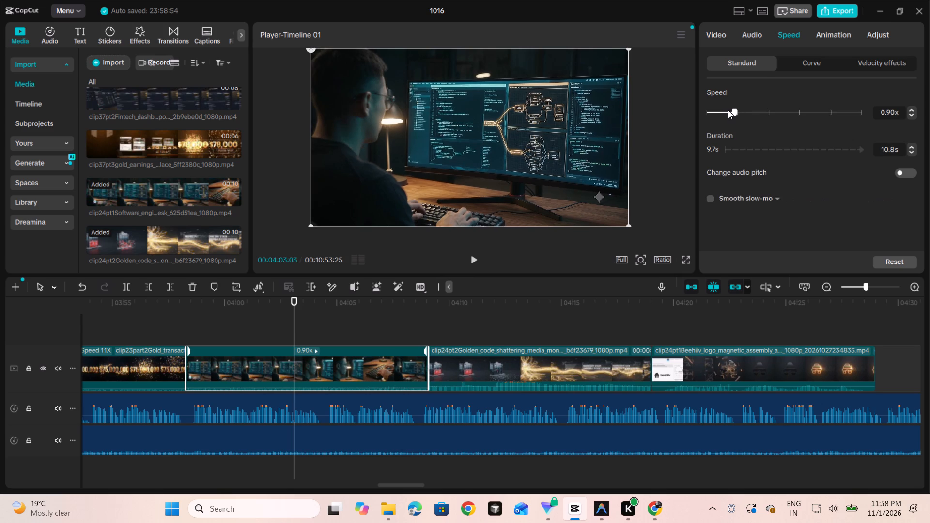
Add a scale keyframe at 100% near the start of the clip24pt1 clip, at about 3:58, and dismiss the keyframe tip.
left_click(188, 327)
left_click(221, 373)
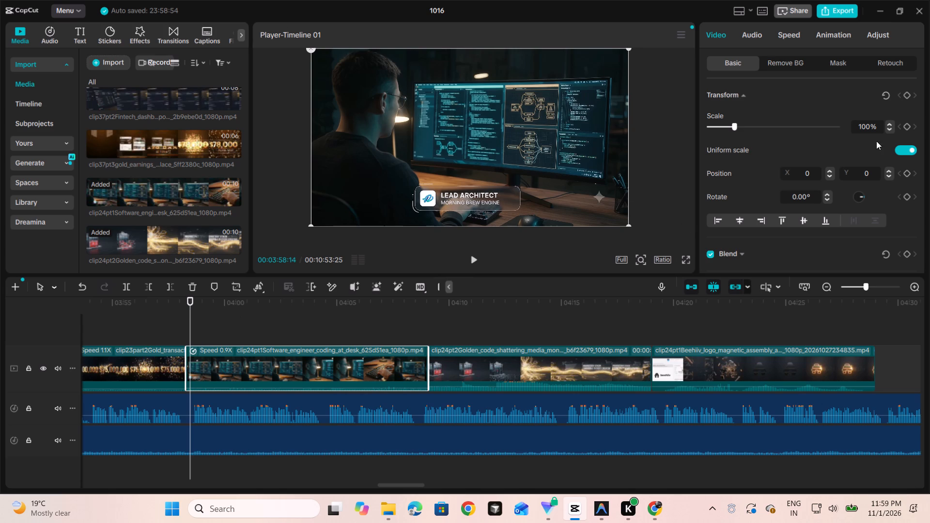
left_click(906, 126)
left_click(906, 127)
left_click(908, 171)
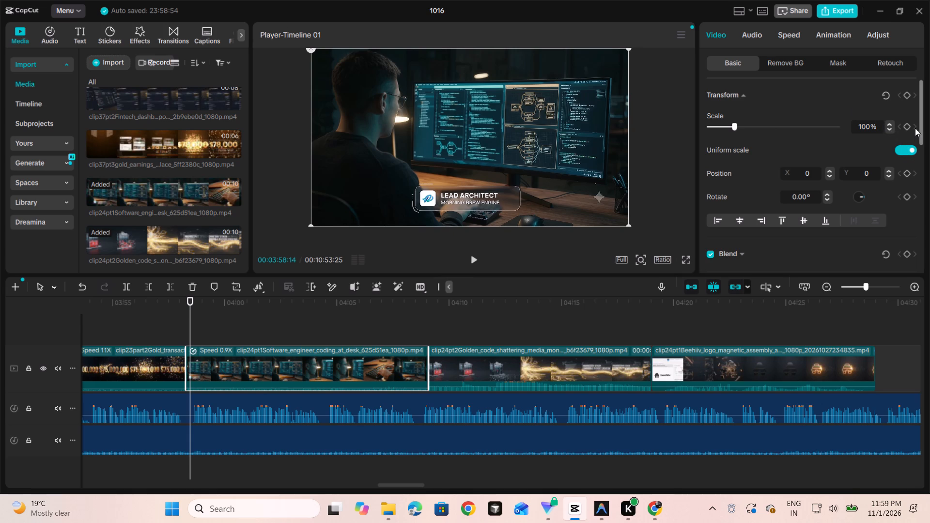
double_click(909, 127)
double_click(907, 126)
left_click(906, 125)
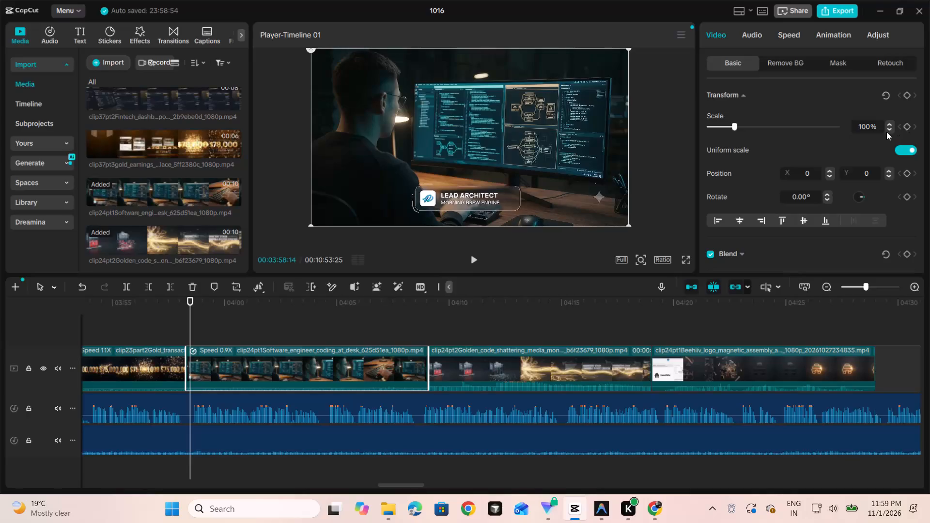
left_click(901, 127)
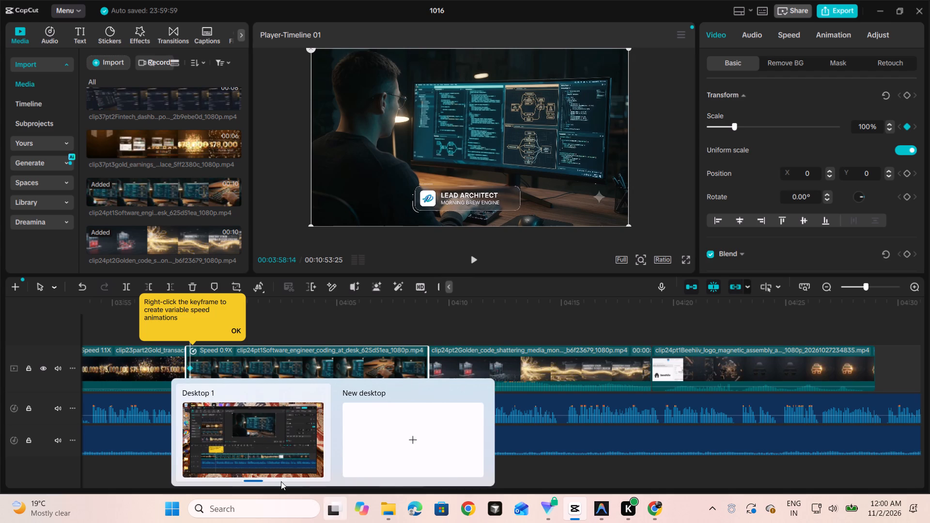
left_click(231, 330)
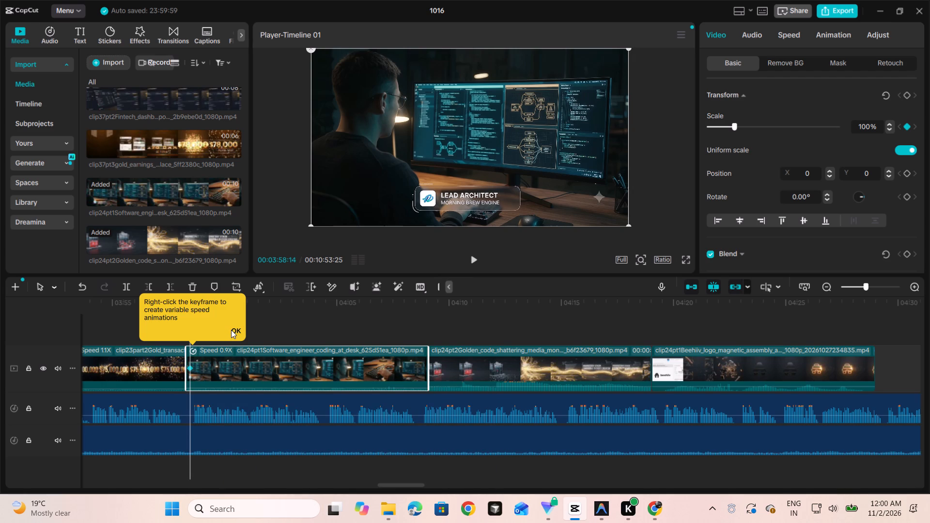
left_click(234, 330)
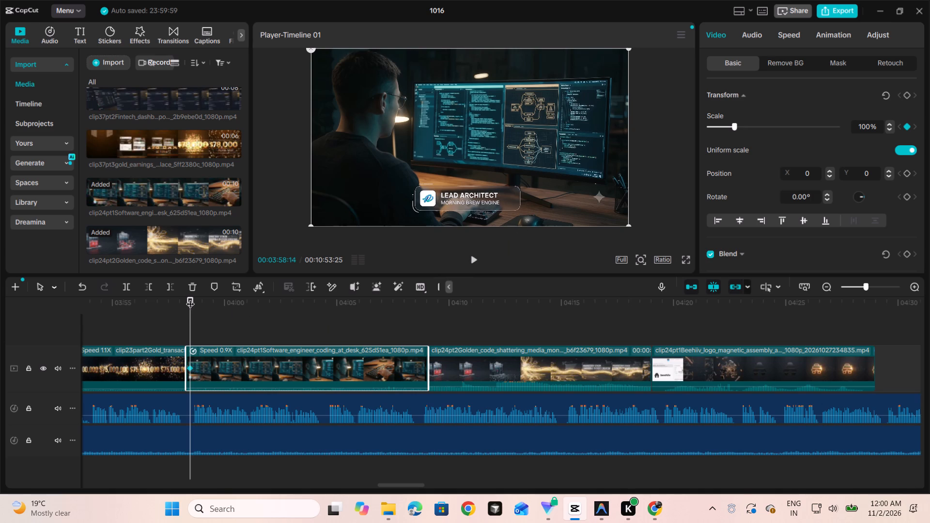
Add a second scale keyframe at about 135% on the clip24pt1 software engineer clip, at about 4:07.
key("Right")
key("Right")
key("Right")
key("Right")
key("Right")
key("Right")
key("Right")
key("Right")
key("Right")
key("Right")
key("Right")
key("Right")
key("Right")
key("Right")
key("Right")
key("Right")
key("Right")
key("Right")
key("Right")
key("Right")
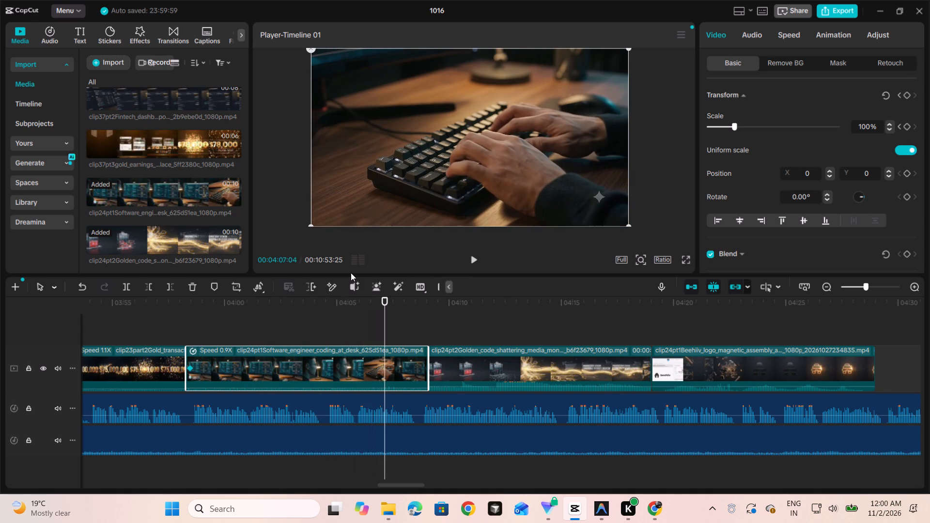
key("Right")
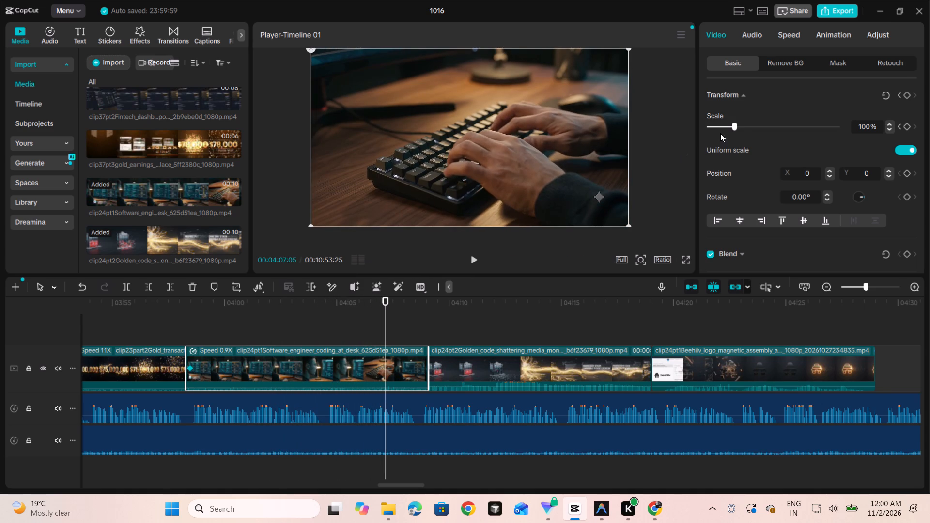
left_click(734, 127)
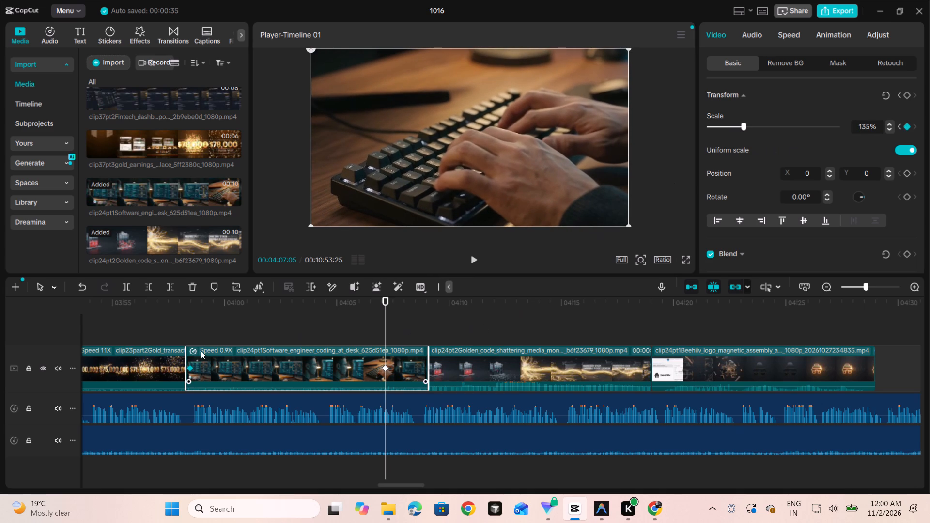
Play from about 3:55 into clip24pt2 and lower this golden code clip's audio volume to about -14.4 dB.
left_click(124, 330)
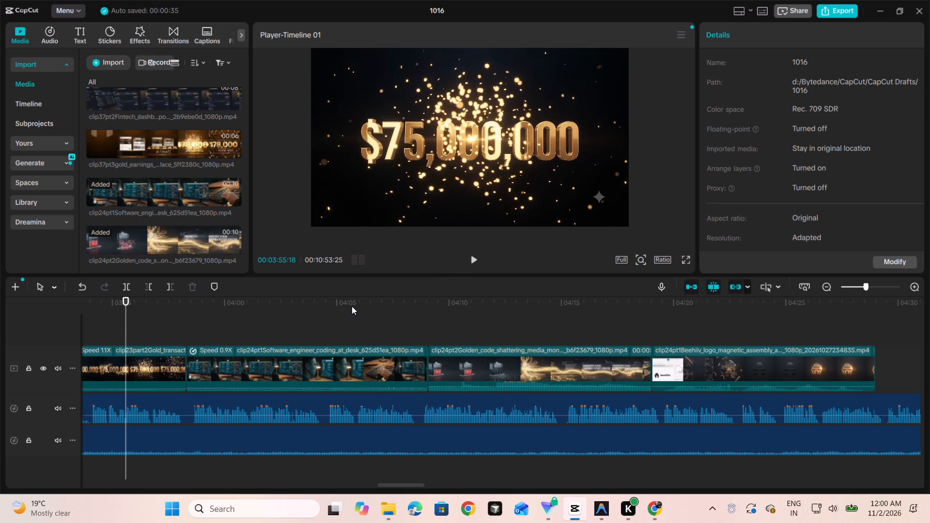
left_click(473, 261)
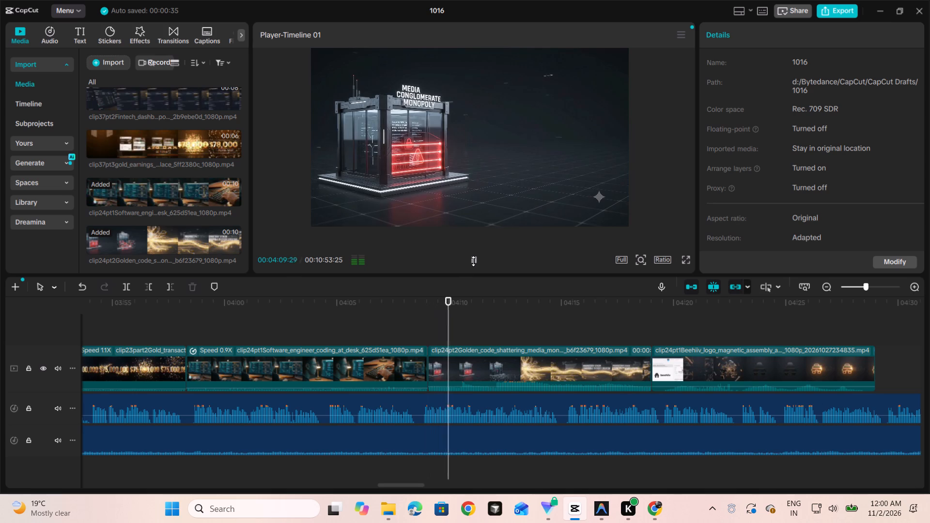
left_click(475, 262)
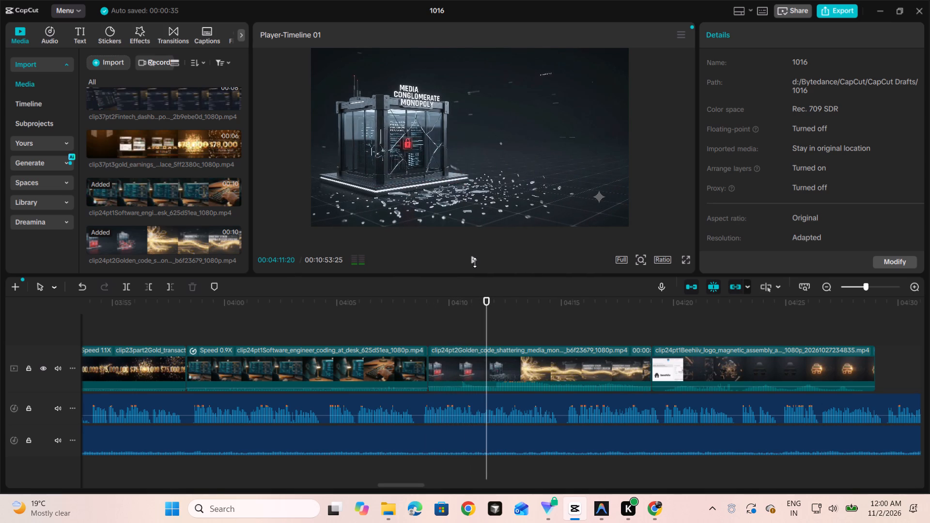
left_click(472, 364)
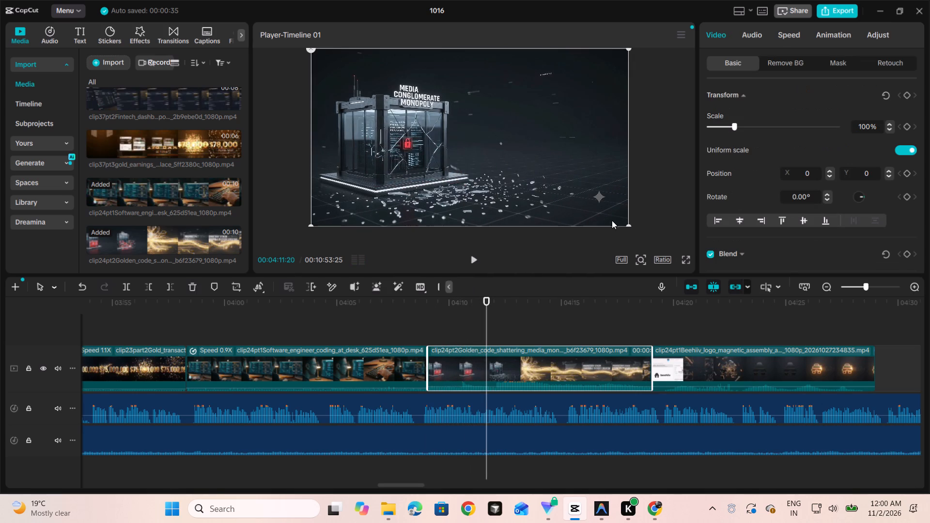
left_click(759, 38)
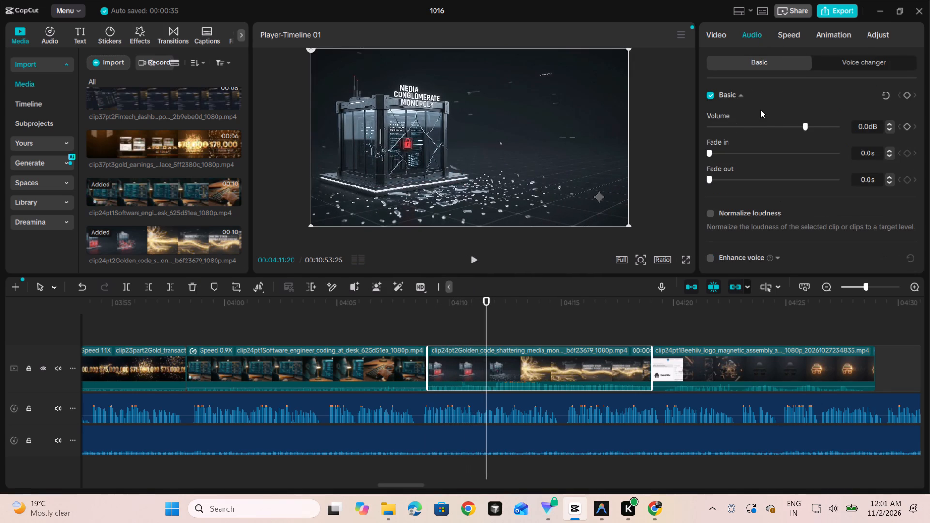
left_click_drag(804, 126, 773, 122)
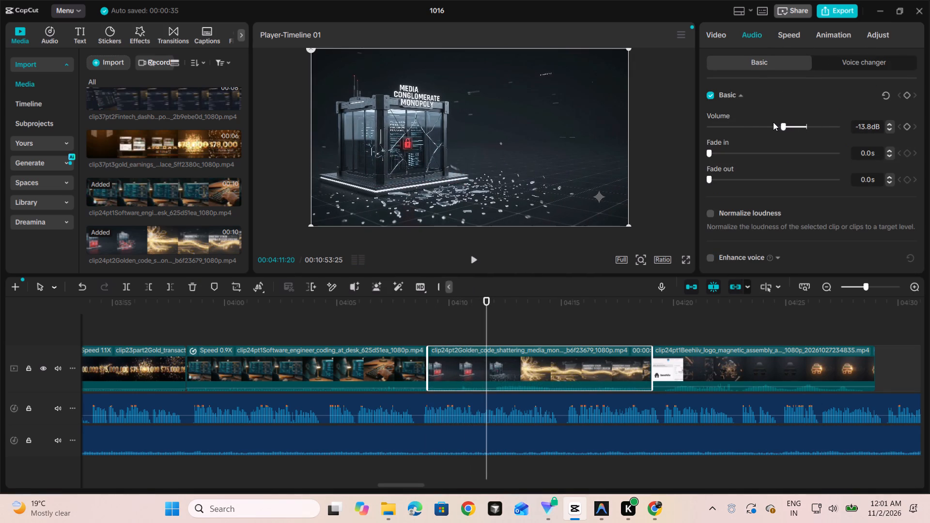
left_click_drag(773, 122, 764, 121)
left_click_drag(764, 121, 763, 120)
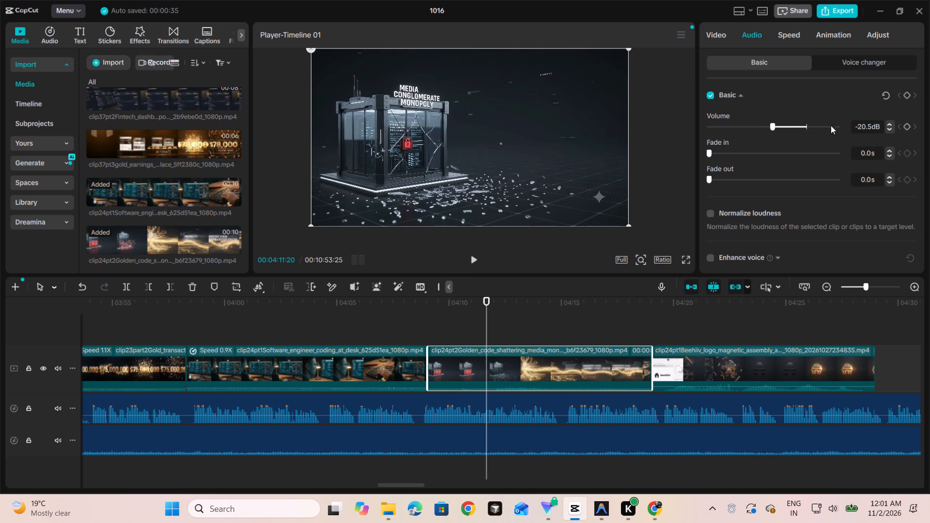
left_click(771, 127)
Play through clip24pt2 into the Beehiiv logo clip and slow the clip24pt2 golden code clip to 0.83x.
left_click(373, 323)
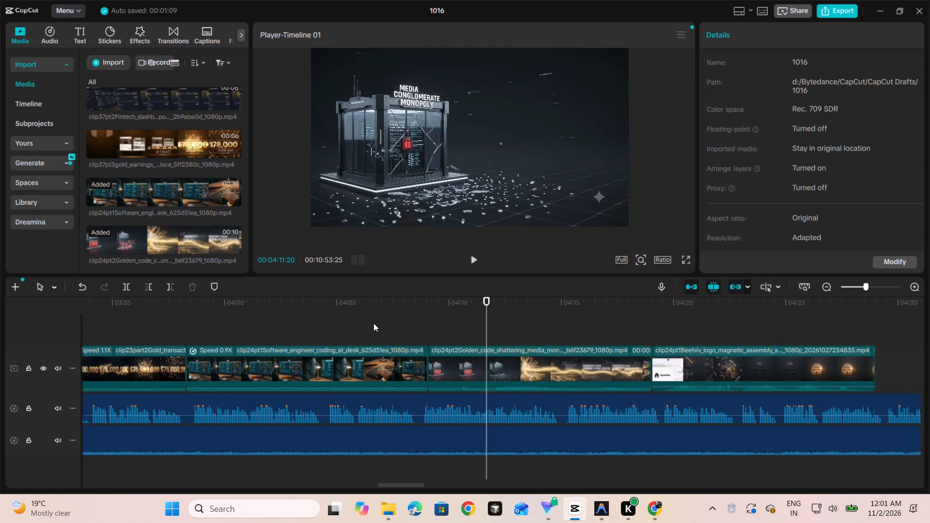
left_click(473, 261)
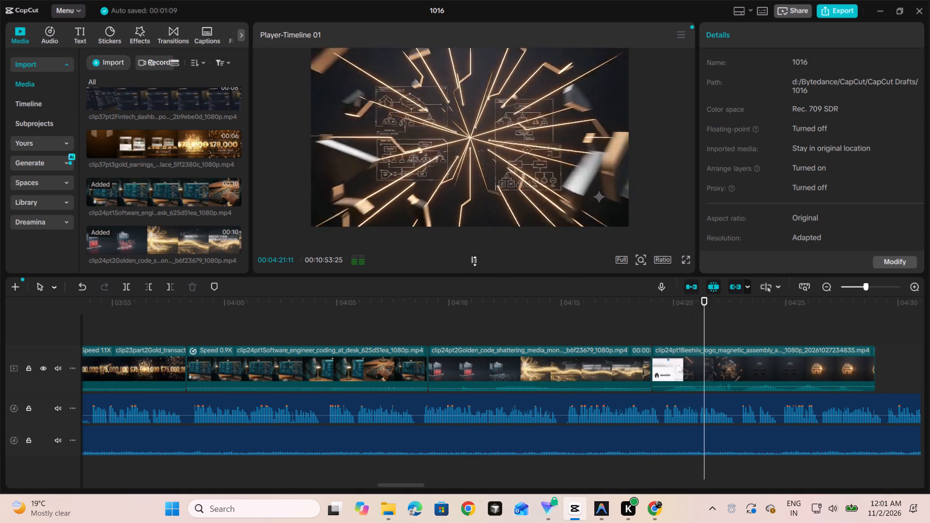
left_click(475, 261)
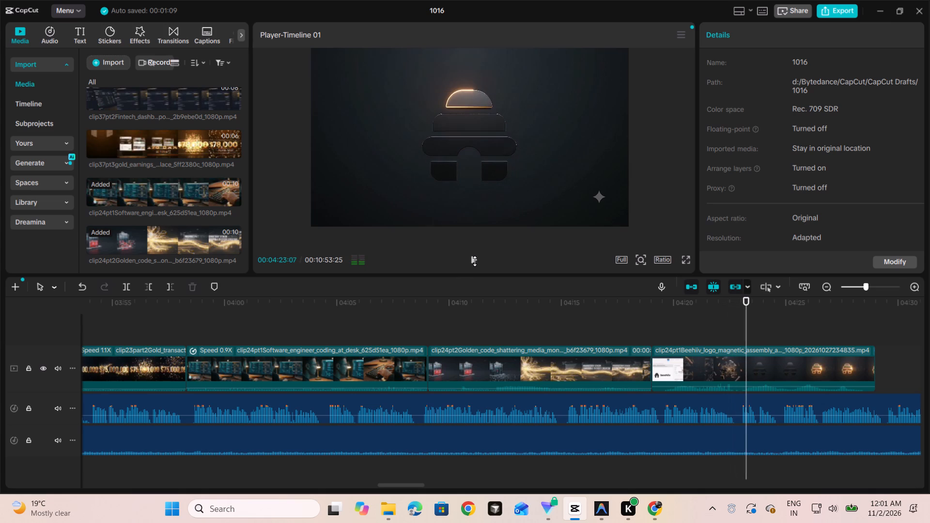
left_click(488, 372)
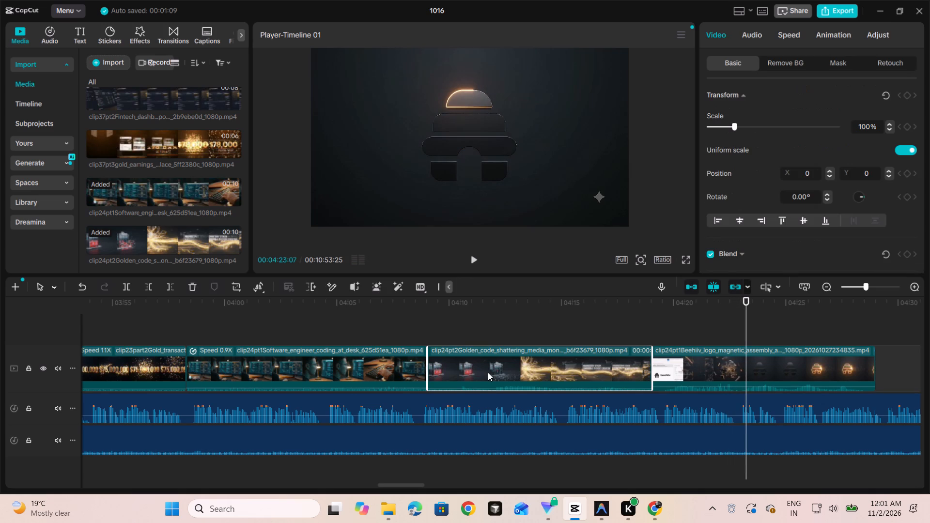
left_click(778, 36)
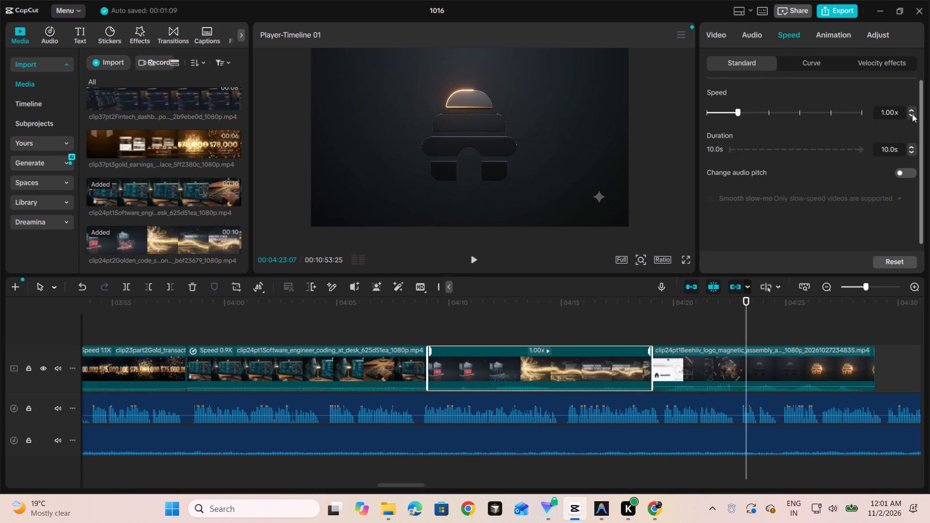
left_click(912, 114)
left_click_drag(741, 108, 726, 105)
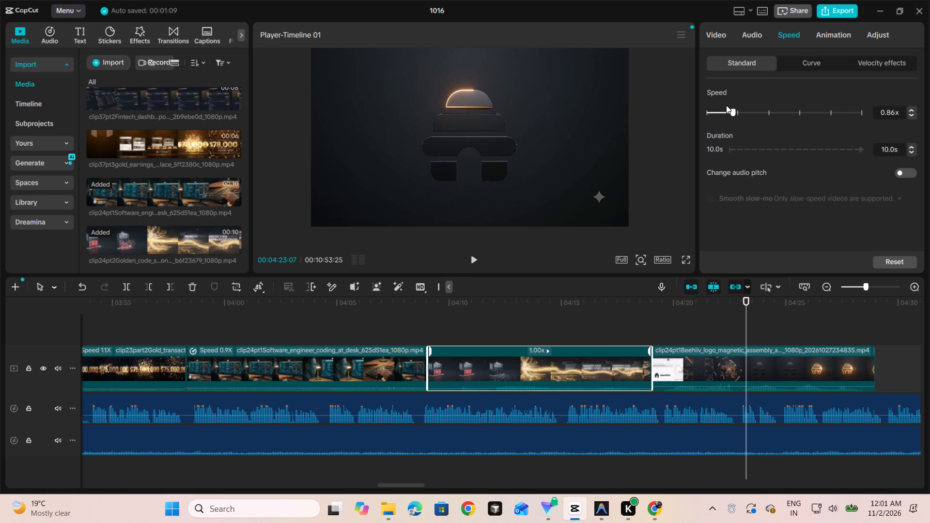
left_click_drag(726, 105, 726, 104)
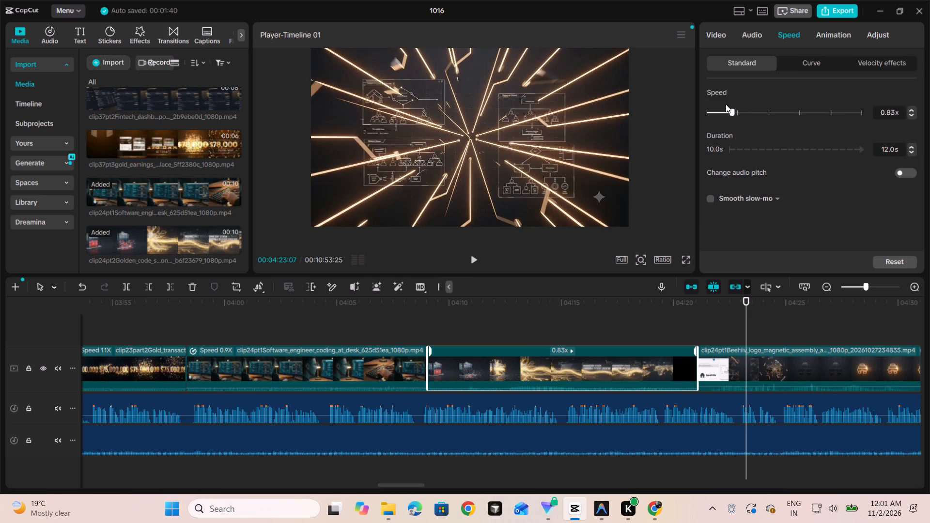
Replay the slowed clip24pt2 golden code clip and lower its audio volume to about -21.4 dB.
left_click(421, 324)
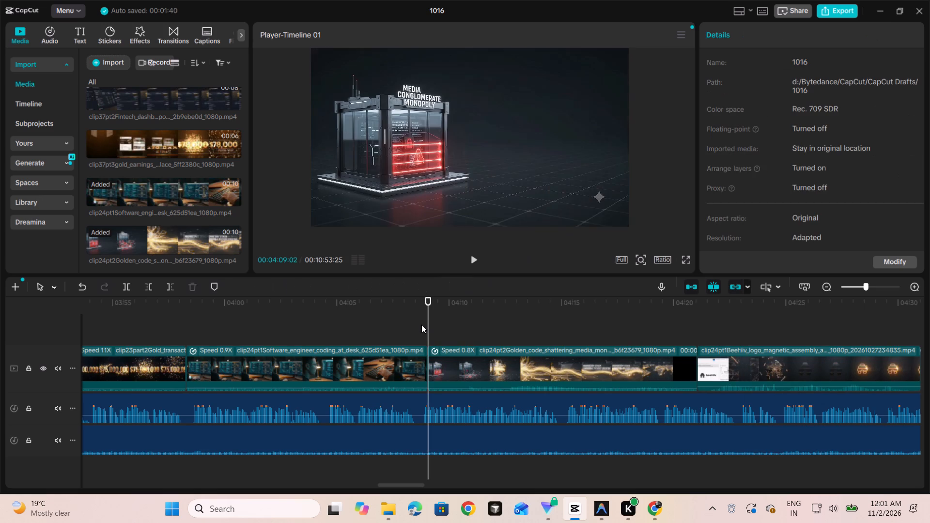
left_click(475, 260)
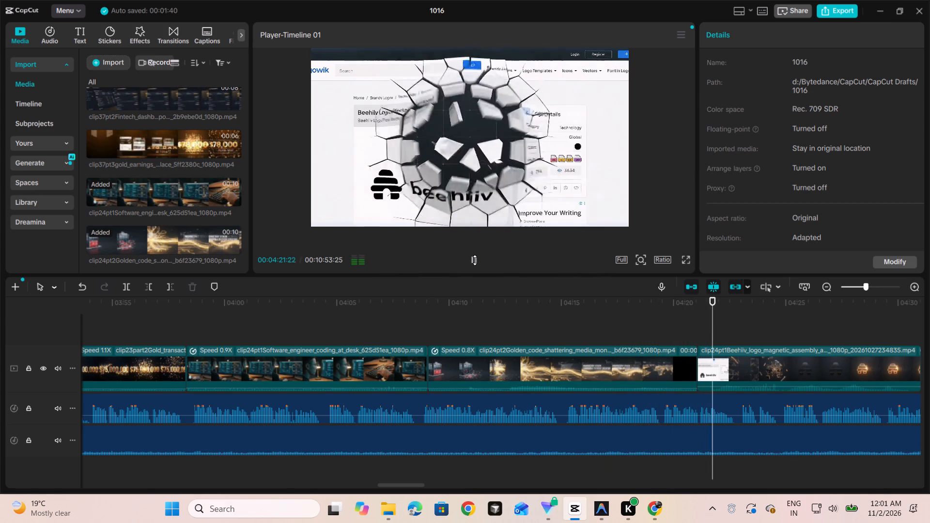
left_click(475, 260)
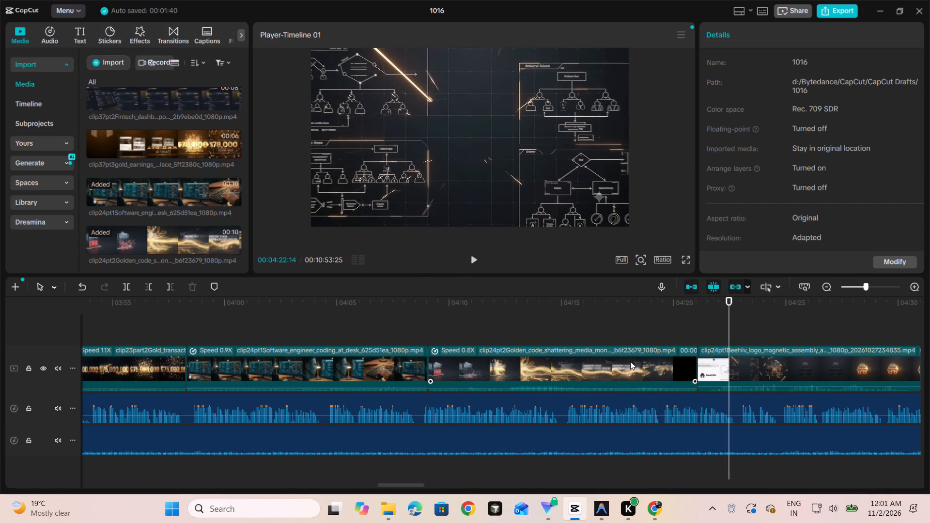
scroll(637, 360, "up", 3, "ctrl")
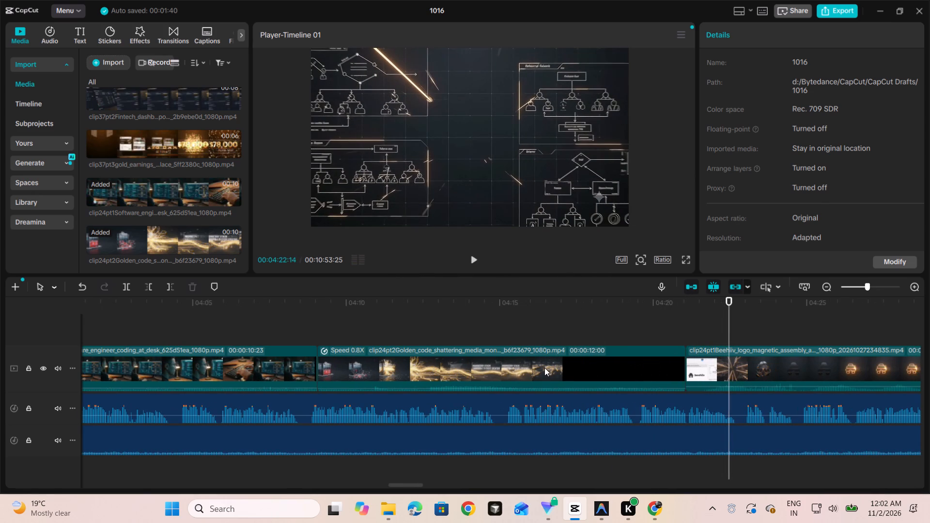
left_click(544, 368)
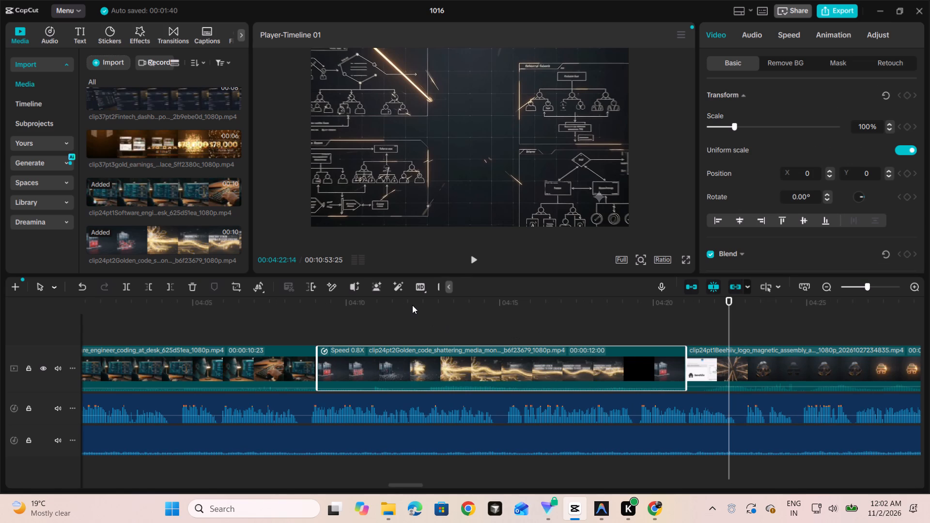
left_click(394, 330)
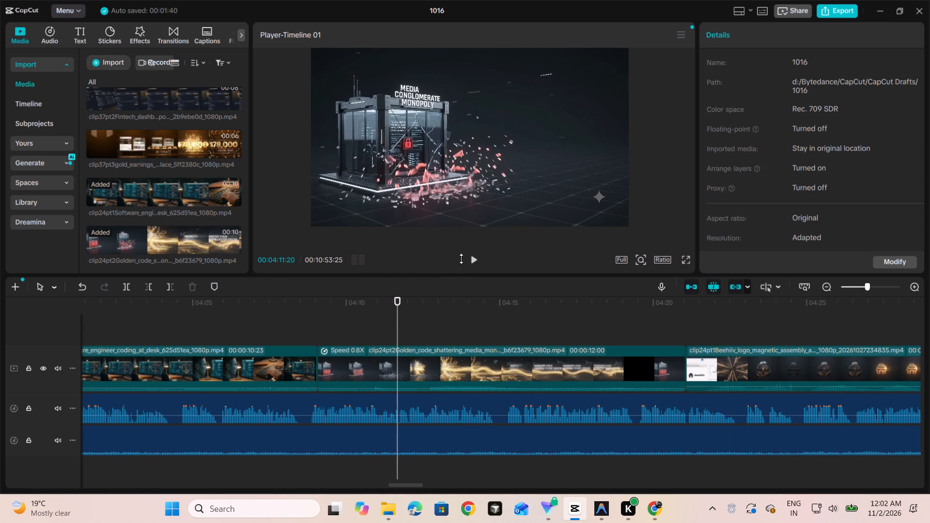
left_click(473, 260)
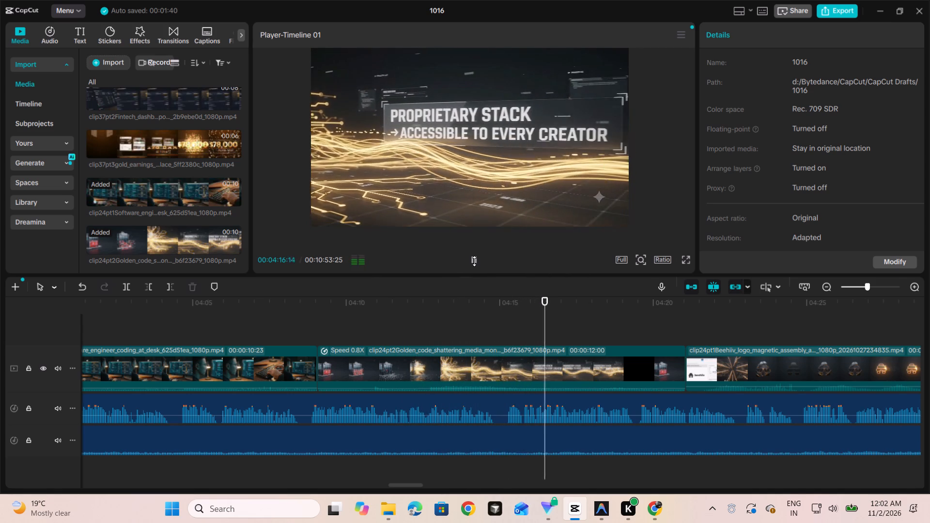
left_click(474, 261)
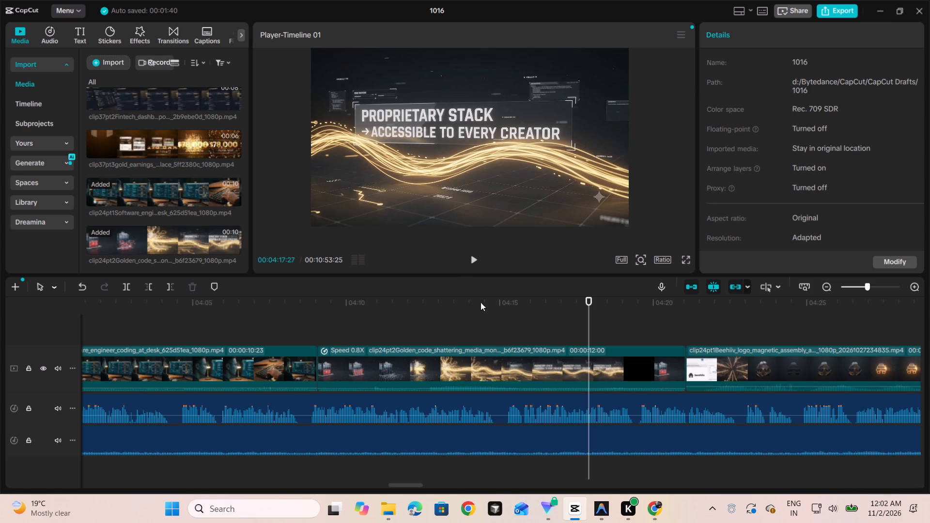
left_click(455, 373)
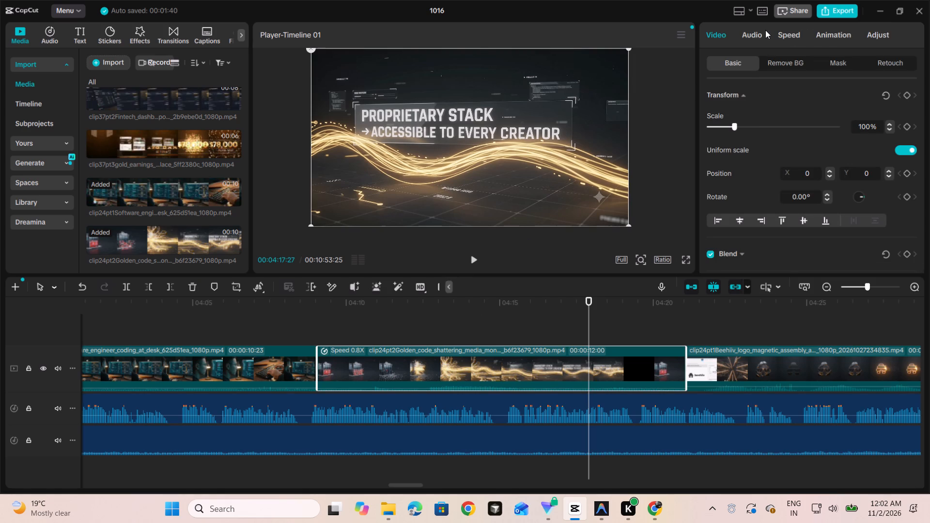
left_click(764, 30)
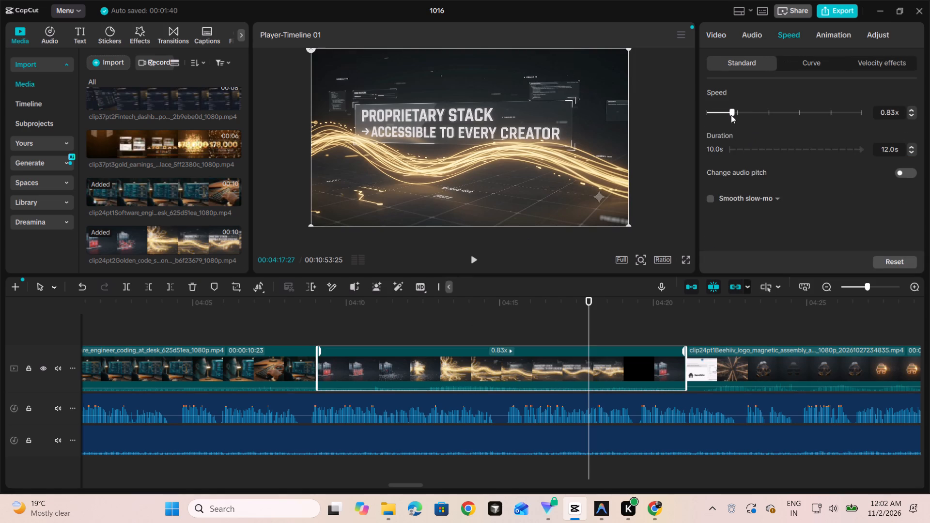
left_click(752, 36)
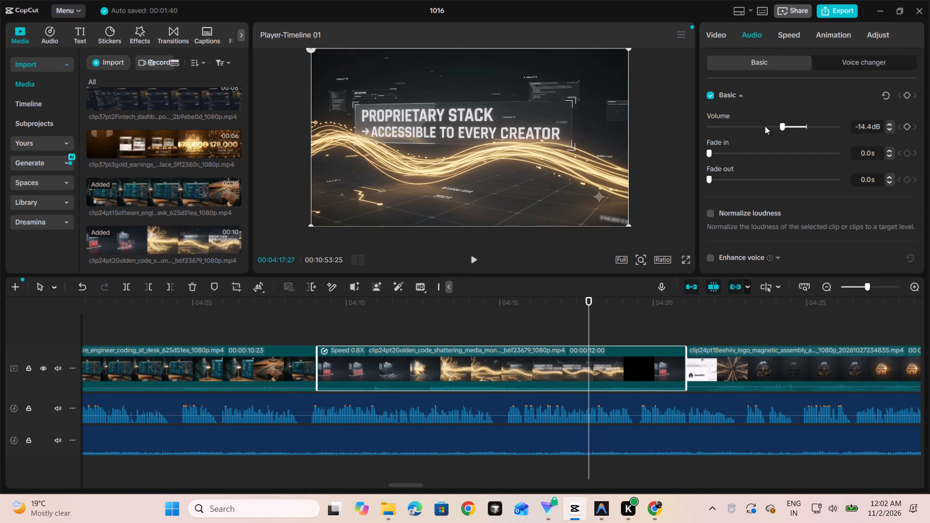
left_click_drag(781, 126, 762, 125)
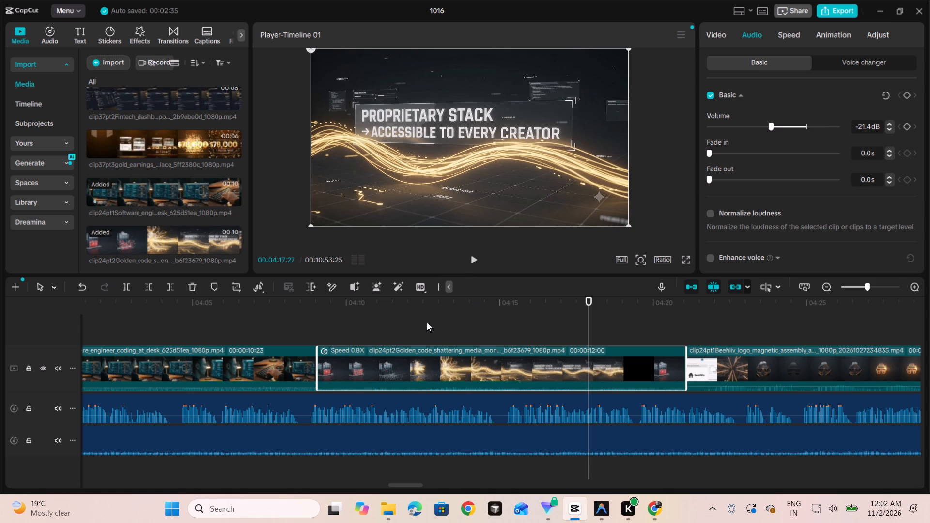
Replay the closing text-and-map section of clip24pt2 and split this golden code clip at about 4:17:27.
left_click(427, 323)
left_click(474, 260)
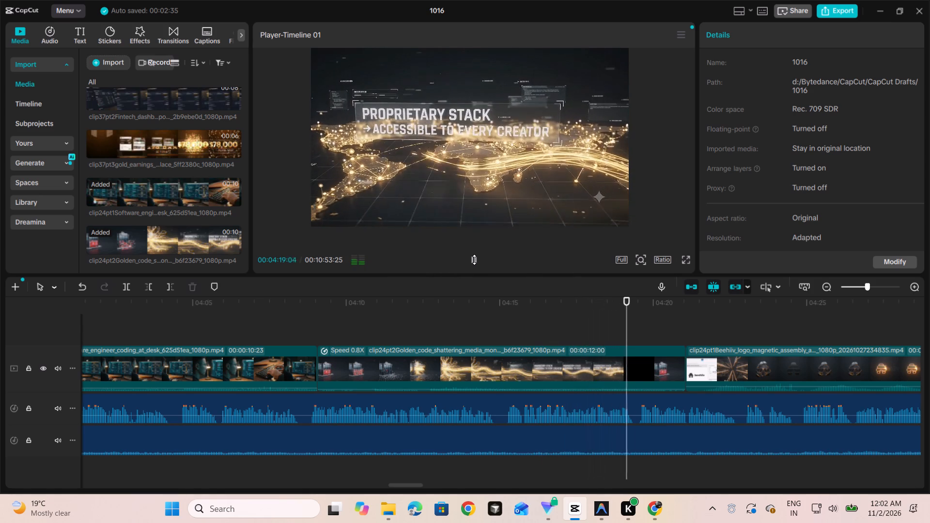
left_click(474, 260)
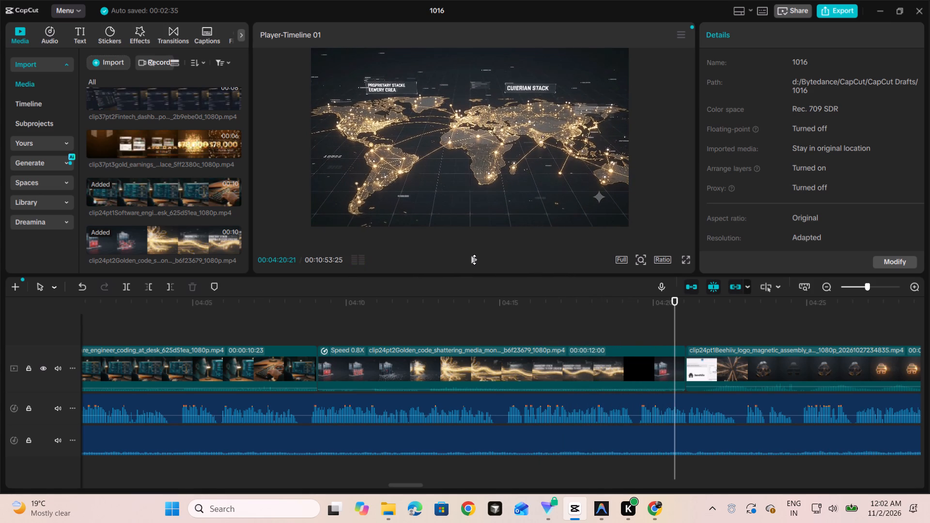
scroll(620, 336, "up", 4, "ctrl")
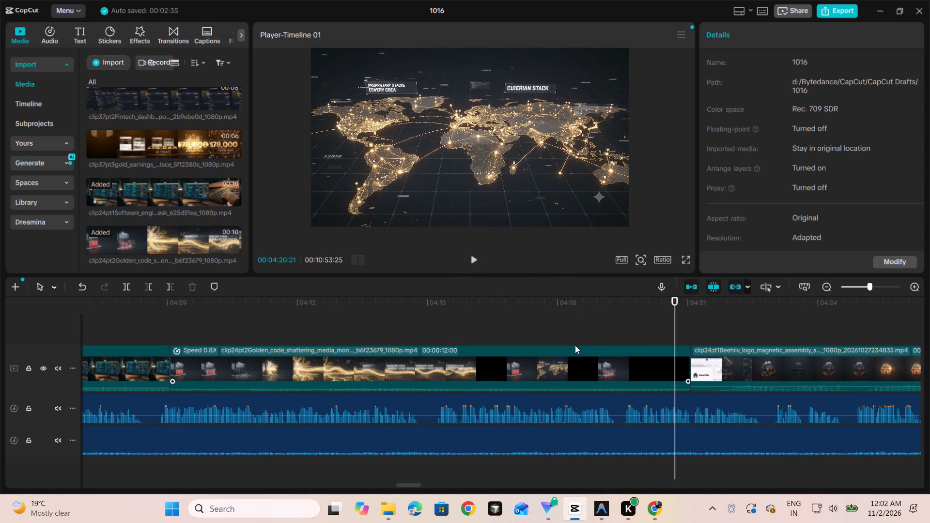
left_click(453, 329)
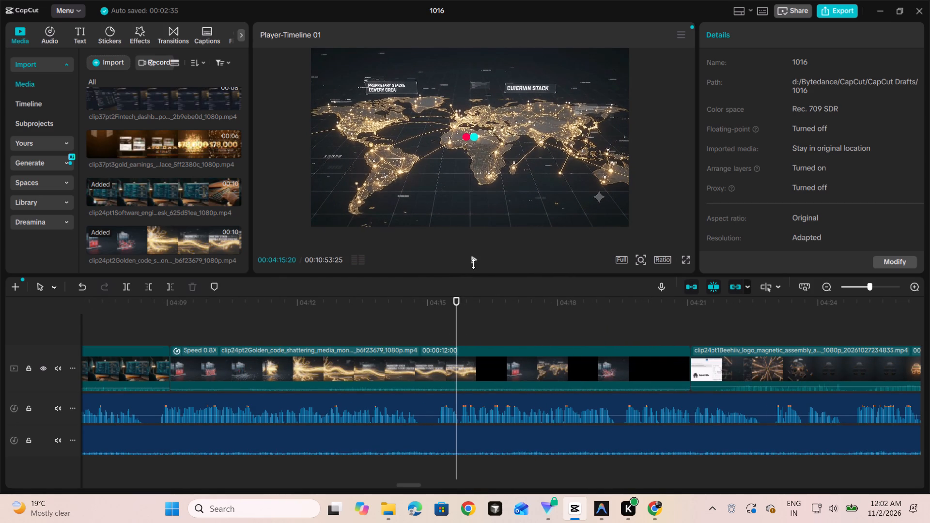
left_click(475, 258)
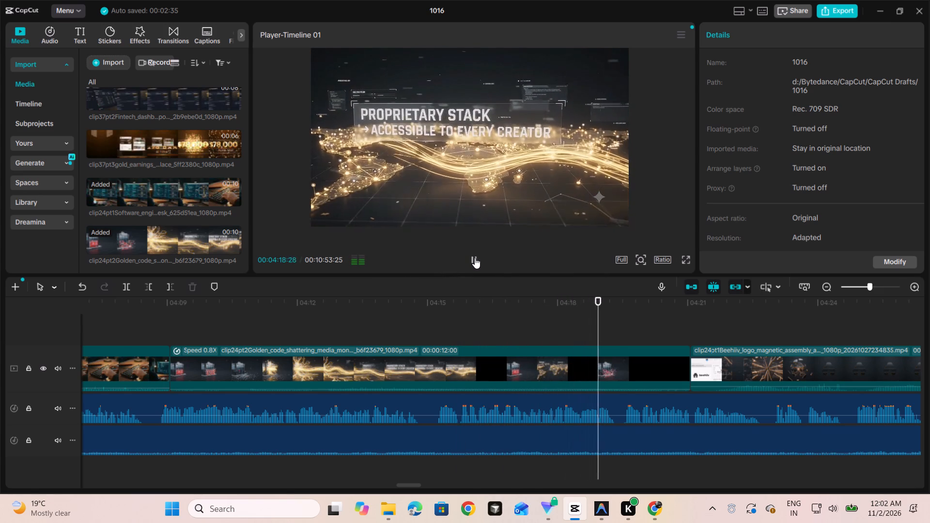
left_click(475, 258)
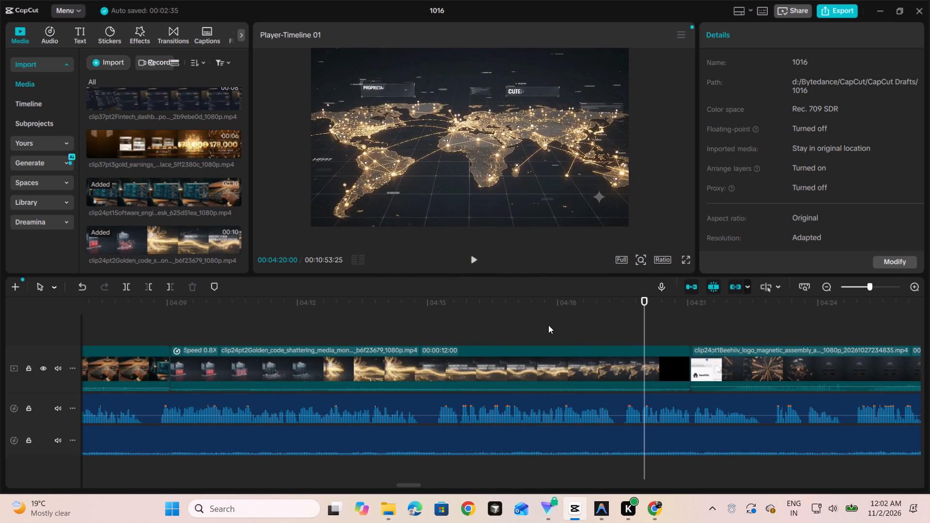
left_click(548, 325)
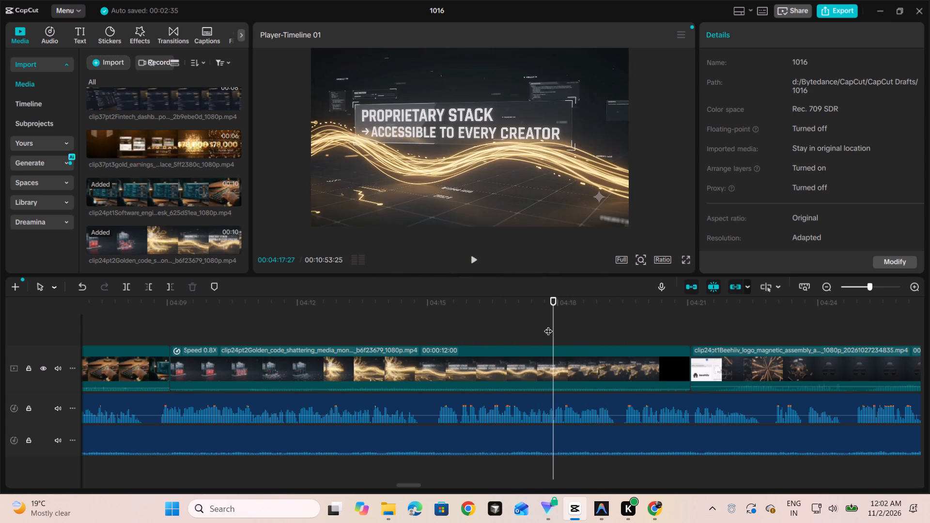
left_click(533, 351)
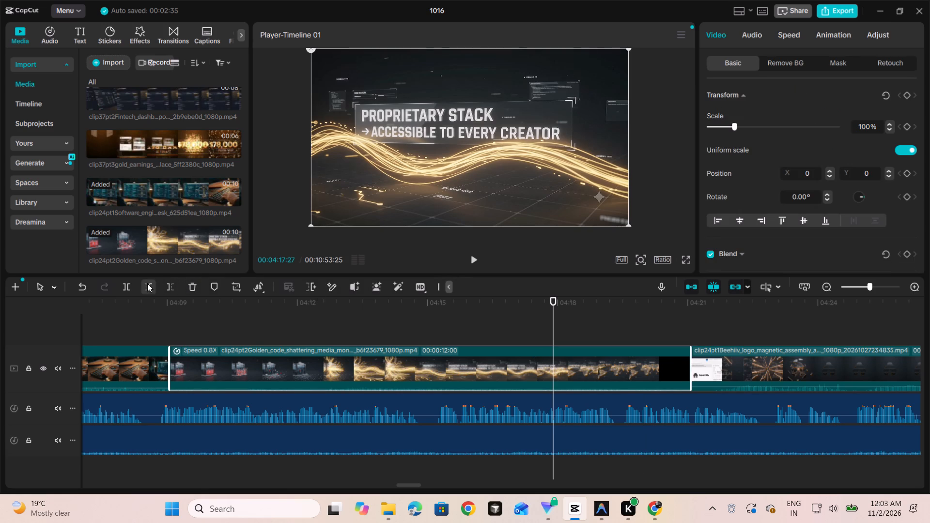
left_click(121, 285)
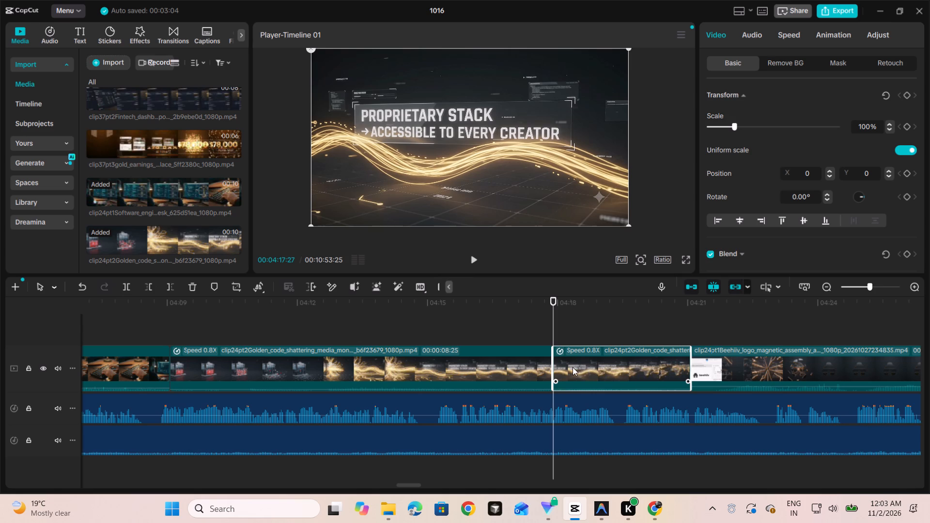
Add a 100% scale keyframe at the start of clip24pt2's second part, at about 4:17:27.
left_click(899, 129)
Slow the second part of clip24pt2 to 0.66x, play it, and slow it further to 0.54x.
left_click(796, 30)
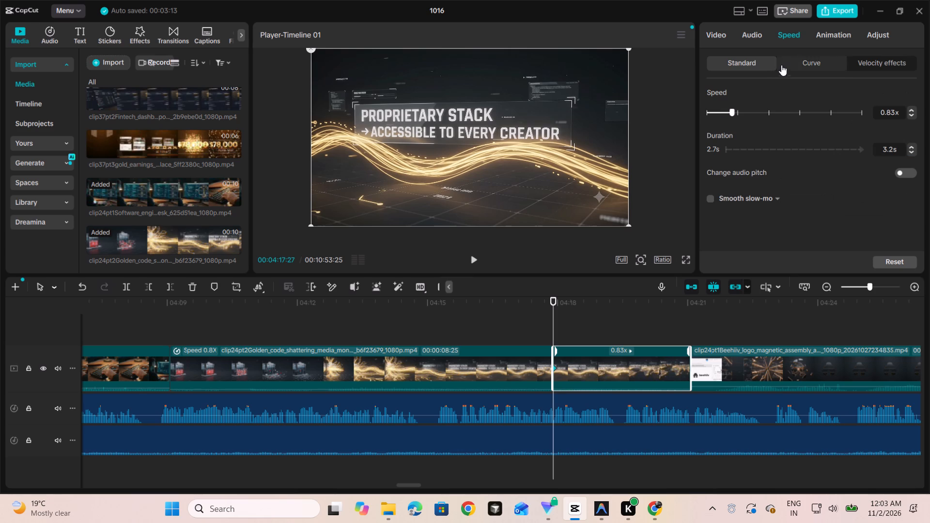
left_click_drag(731, 112, 726, 112)
left_click_drag(726, 112, 720, 111)
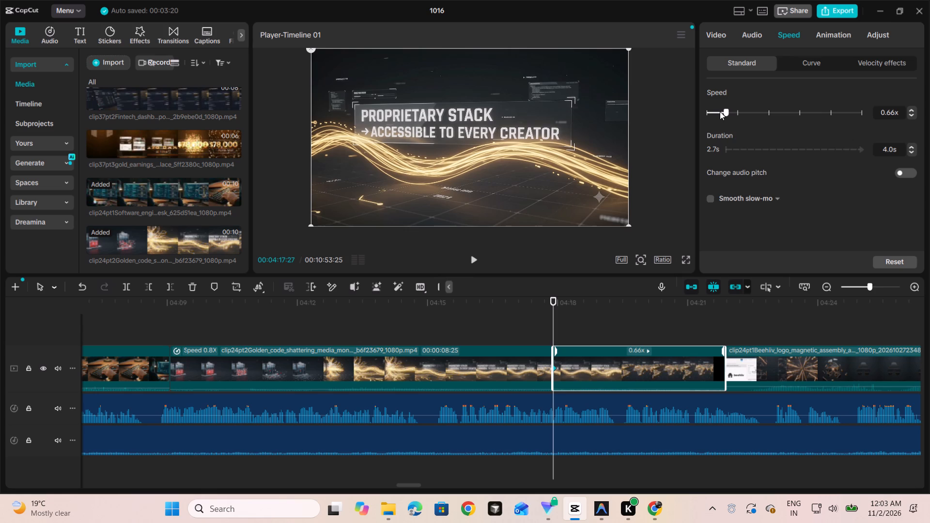
left_click_drag(724, 110, 723, 110)
left_click_drag(723, 110, 719, 107)
left_click_drag(719, 107, 720, 108)
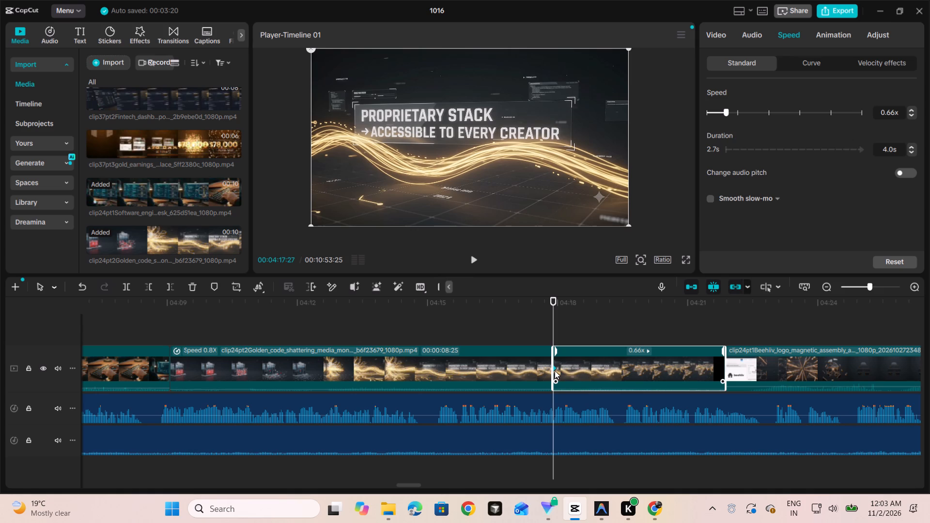
left_click(472, 264)
left_click(473, 259)
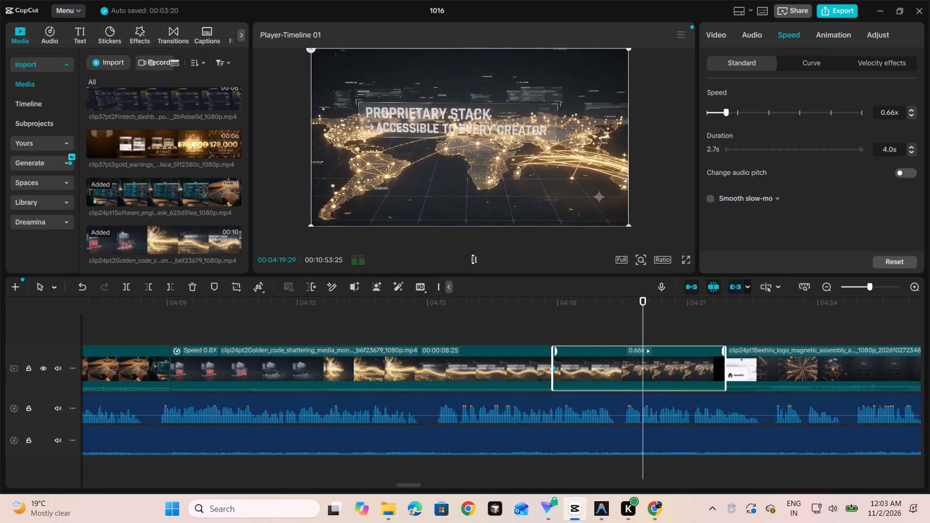
left_click(473, 259)
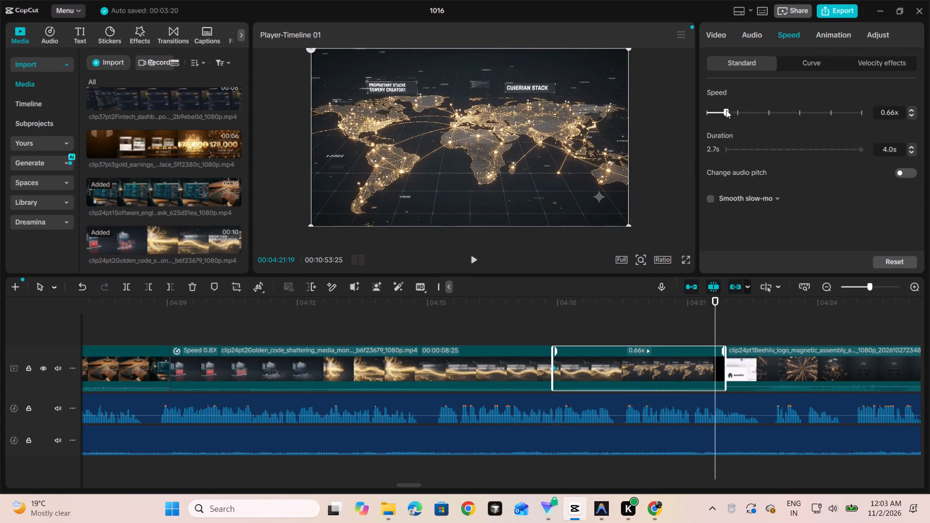
left_click_drag(725, 113, 715, 109)
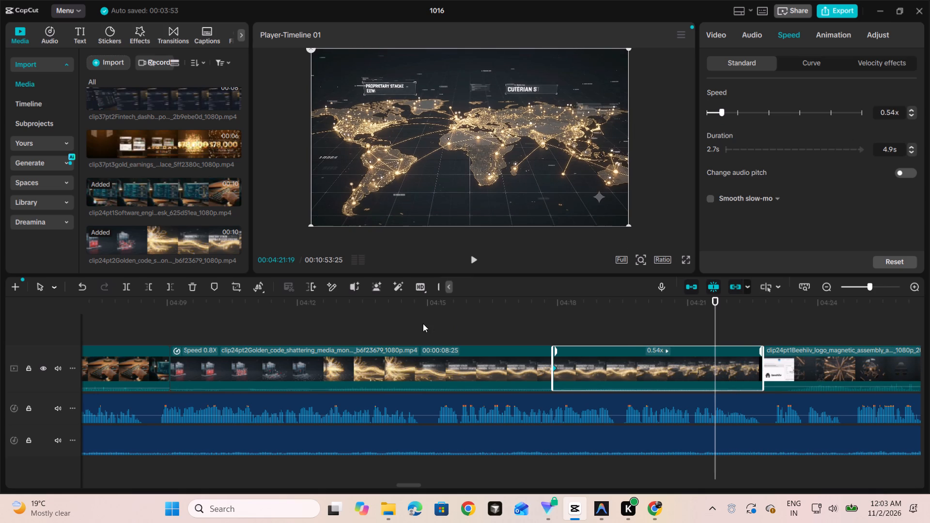
Play from about 4:15 into the Beehiiv logo clip and replay its logo reveal from about 4:29 against the voiceover.
left_click(423, 323)
left_click(473, 261)
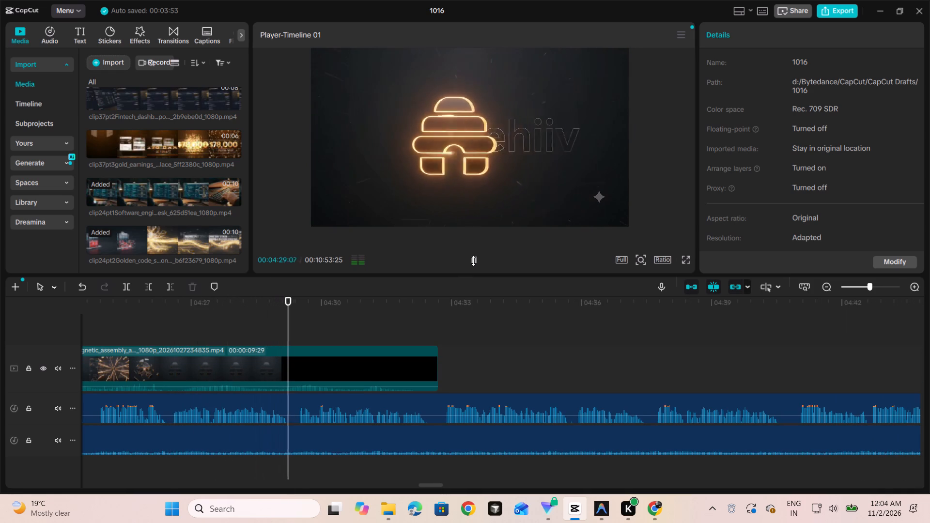
left_click(474, 261)
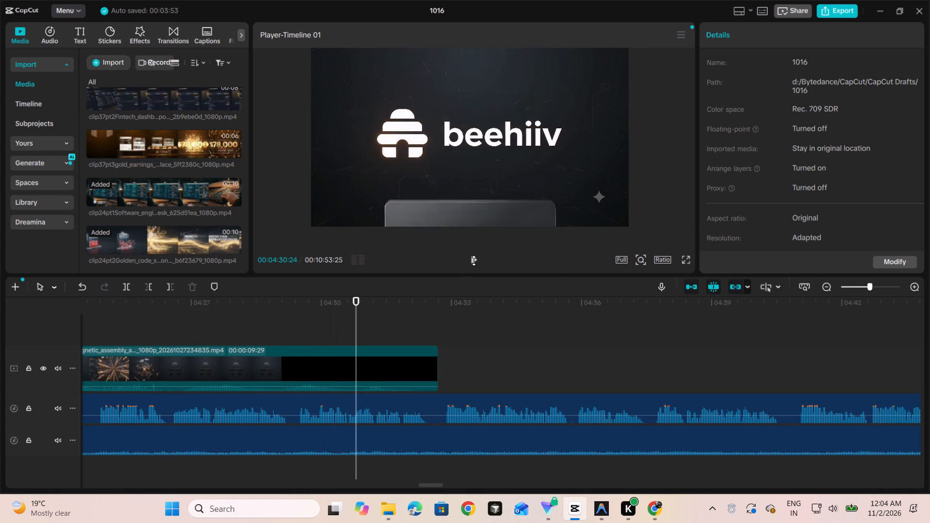
left_click(311, 373)
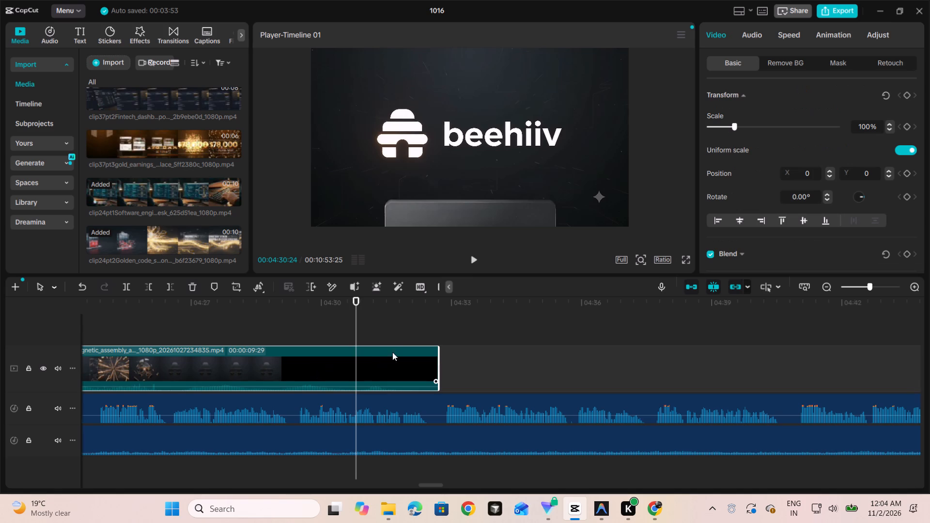
left_click(282, 340)
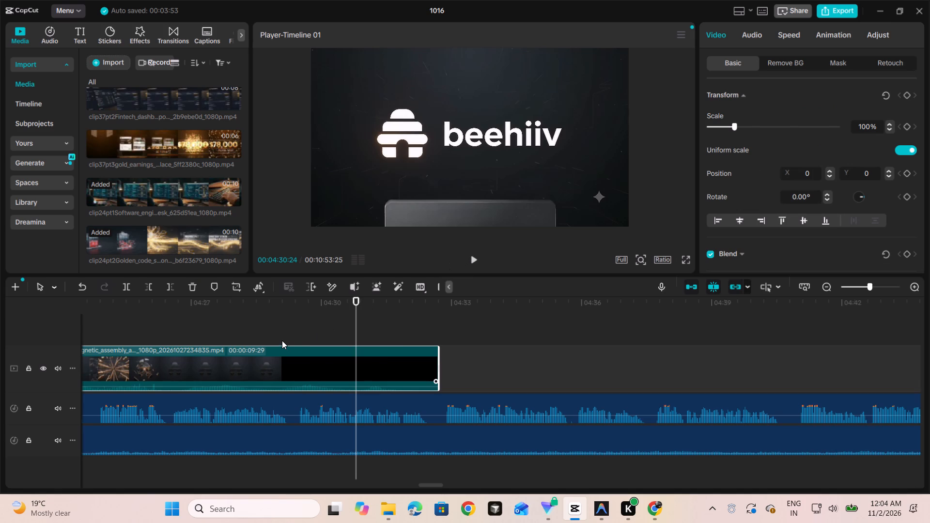
left_click(282, 337)
left_click(476, 257)
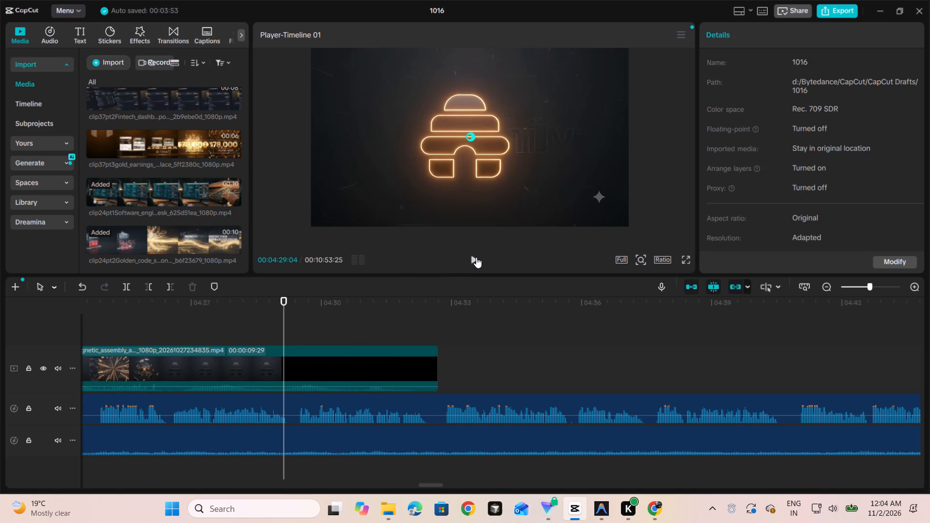
left_click(476, 257)
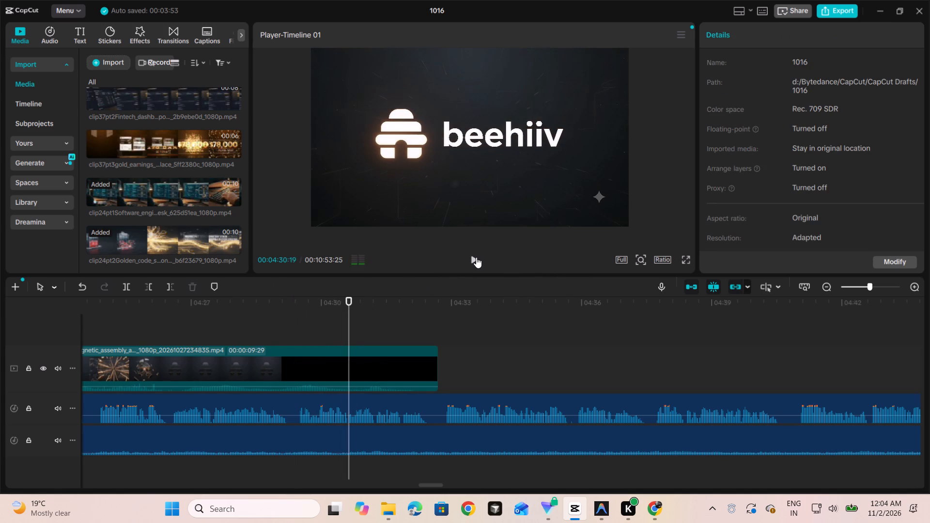
left_click(476, 257)
left_click(476, 257)
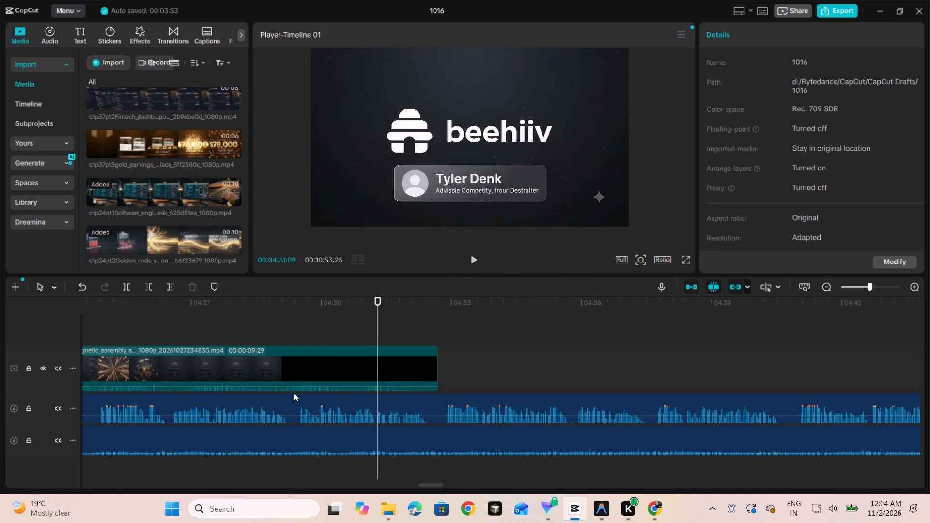
Trim the end of the Beehiiv logo clip to about 8:13, replay it, and shorten it further to about 7:24.
left_click(306, 370)
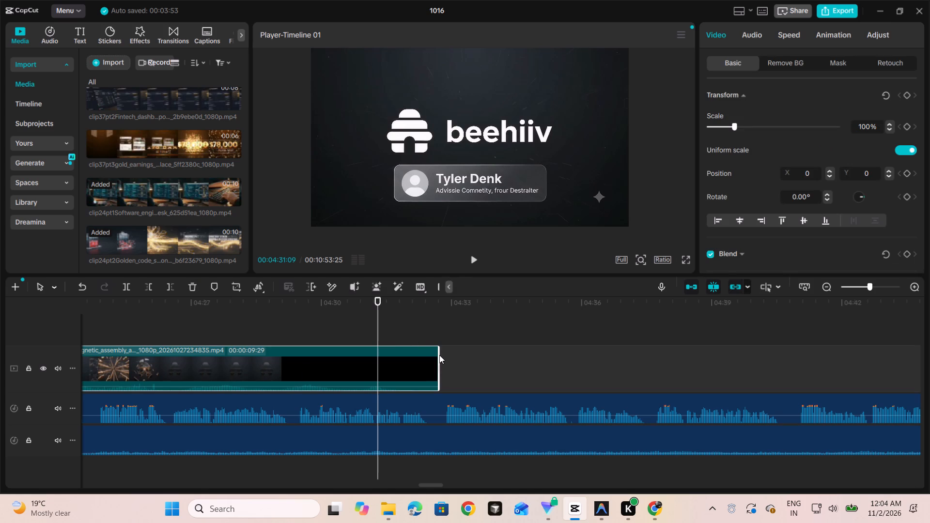
left_click_drag(437, 360, 433, 360)
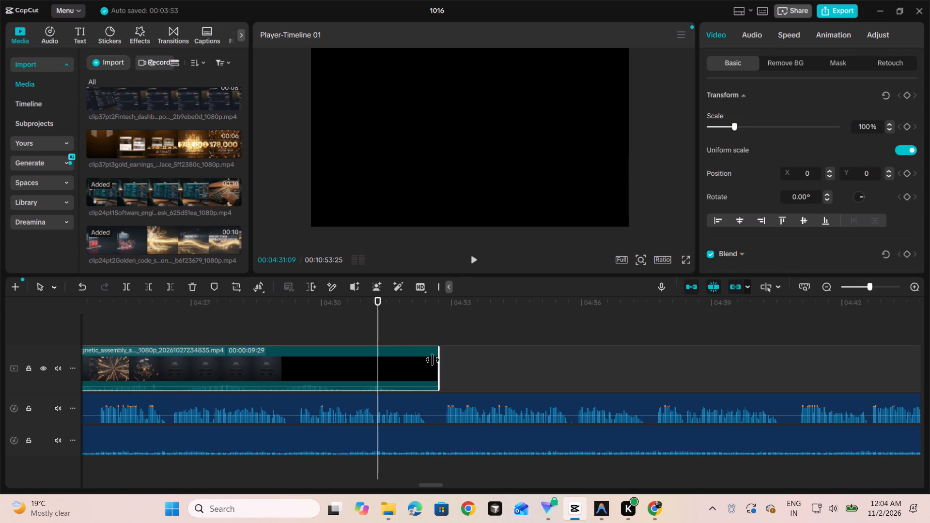
left_click_drag(433, 360, 369, 353)
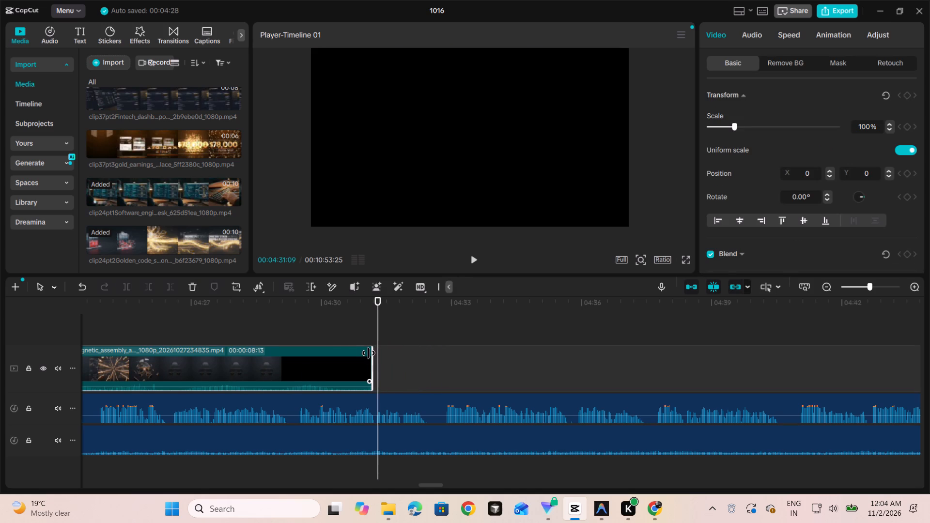
left_click(290, 314)
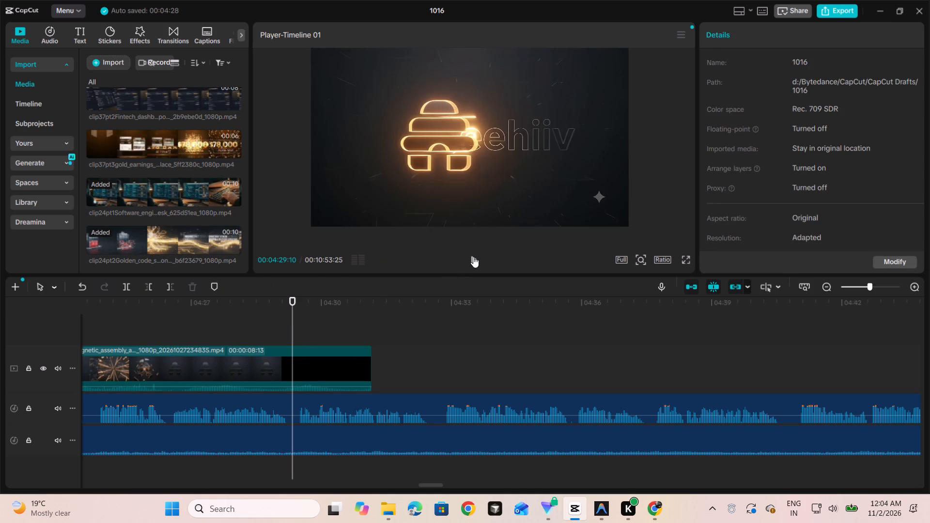
left_click(473, 257)
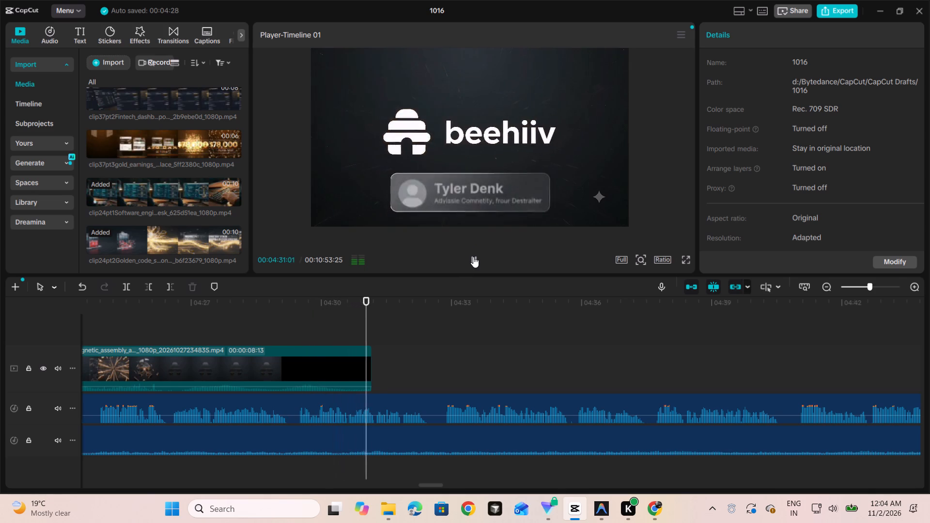
left_click(473, 257)
left_click(345, 371)
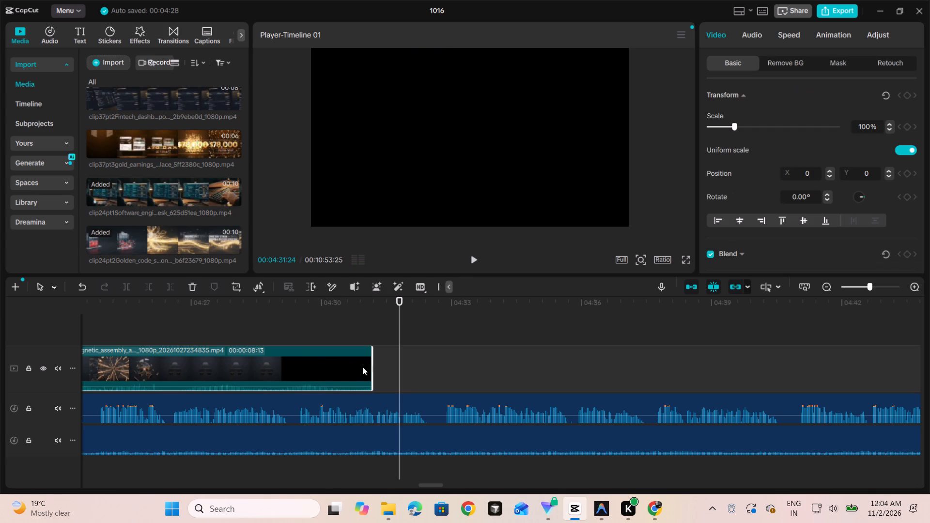
left_click_drag(370, 366, 359, 363)
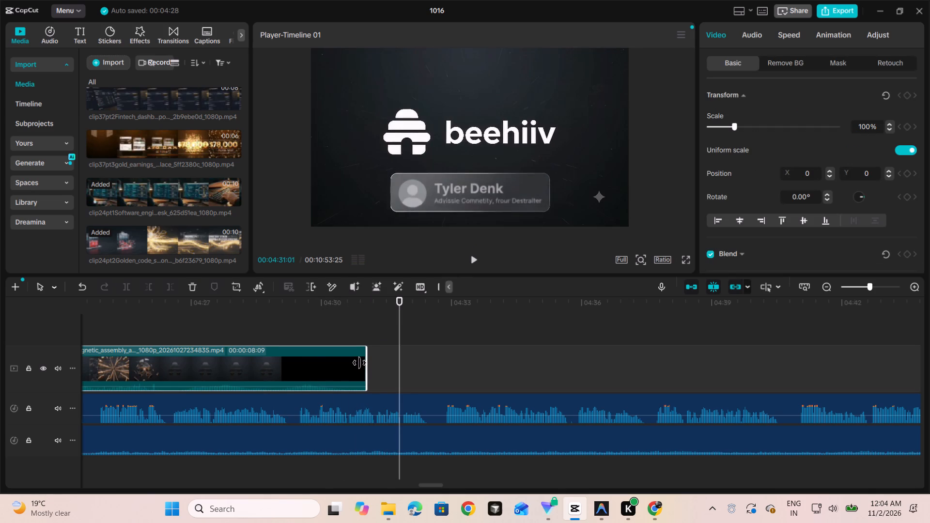
left_click_drag(359, 363, 337, 355)
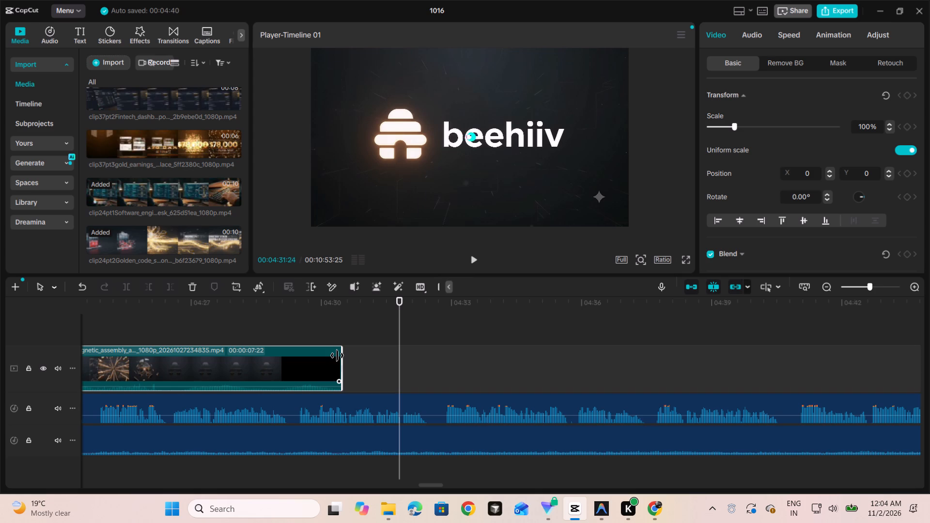
left_click(341, 356)
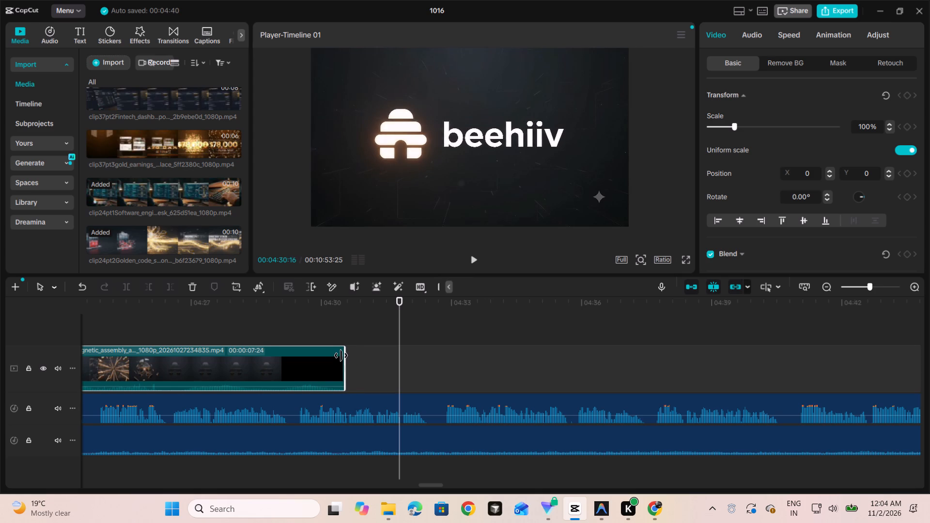
Go back to the clip21 Michigan map clip and play the sequence from about 3:22 to review it against the voiceover.
scroll(220, 337, "right", 1)
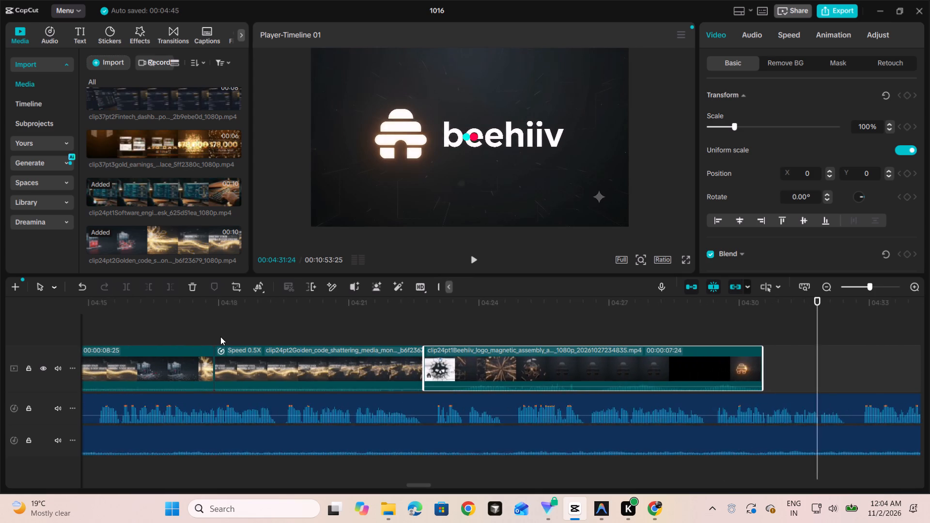
scroll(220, 337, "right", 1)
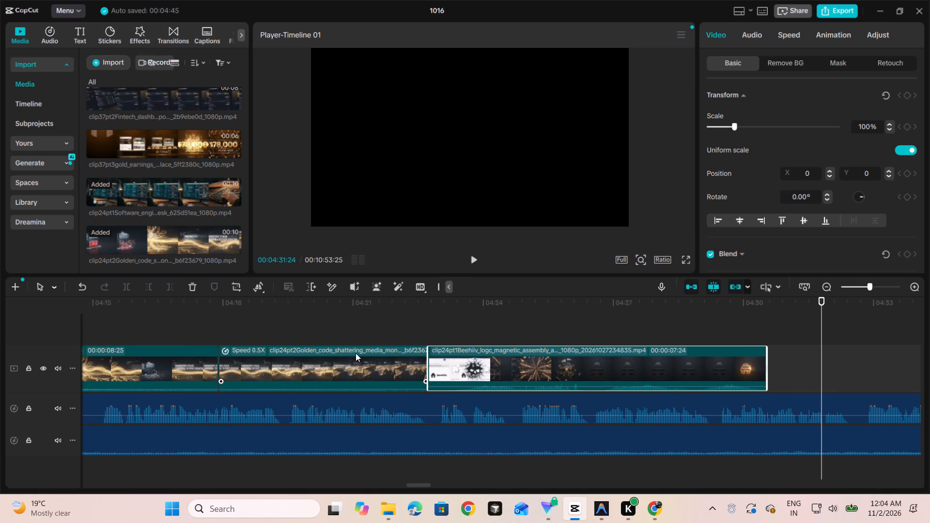
scroll(356, 353, "right", 7)
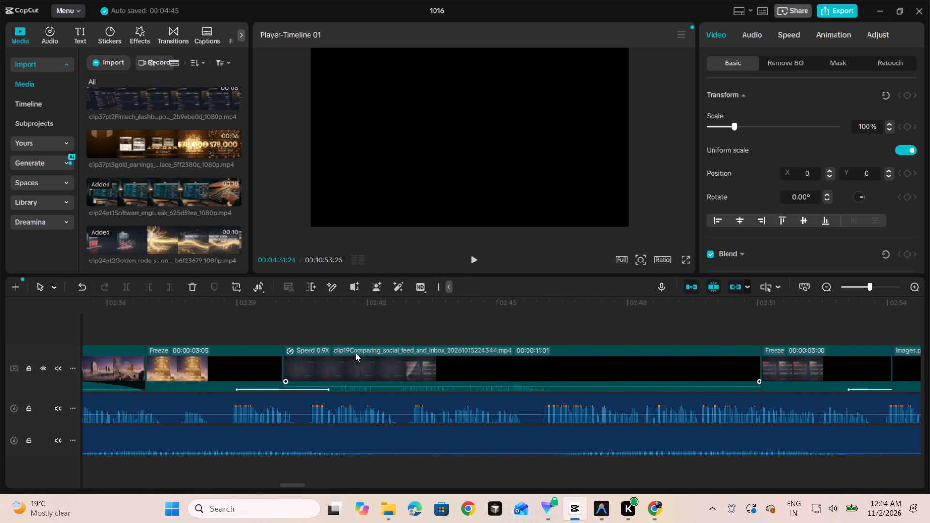
scroll(356, 353, "right", 1)
scroll(356, 353, "down", 2, "ctrl")
scroll(356, 353, "left", 2)
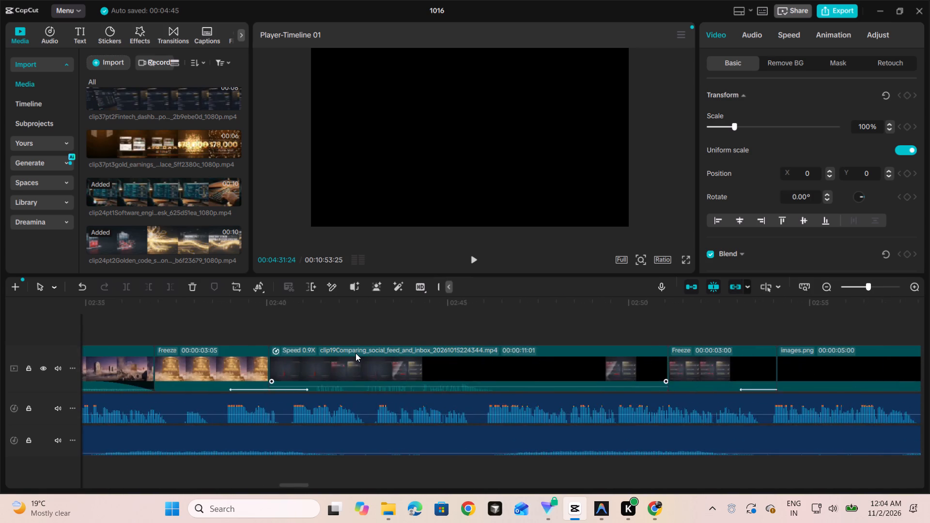
scroll(356, 353, "left", 2)
scroll(482, 335, "left", 1)
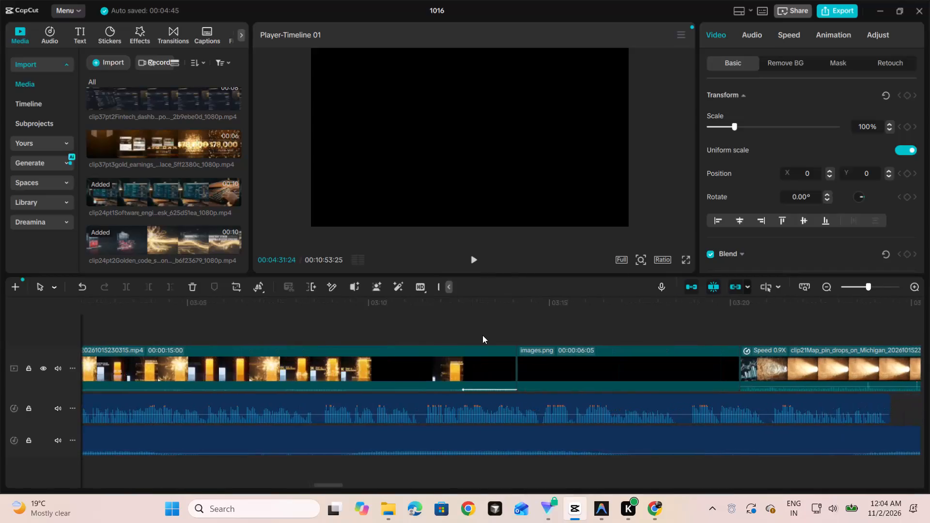
scroll(482, 335, "left", 1)
left_click(509, 321)
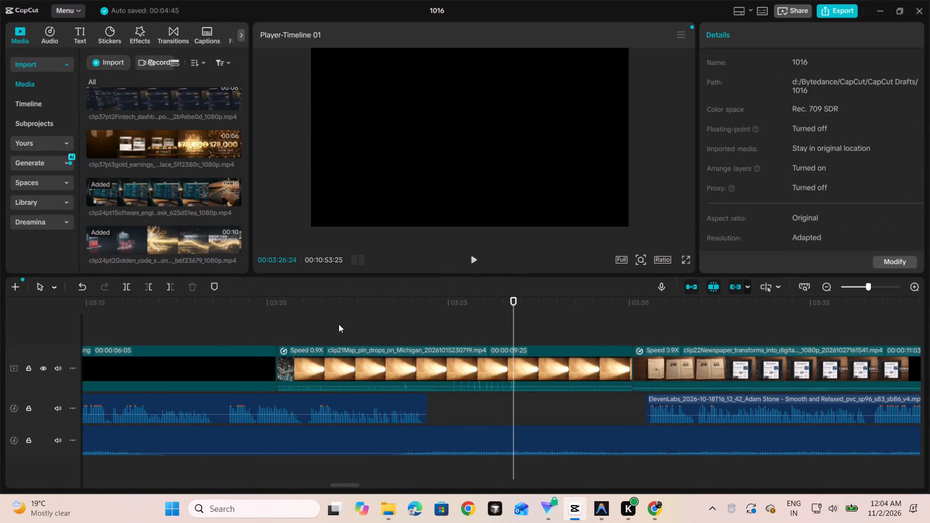
left_click(339, 324)
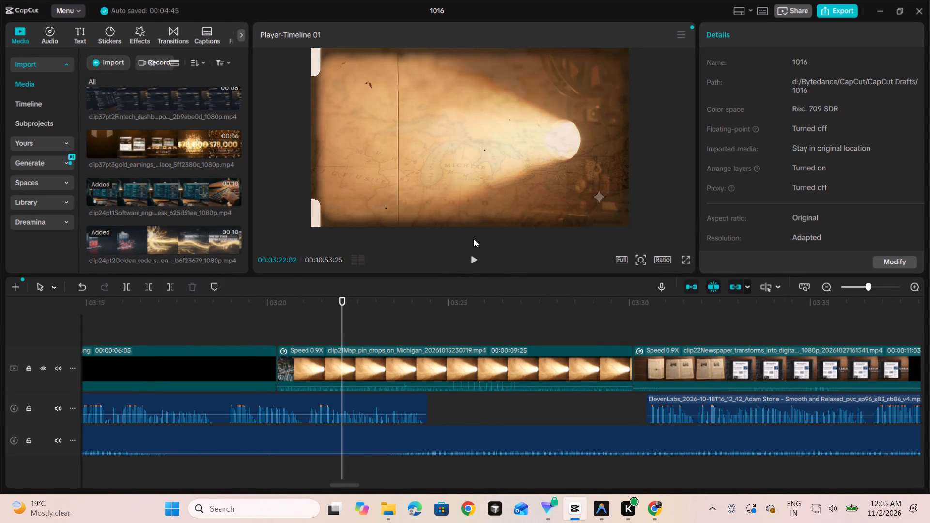
key("space")
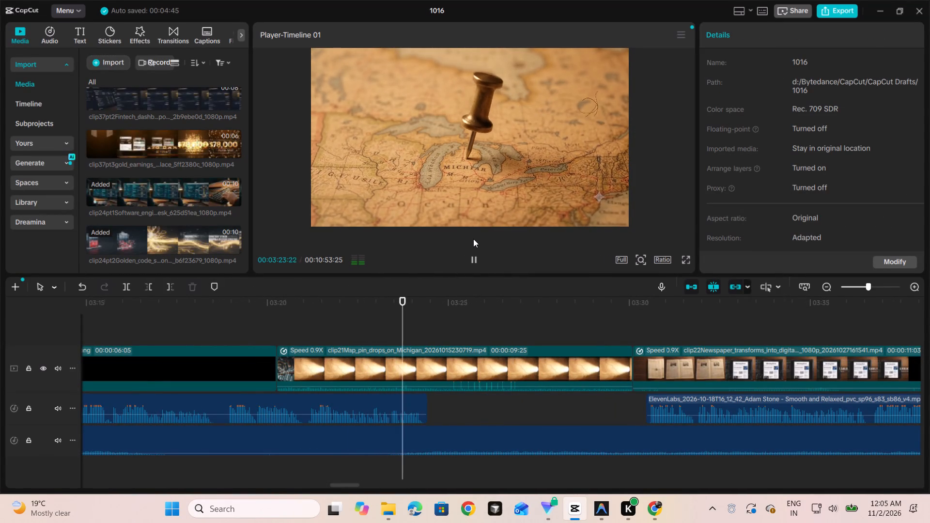
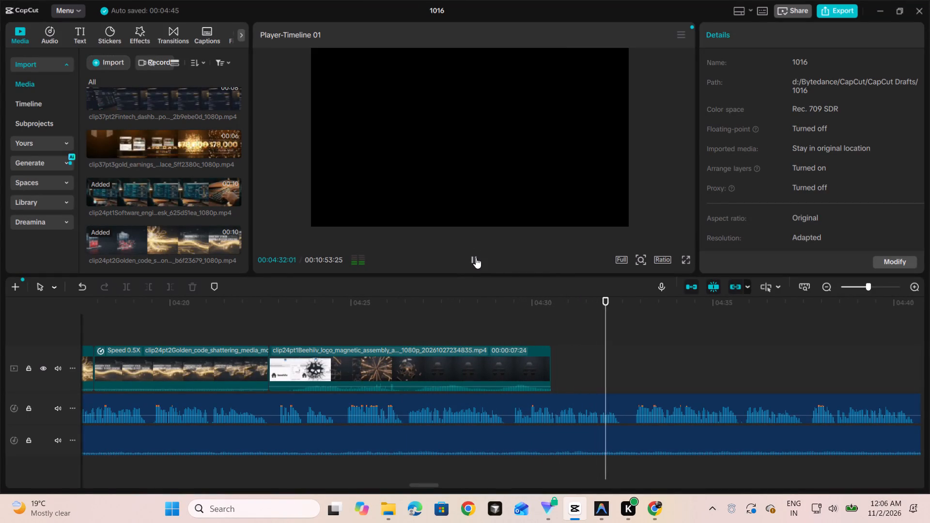
Add a 3-second freeze frame of the finished beehiiv logo at the end of the clip24pt1 beehiiv logo clip.
left_click(476, 258)
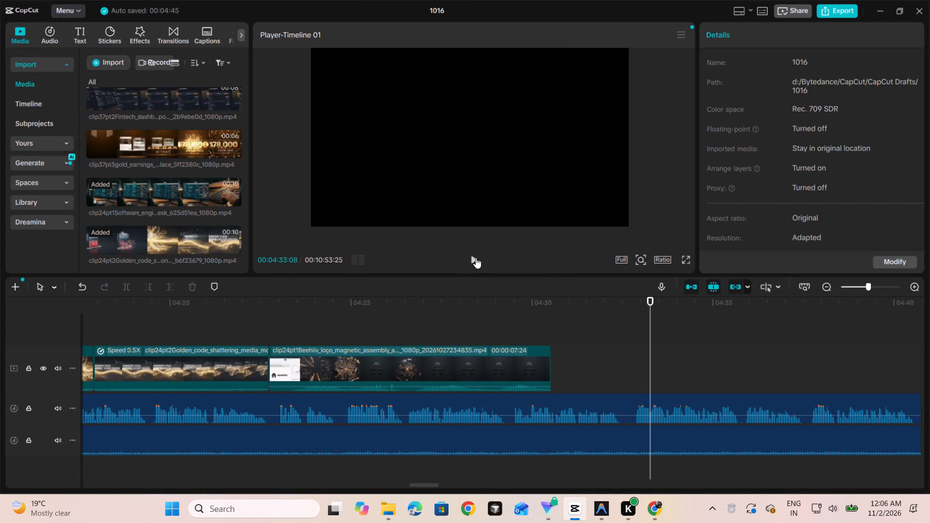
left_click(479, 362)
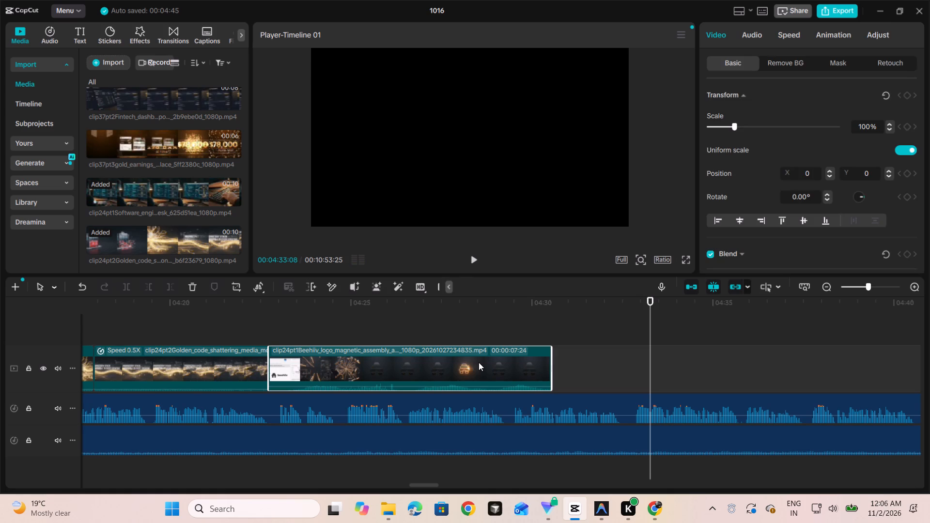
left_click(489, 326)
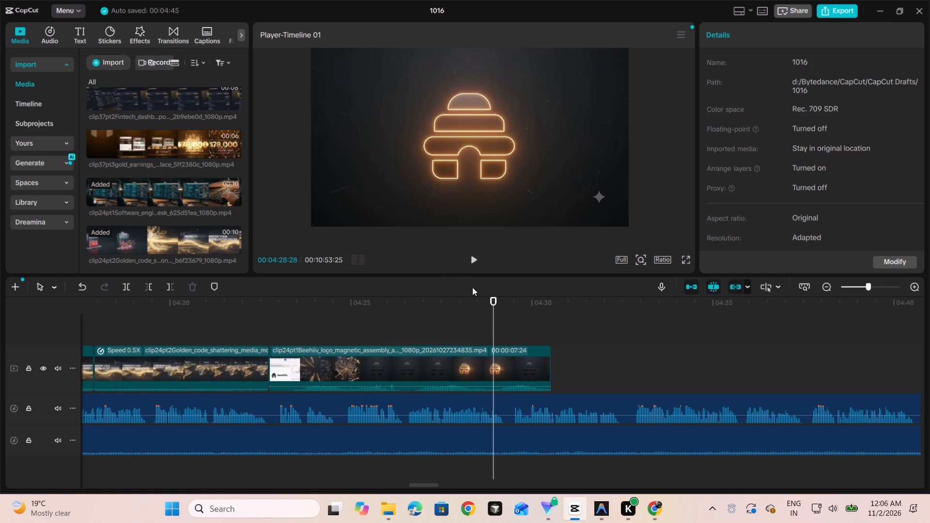
left_click(473, 259)
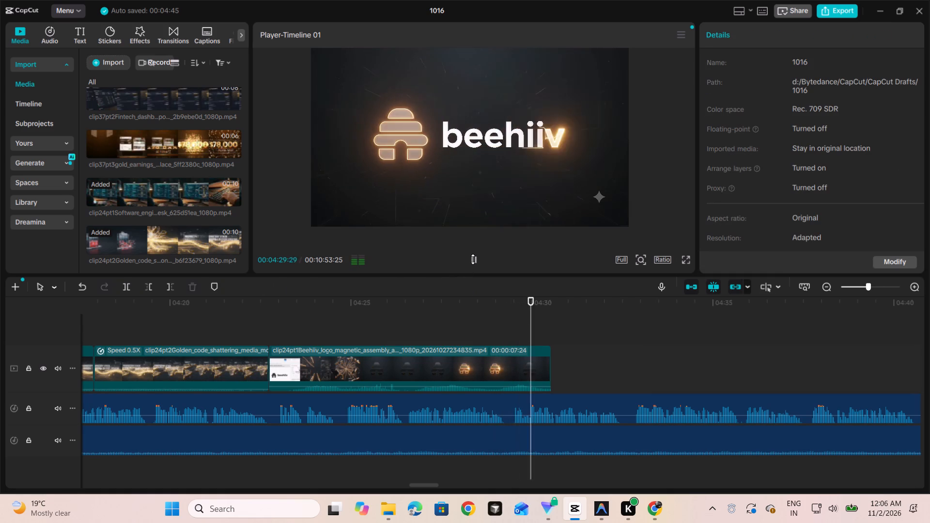
left_click(473, 259)
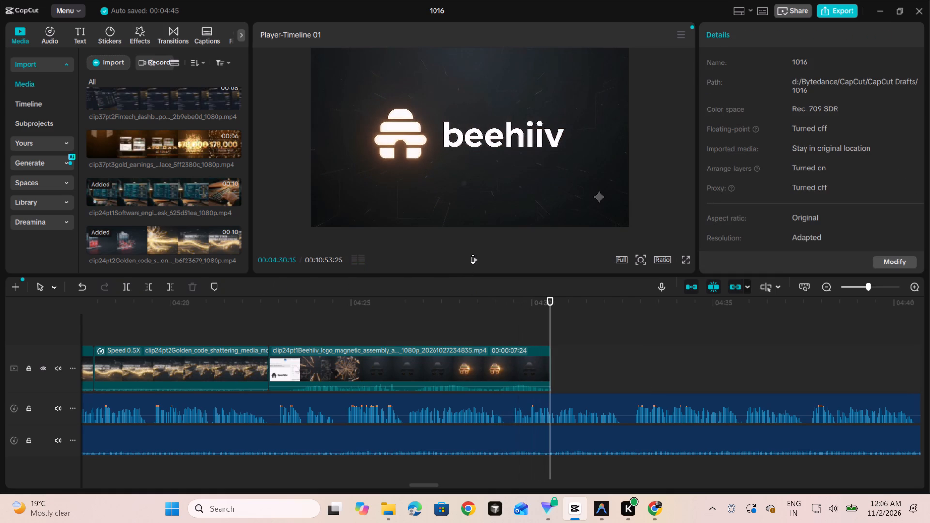
left_click(531, 363)
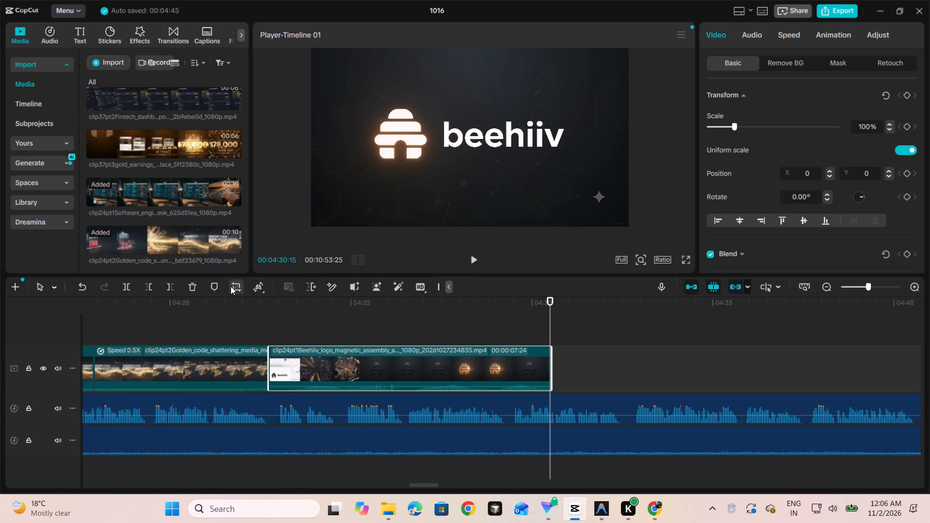
left_click(278, 309)
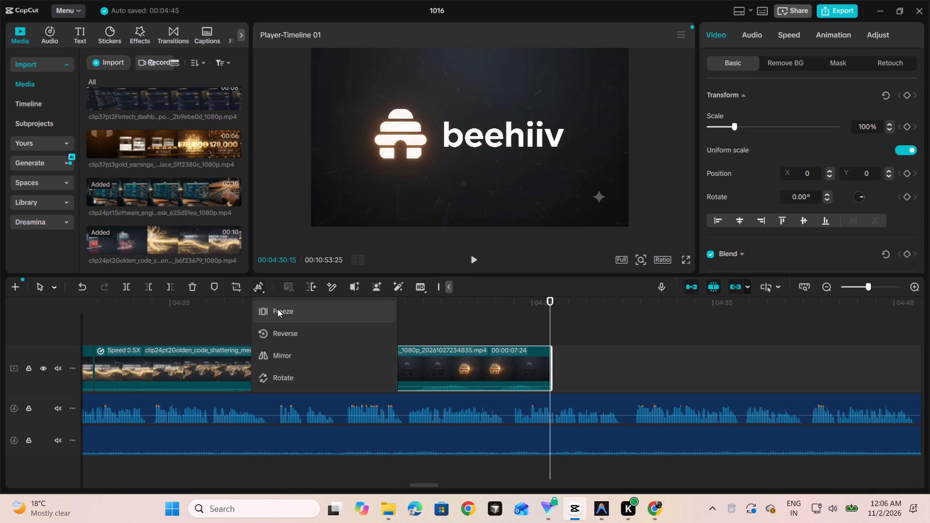
Play back the beehiiv logo clip and its freeze frame against the voiceover, up to the end of the freeze.
left_click(468, 257)
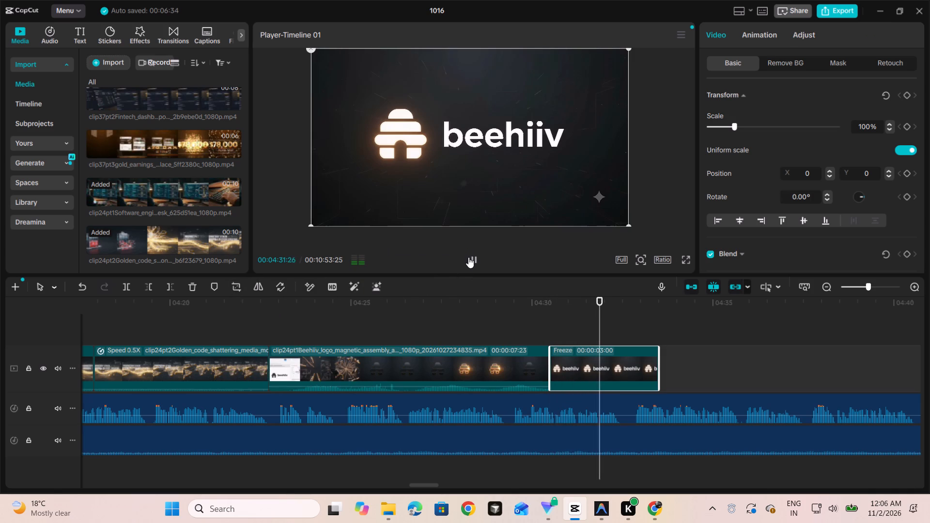
left_click(436, 340)
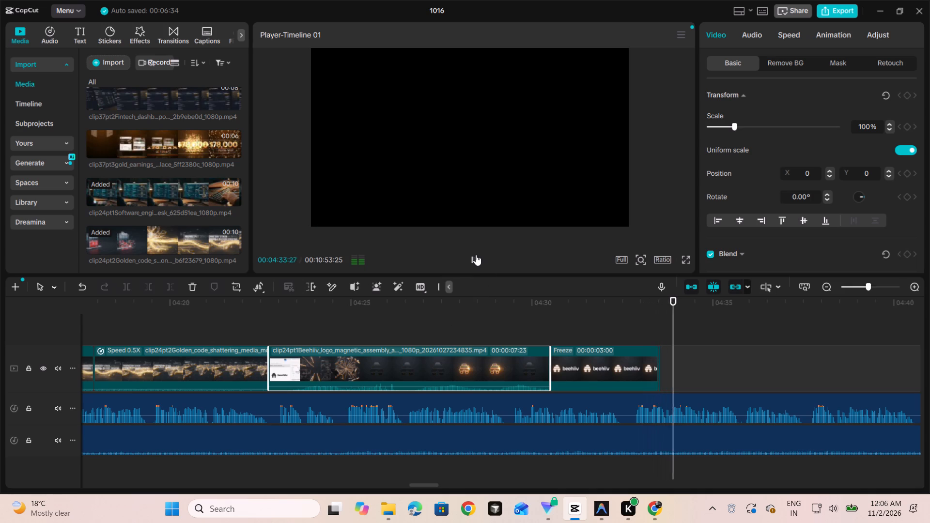
left_click(473, 258)
left_click(407, 335)
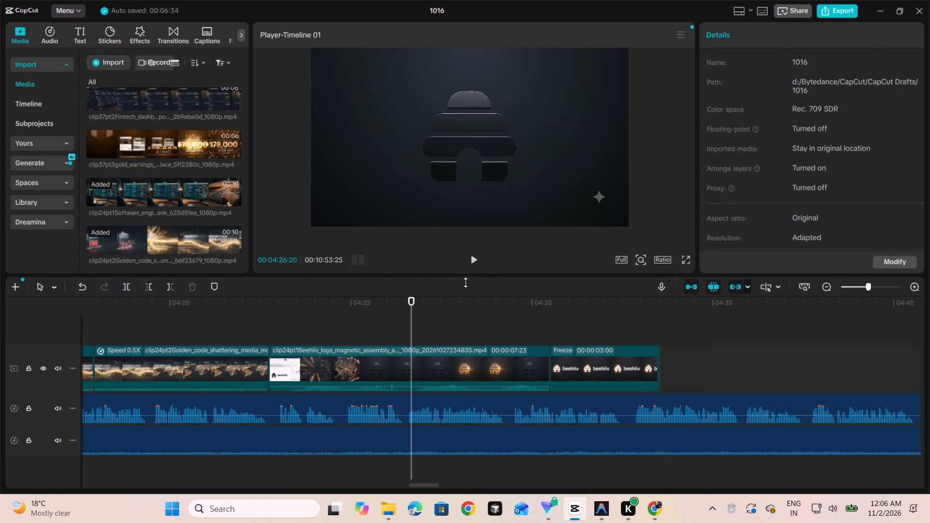
key("space")
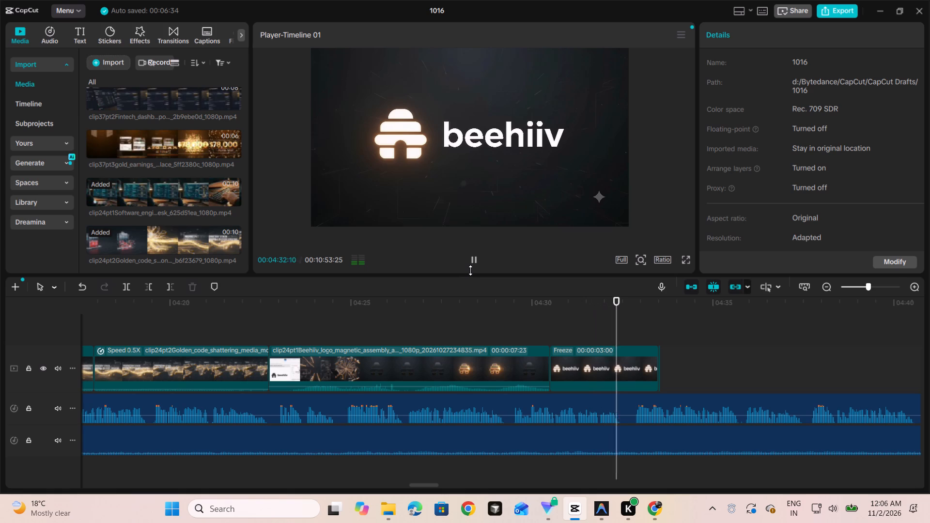
key("space")
key("space")
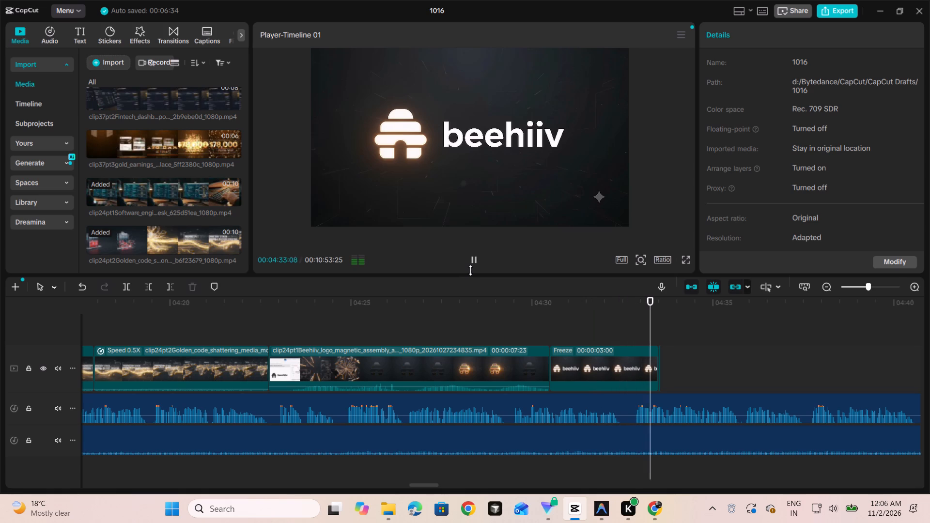
key("space")
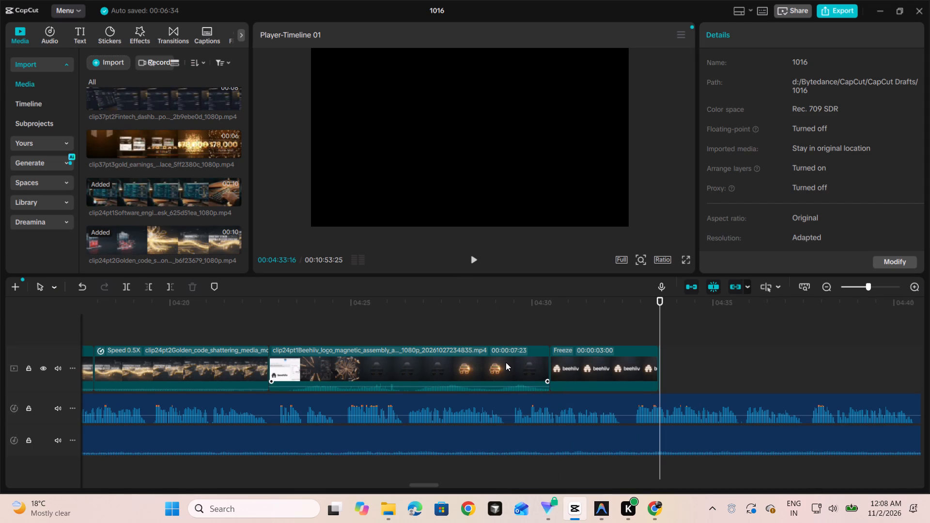
left_click(575, 372)
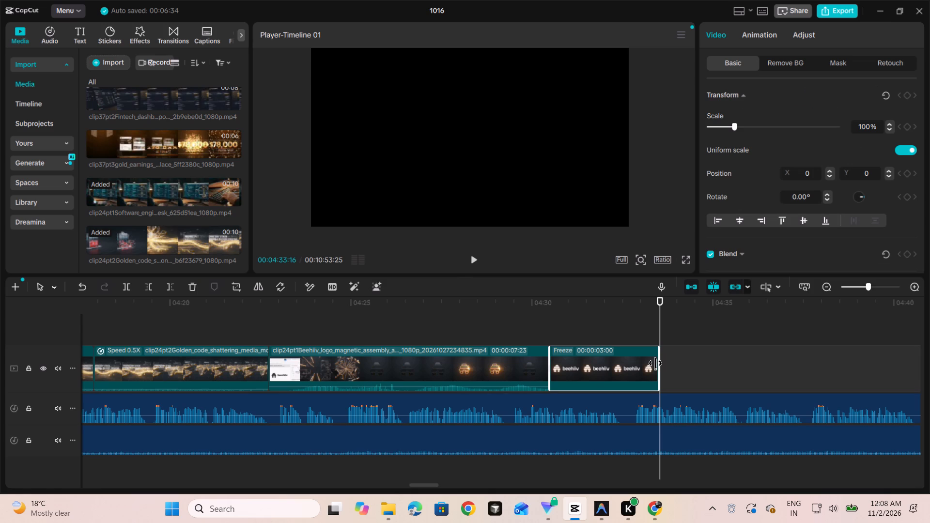
left_click_drag(656, 364, 647, 364)
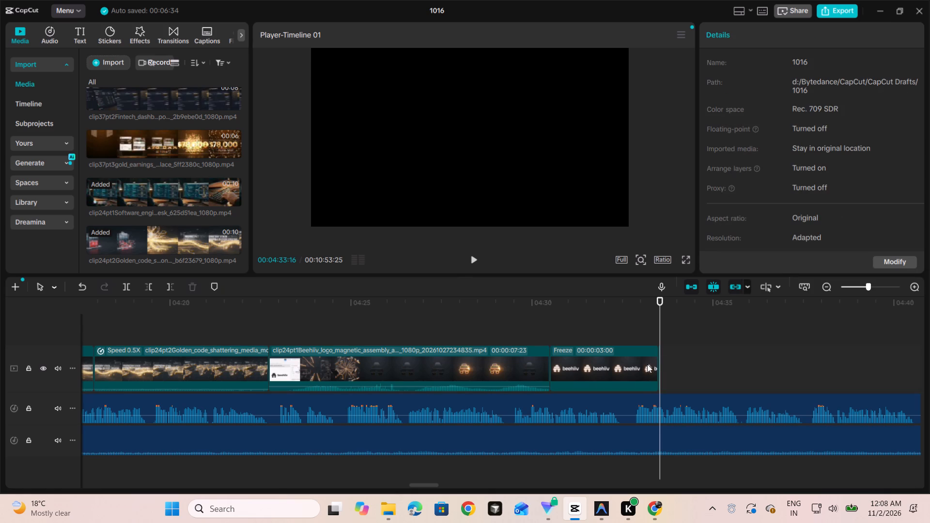
left_click_drag(647, 364, 635, 364)
left_click(635, 364)
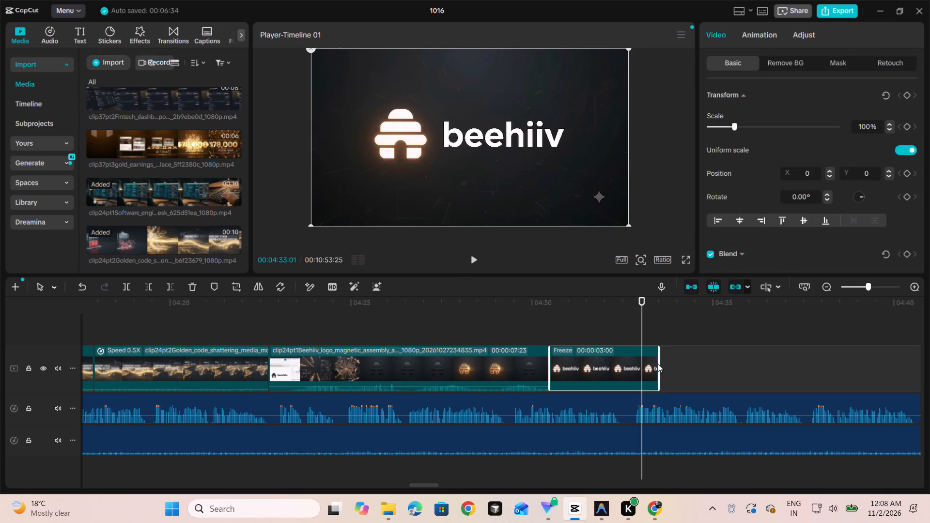
left_click_drag(653, 364, 600, 365)
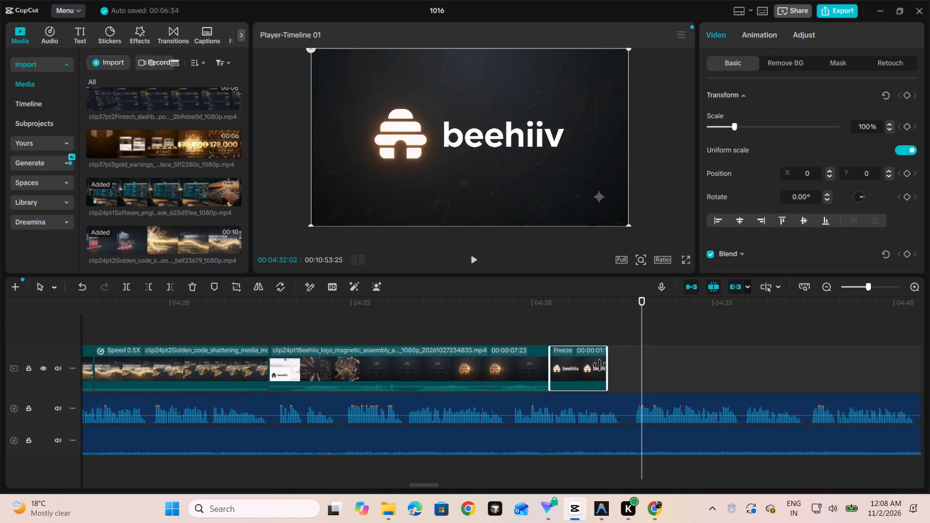
left_click_drag(600, 365, 600, 366)
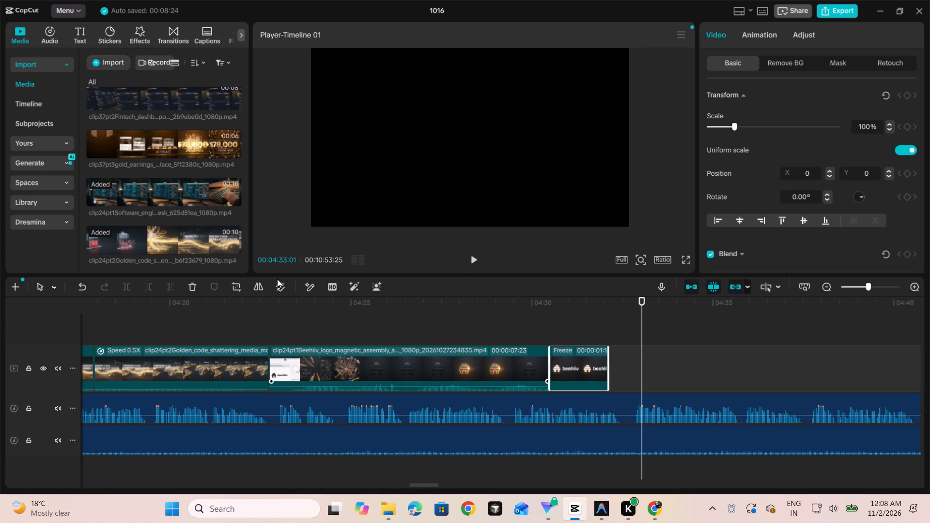
Find the clip25 Camera_flying_through_logo clip in the imported media and add it to the timeline directly after the freeze frame.
scroll(195, 213, "up", 3)
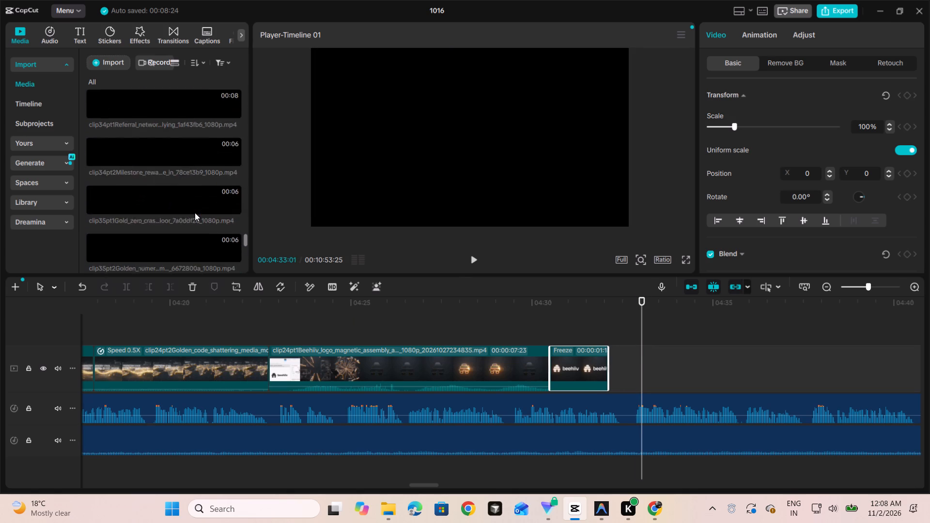
scroll(195, 213, "up", 3)
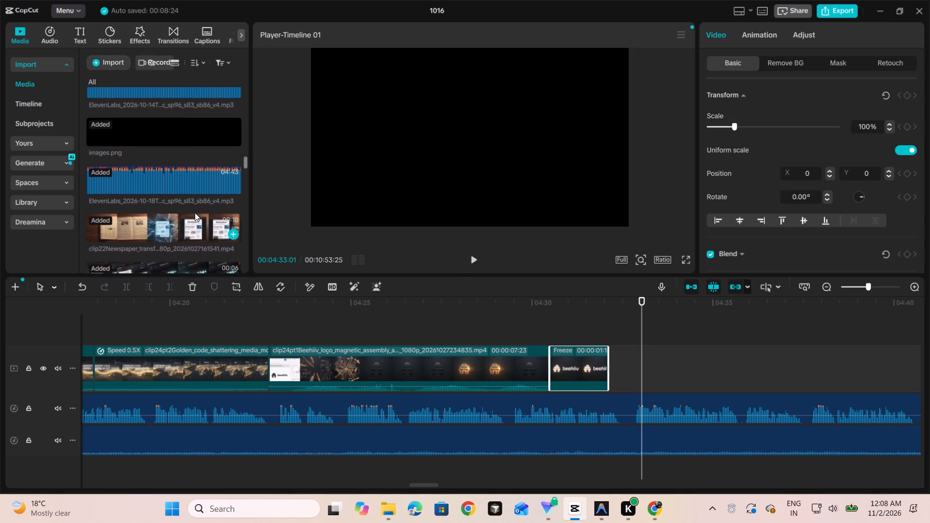
scroll(195, 213, "up", 1)
scroll(195, 213, "down", 1)
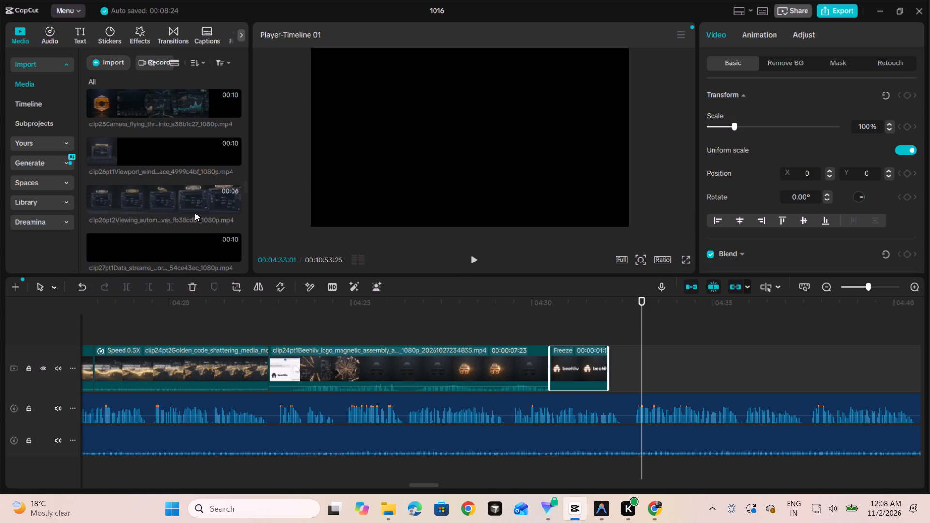
scroll(195, 213, "up", 1)
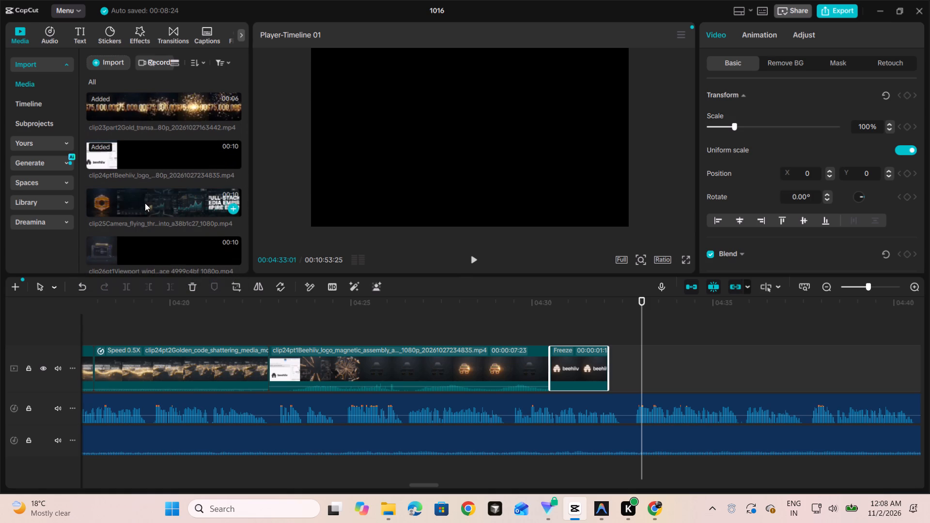
left_click(145, 203)
left_click(140, 205)
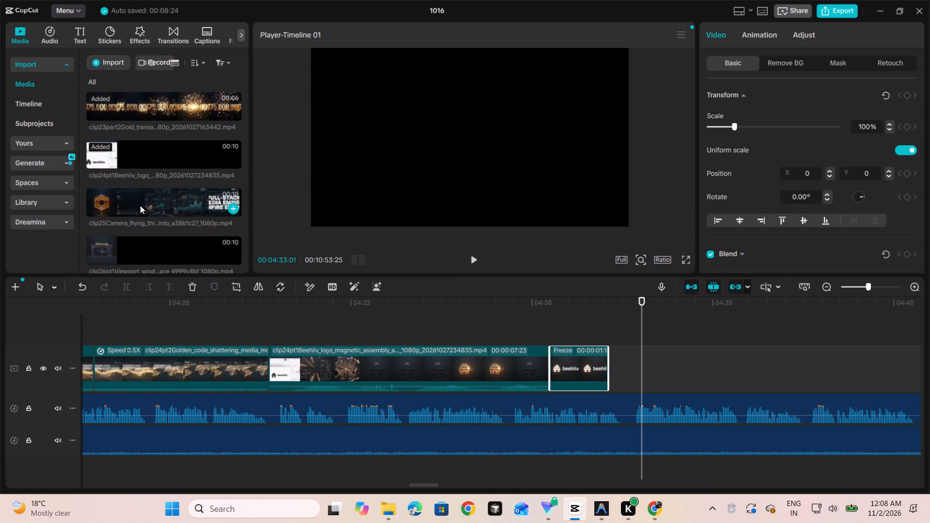
left_click(234, 208)
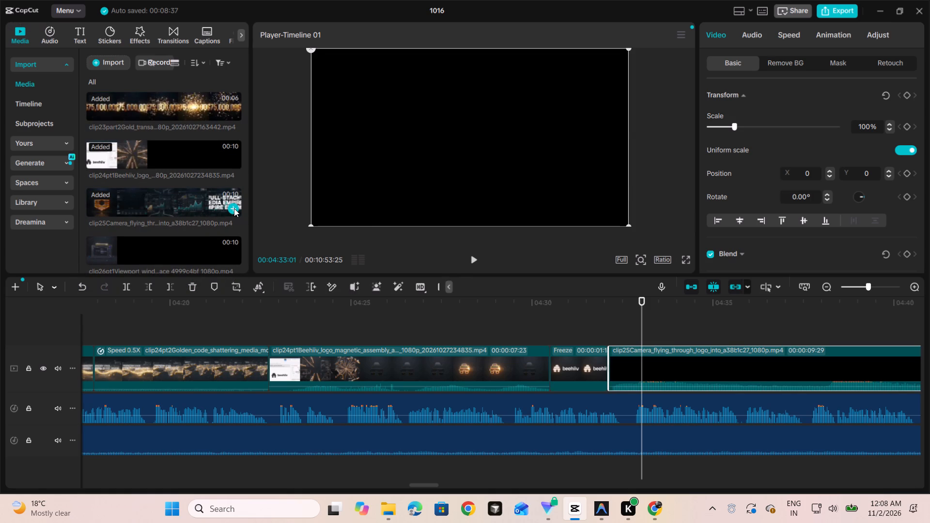
Play back from about 04:26 in the beehiiv logo clip through the added clip25, against the voiceover.
left_click(411, 323)
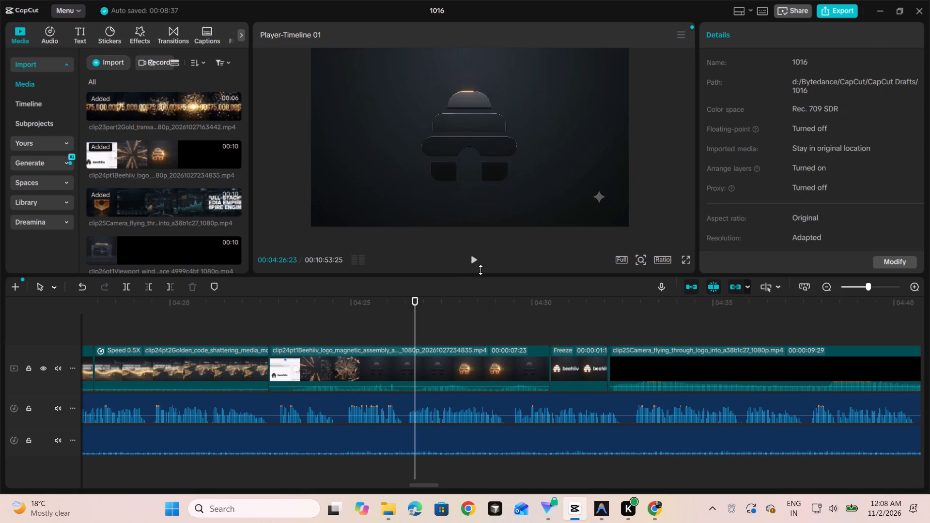
left_click(475, 264)
left_click(474, 262)
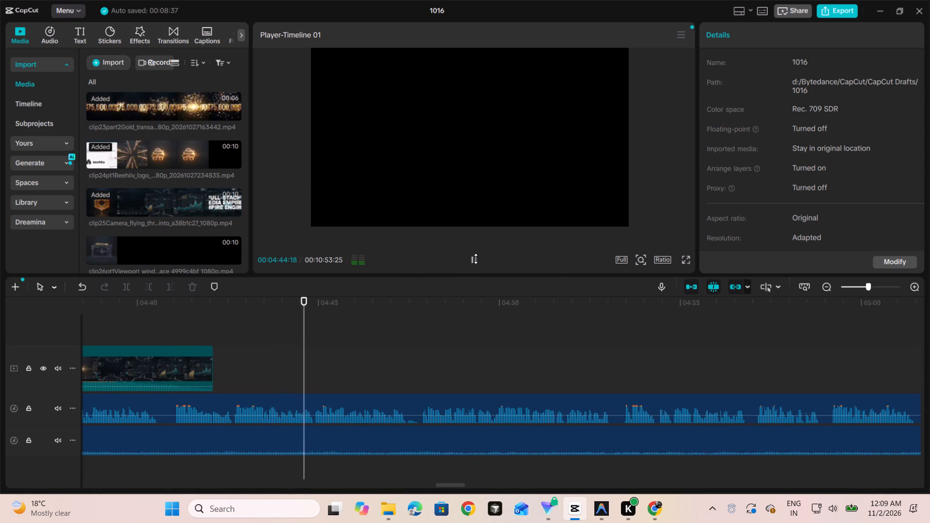
left_click(476, 259)
Trim the end of clip25 to about 5.7 seconds, cutting off its "FULL-STACK MEDIA EMPIRE ENGINE" title, with a playback check at the cut.
scroll(363, 360, "right", 1)
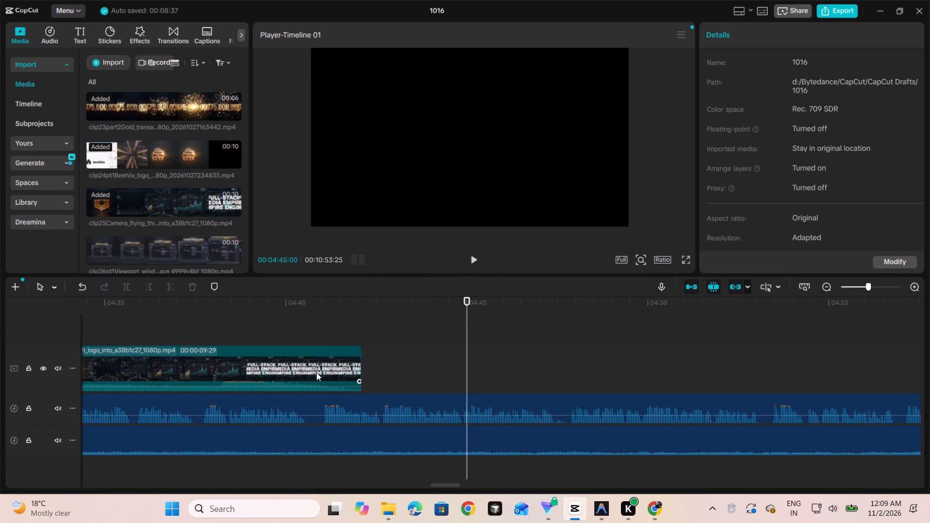
left_click(285, 366)
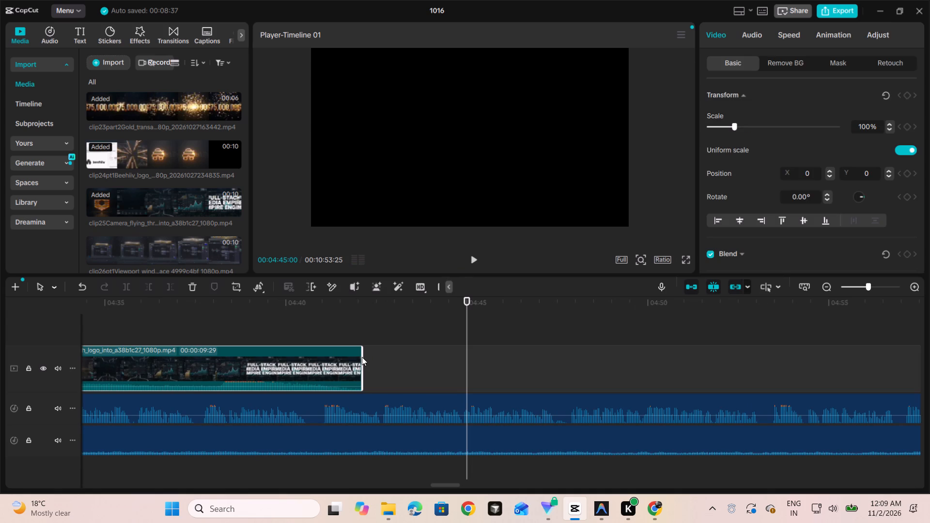
left_click_drag(361, 357, 244, 359)
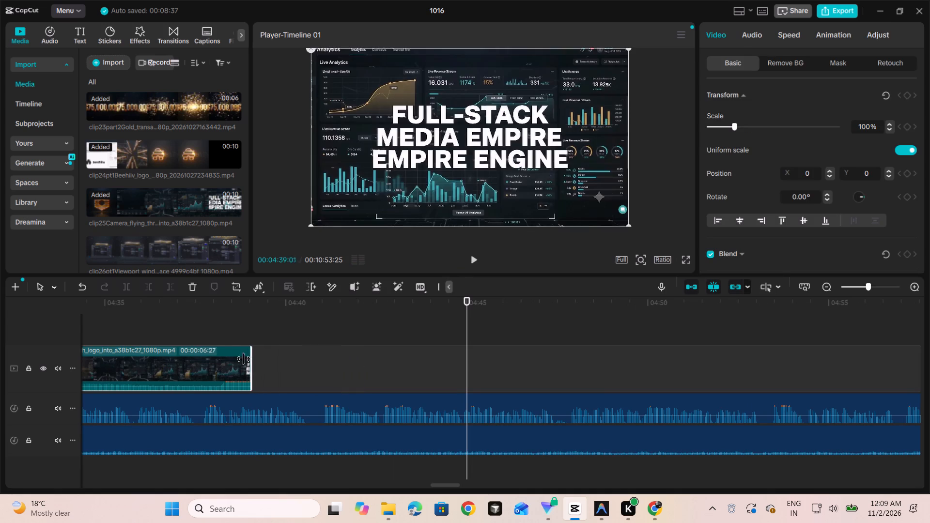
left_click_drag(244, 359, 236, 359)
left_click(200, 336)
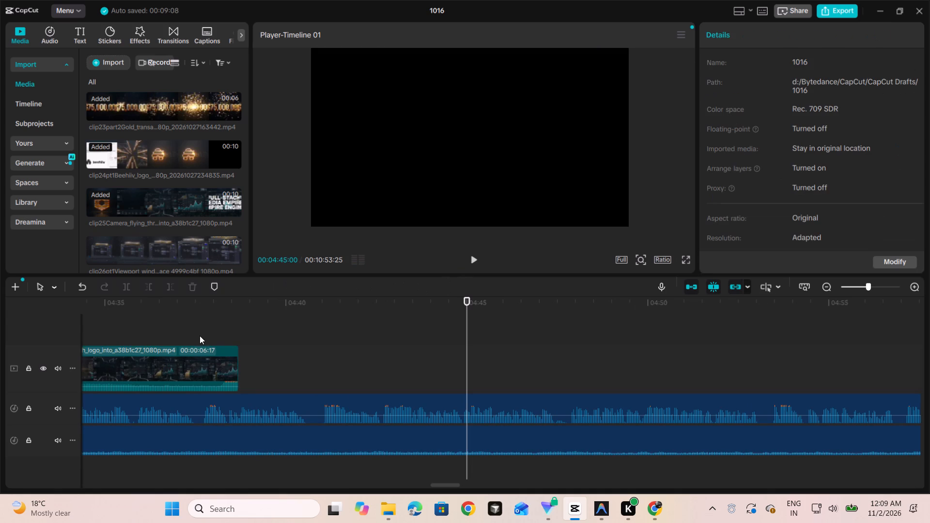
left_click(473, 255)
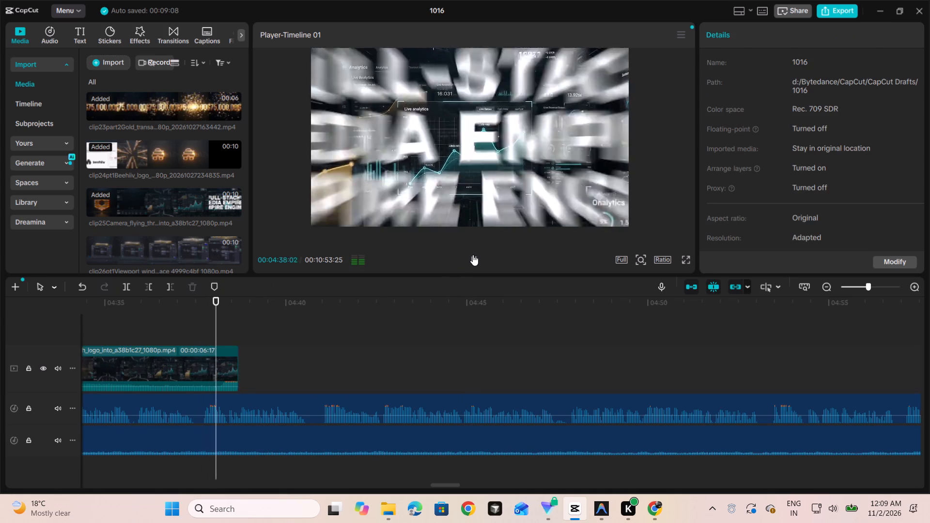
left_click(187, 355)
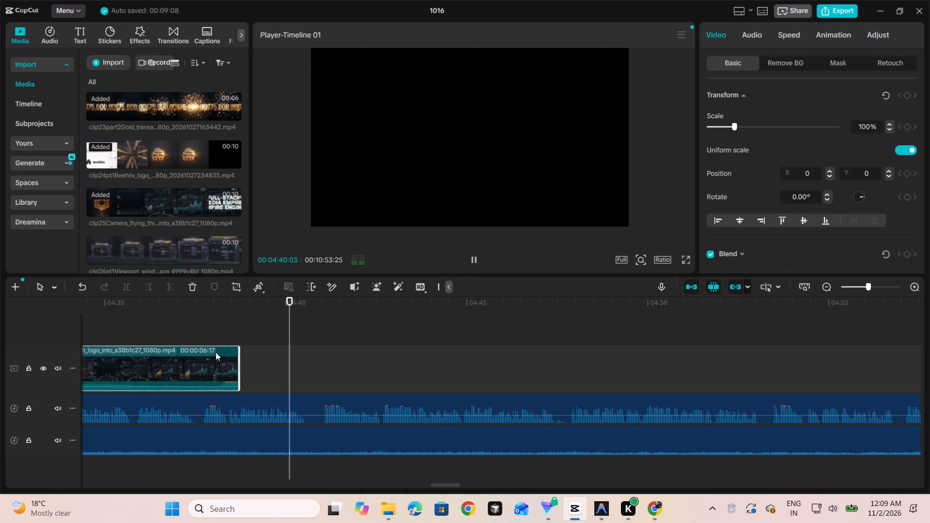
left_click_drag(239, 359, 202, 357)
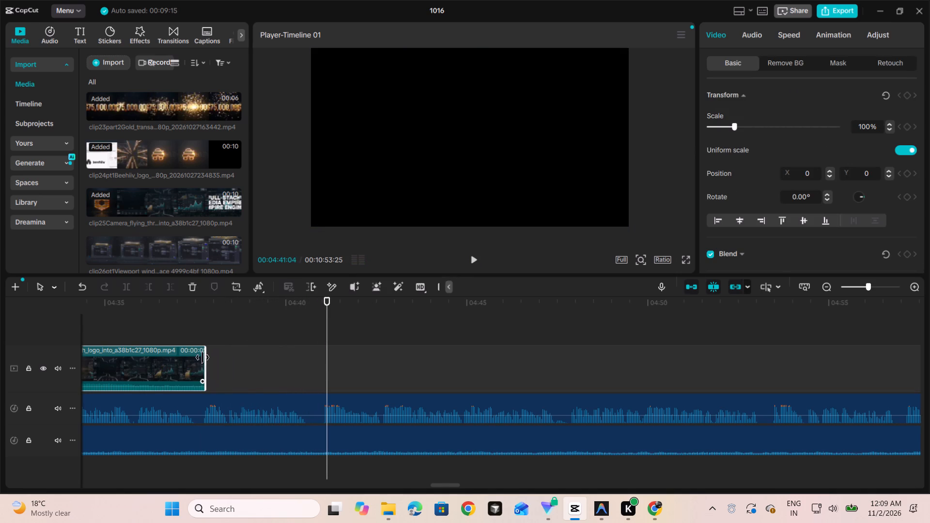
Play back from the freeze frame at about 04:30 and lower clip25's audio volume to -23.8 dB.
scroll(180, 330, "right", 1)
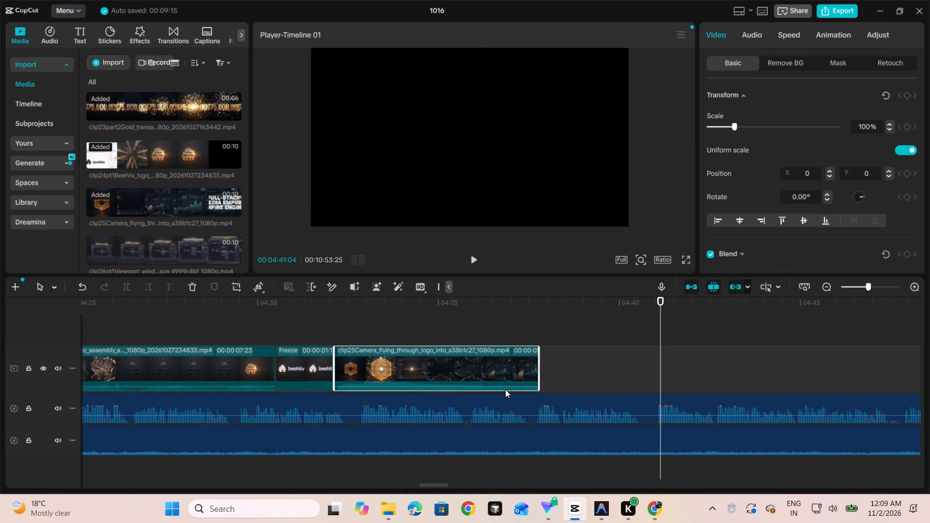
left_click(279, 304)
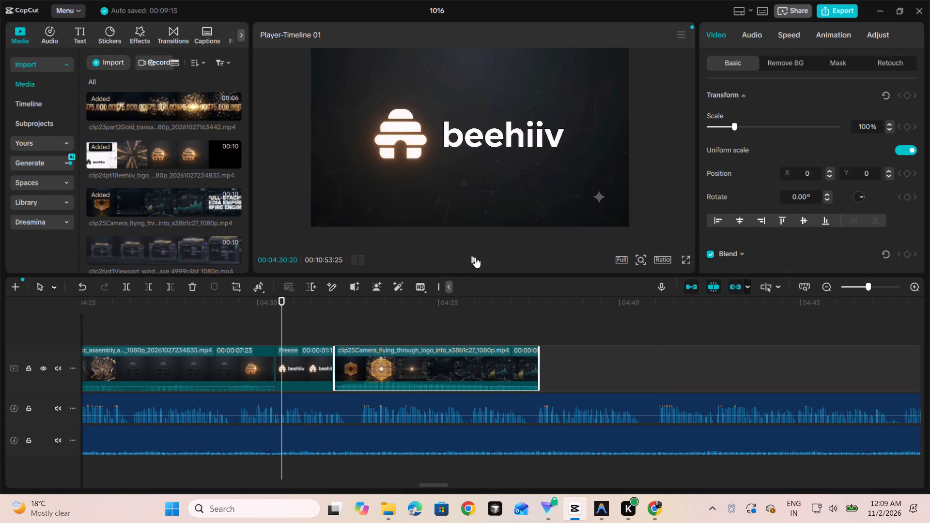
left_click(475, 258)
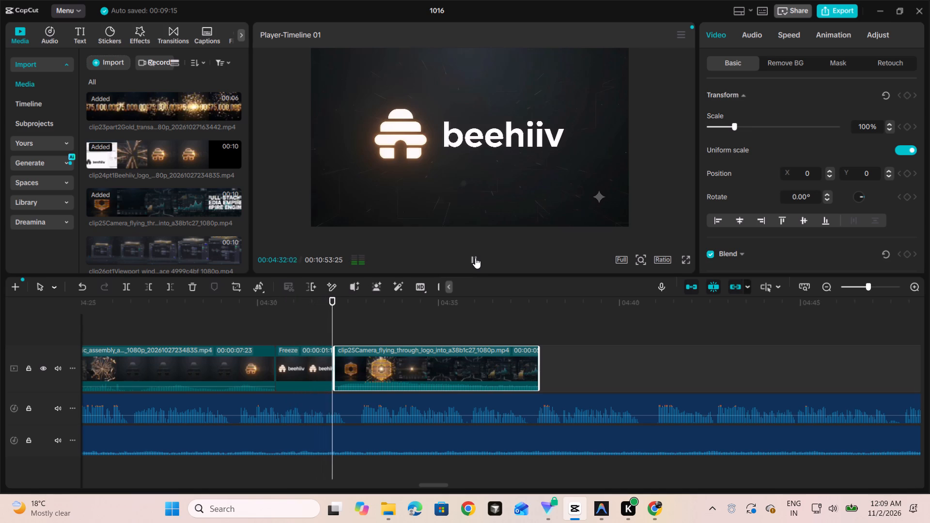
left_click(756, 36)
left_click_drag(809, 121, 769, 123)
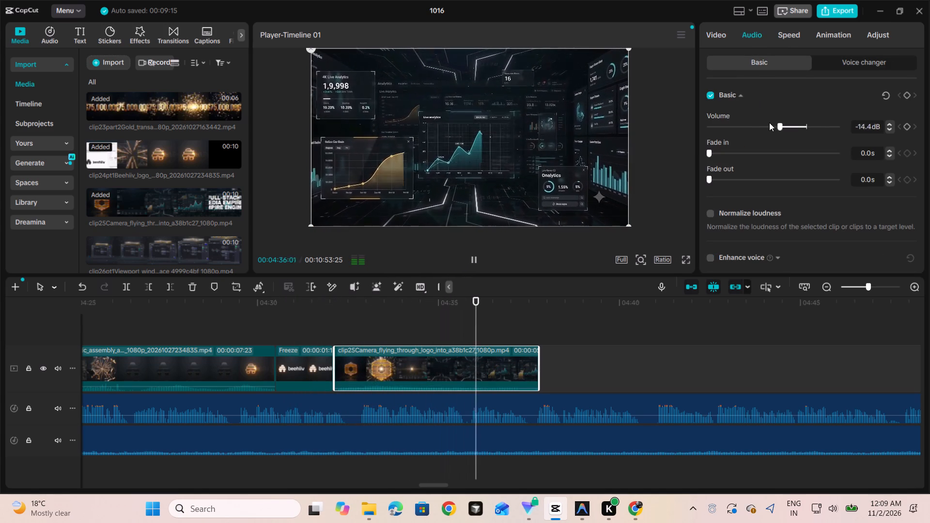
left_click_drag(769, 123, 758, 127)
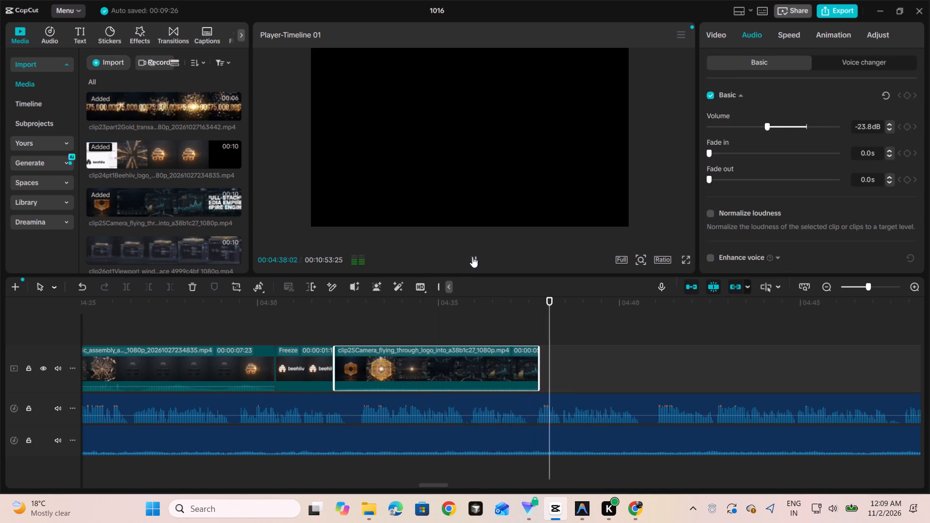
left_click(472, 257)
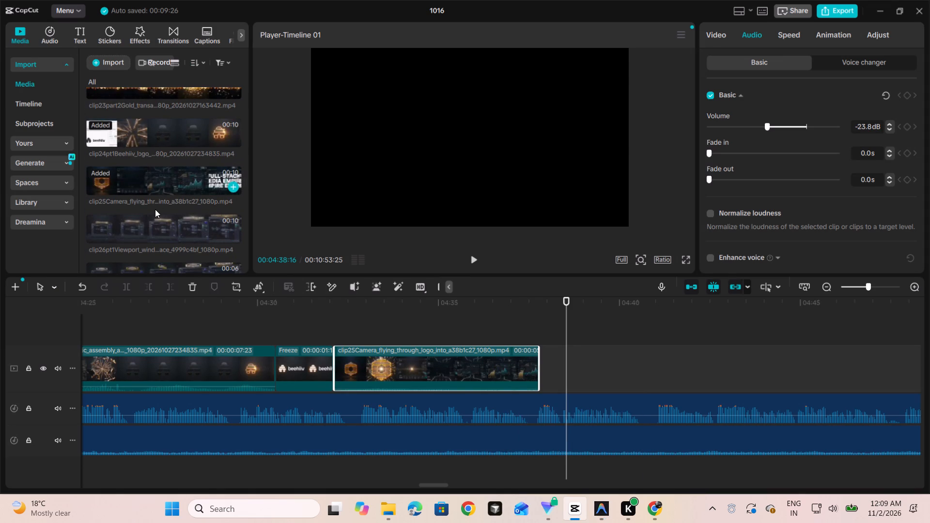
scroll(155, 209, "down", 1)
left_click(147, 171)
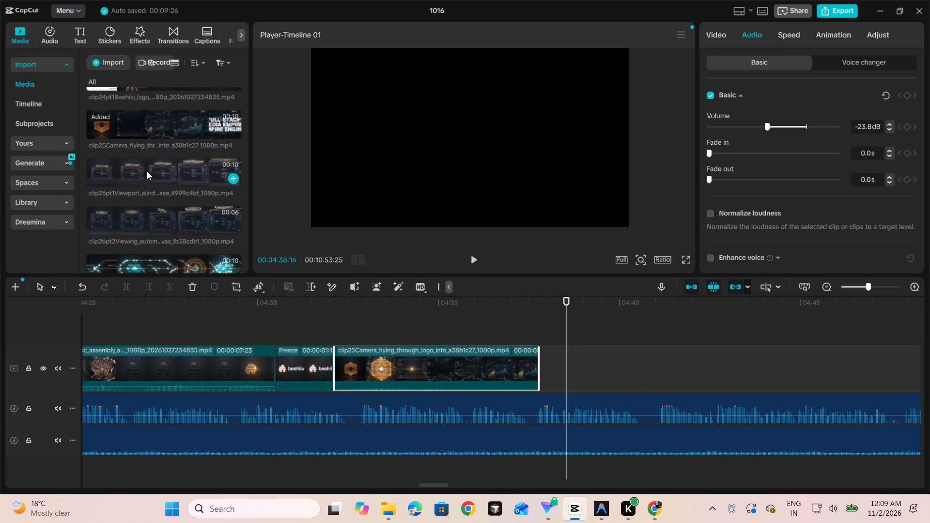
left_click(232, 178)
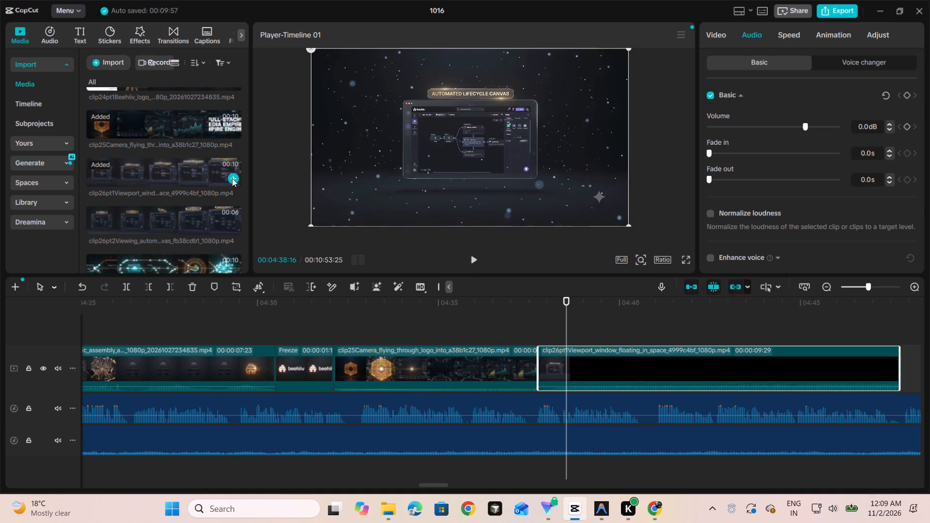
Play back from about 04:35 into clip26pt1 against the voiceover and lower clip26pt1's audio volume to -17.7 dB.
left_click(437, 302)
left_click(474, 262)
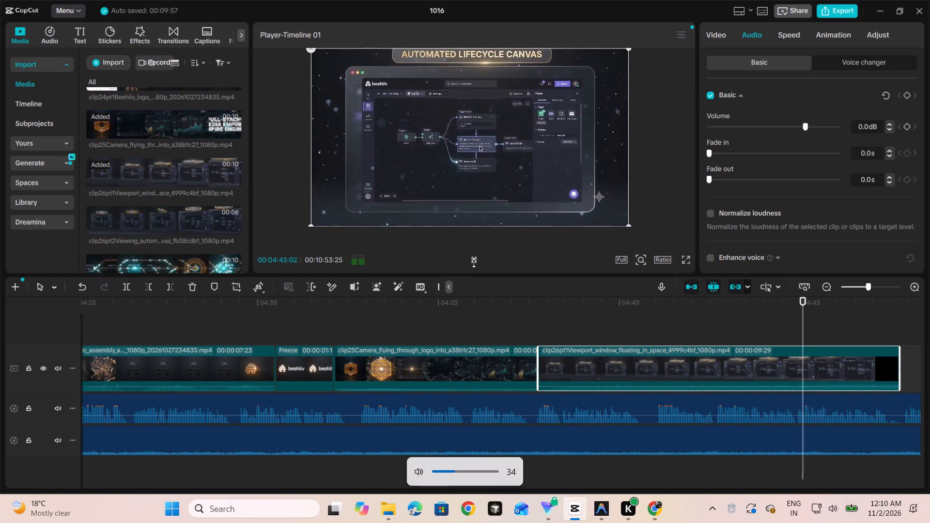
left_click(476, 260)
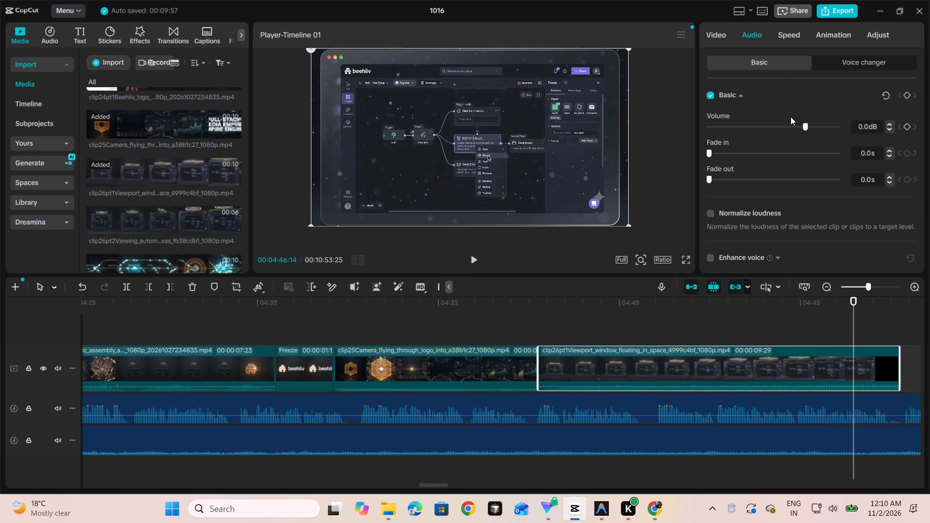
left_click_drag(803, 125, 768, 125)
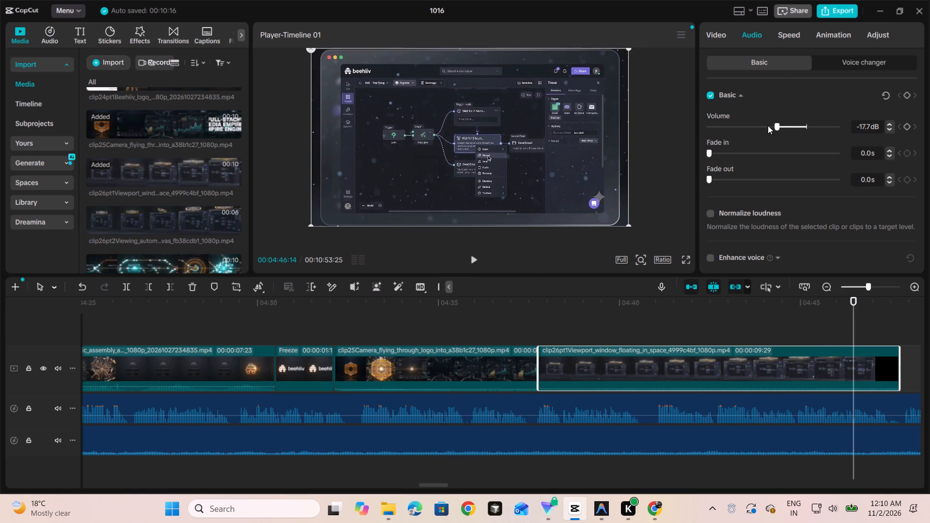
Add the clip26pt2Viewing_automated_lifecycle_canvas clip from the imported media to the timeline and place it directly after clip26pt1.
left_click(462, 296)
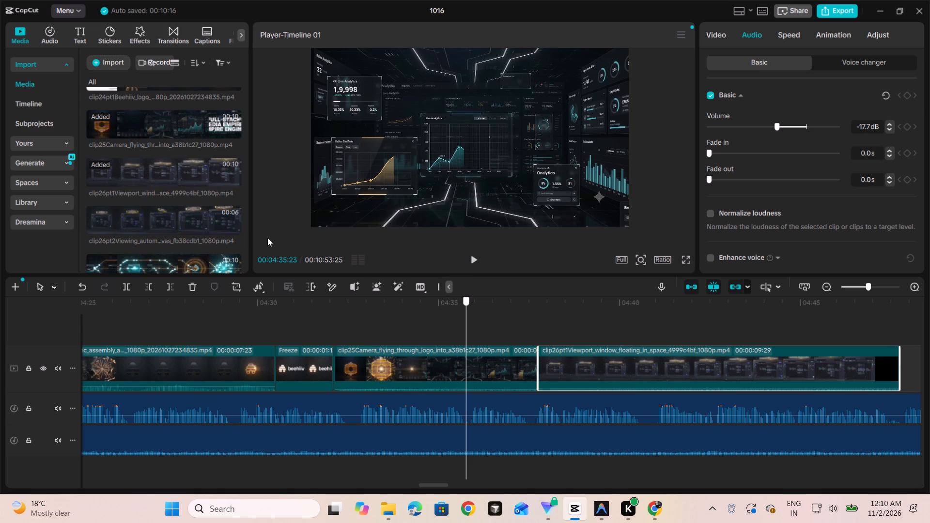
left_click(175, 226)
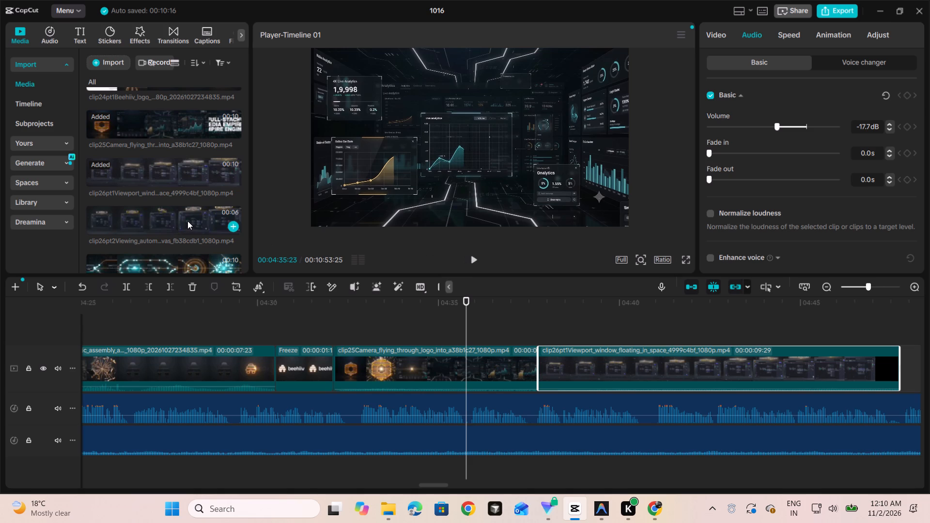
left_click(187, 221)
left_click(234, 227)
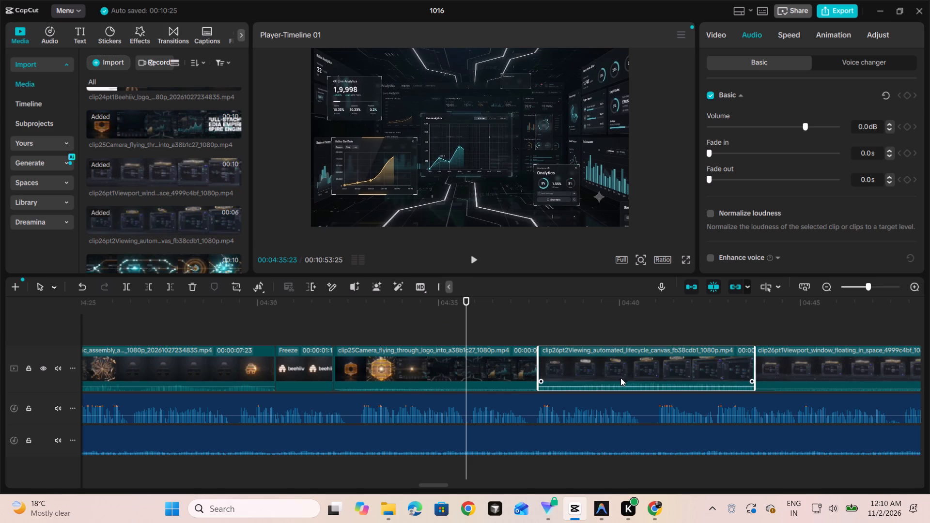
left_click_drag(621, 377, 824, 373)
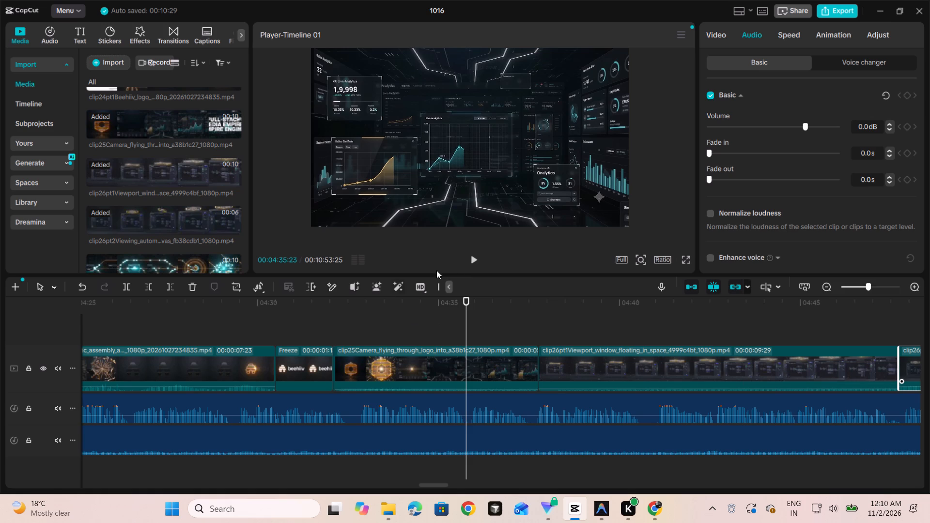
Play back from about 04:36 through the end of clip26pt2 and lower clip26pt2's audio volume to -19.8 dB.
left_click(473, 260)
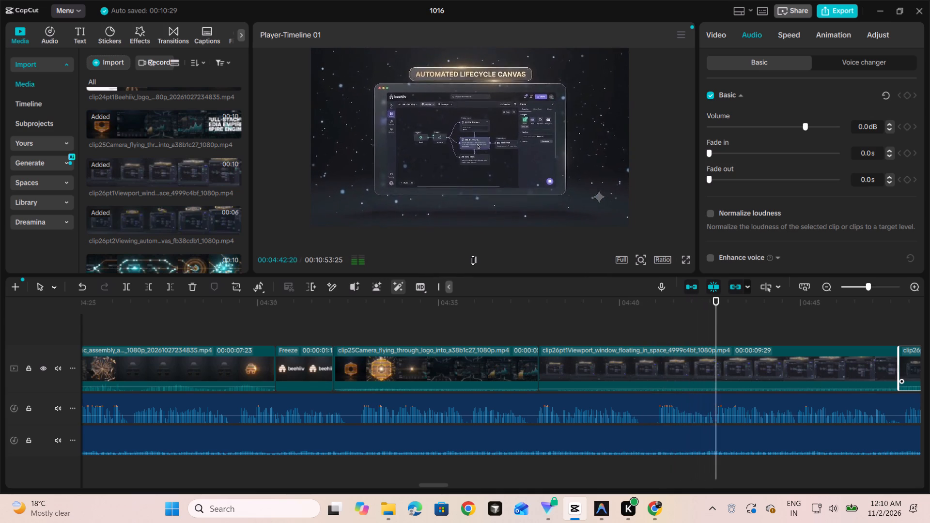
scroll(457, 154, "up", 2, "ctrl")
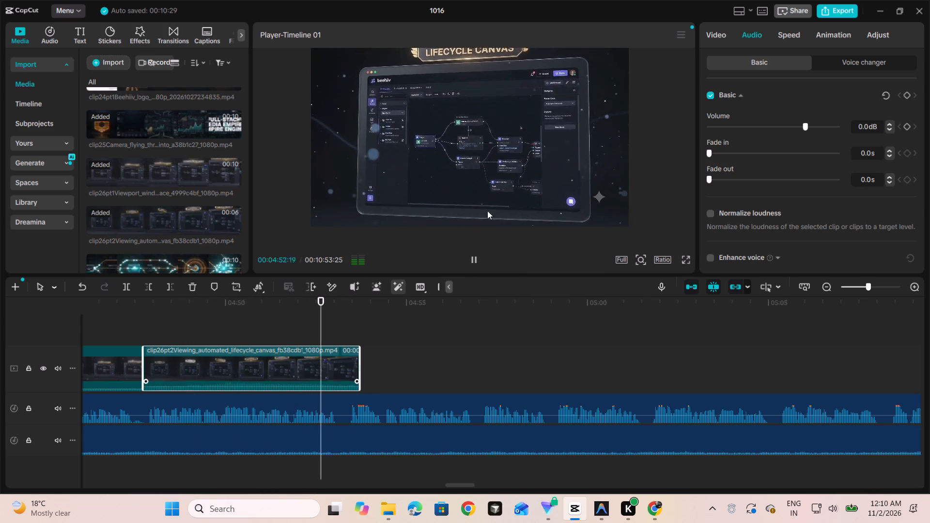
left_click(476, 253)
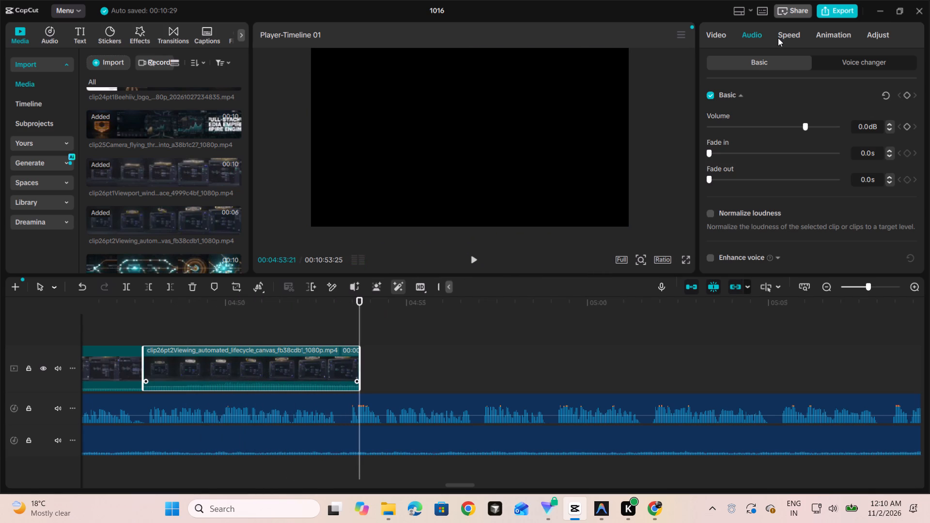
left_click_drag(802, 124, 788, 124)
left_click_drag(788, 124, 764, 118)
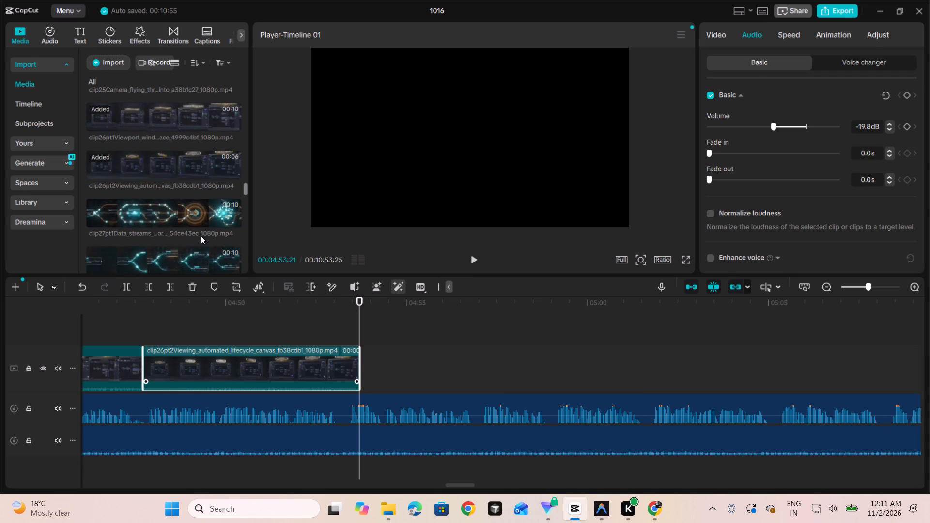
left_click(194, 217)
left_click(233, 216)
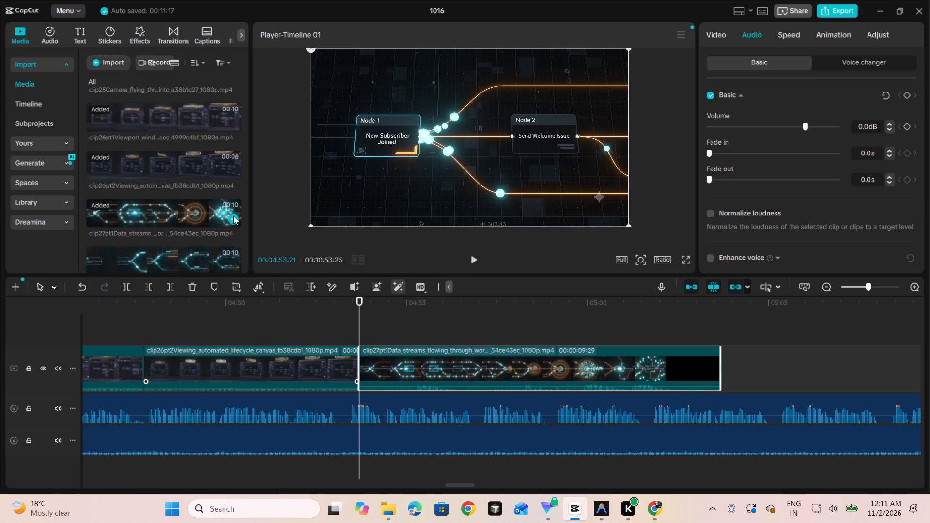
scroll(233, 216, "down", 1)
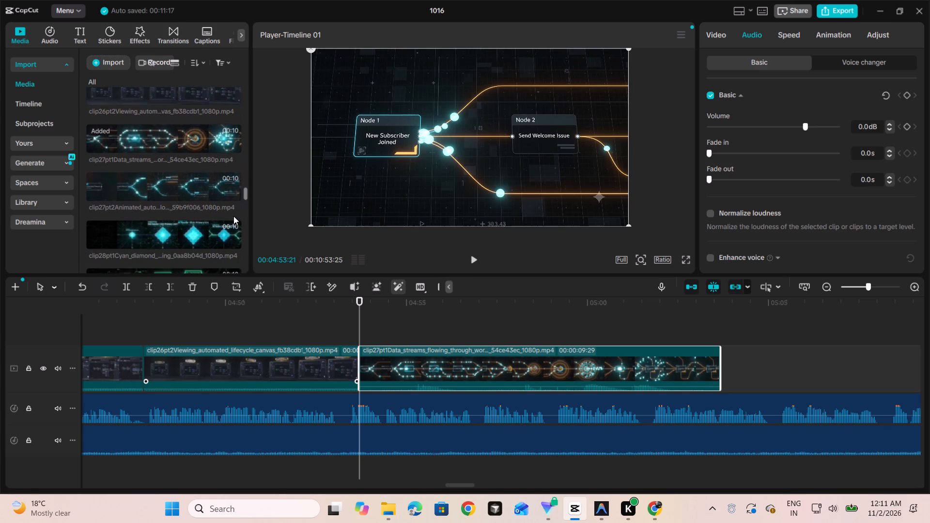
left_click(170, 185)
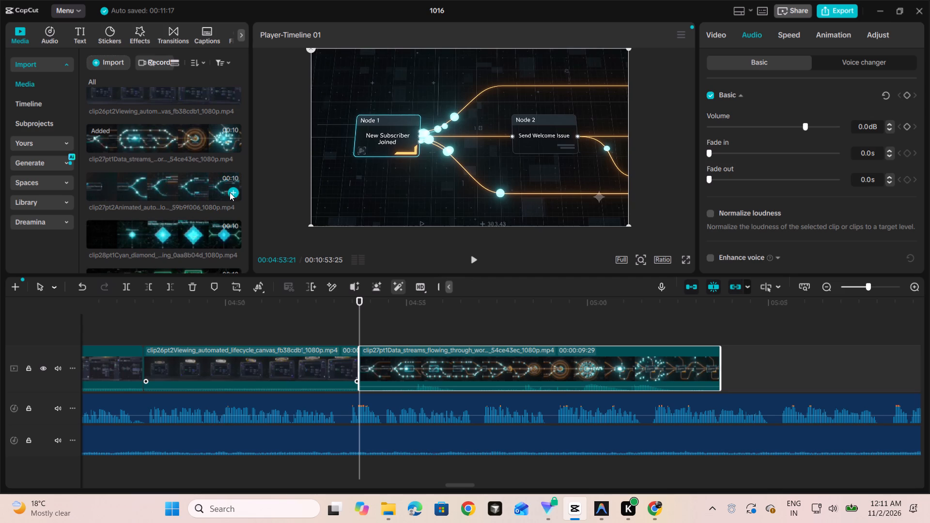
Review the earlier clips on the timeline and play back from about 03:30, just before clip22Newspaper_transforms and its voiceover.
scroll(210, 309, "right", 2)
scroll(213, 349, "right", 3)
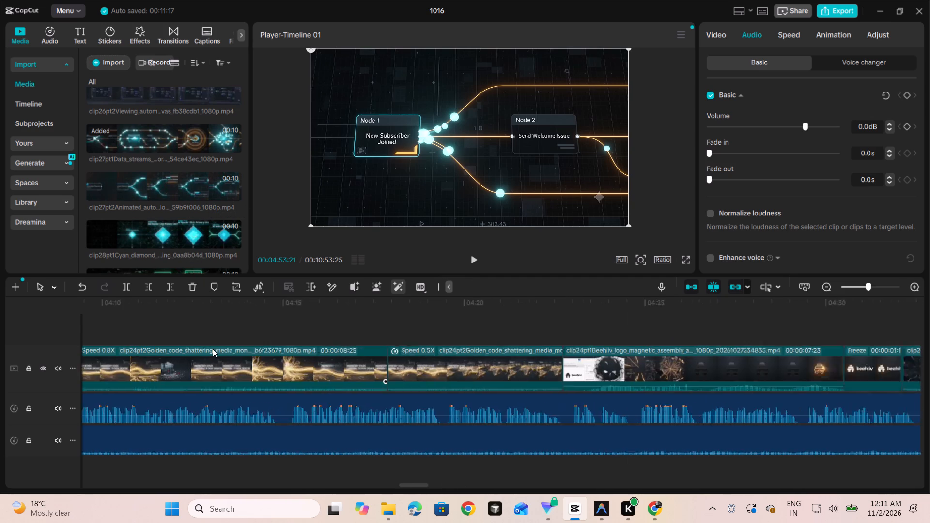
scroll(213, 349, "right", 1)
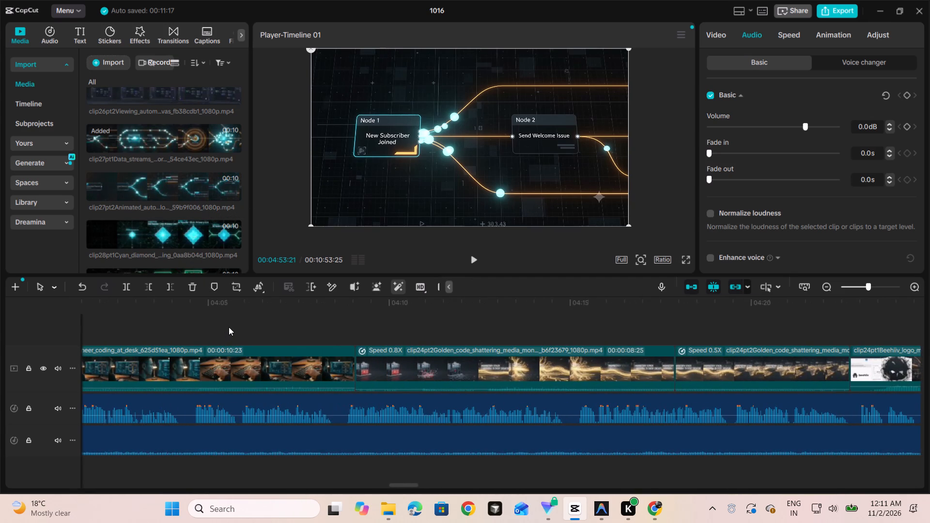
scroll(229, 327, "right", 1)
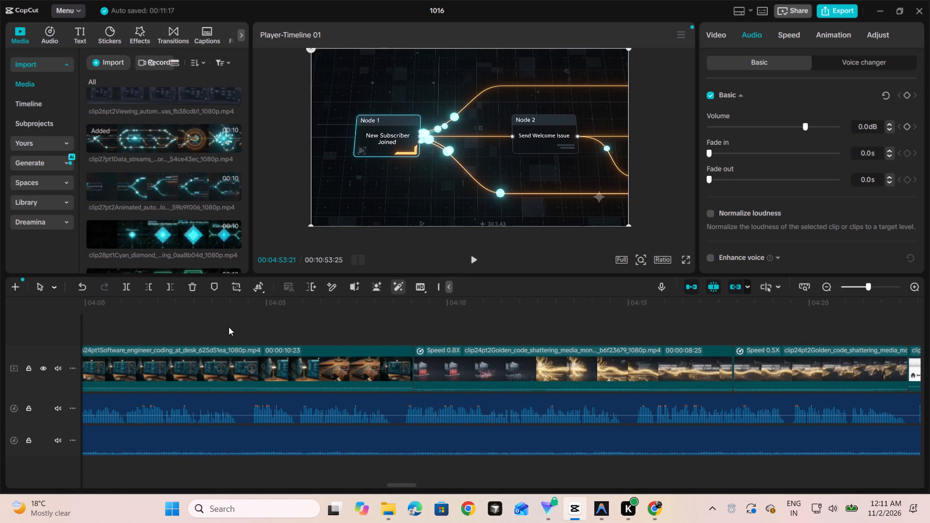
scroll(229, 327, "right", 1)
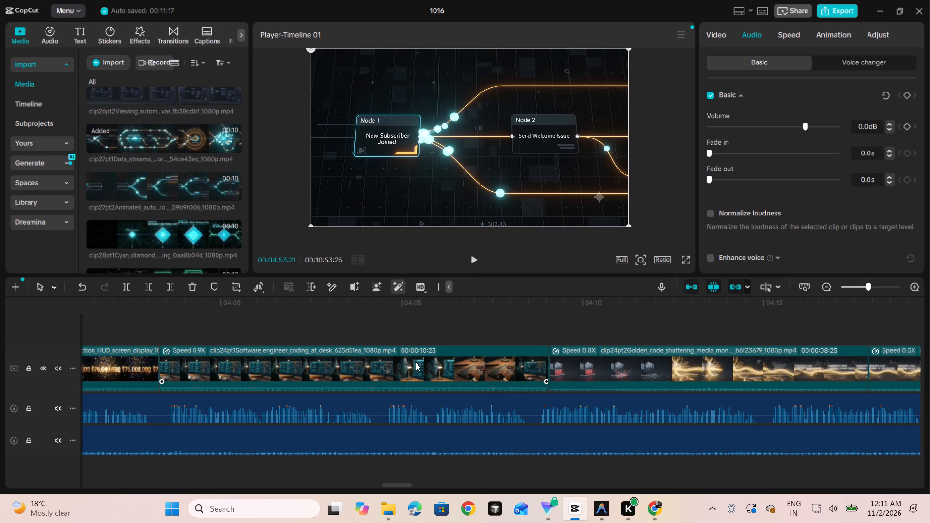
scroll(416, 362, "left", 1)
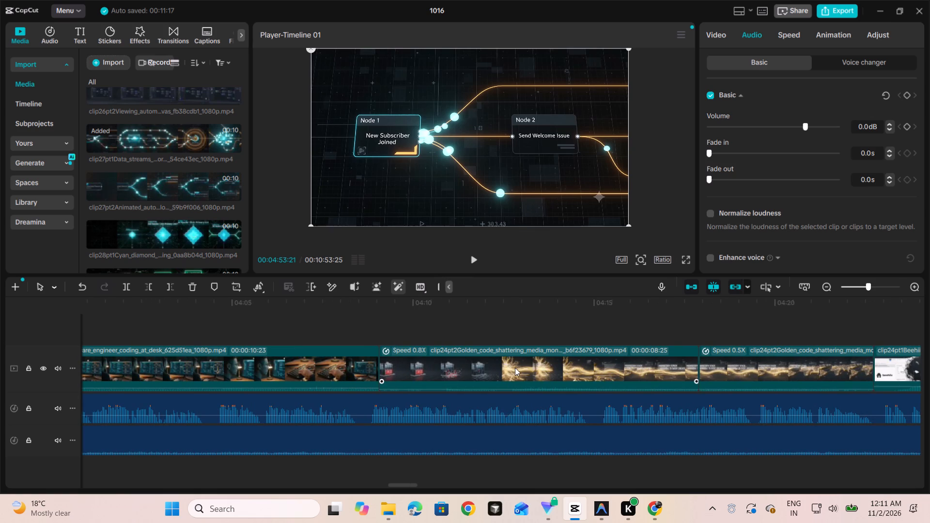
scroll(515, 368, "left", 2)
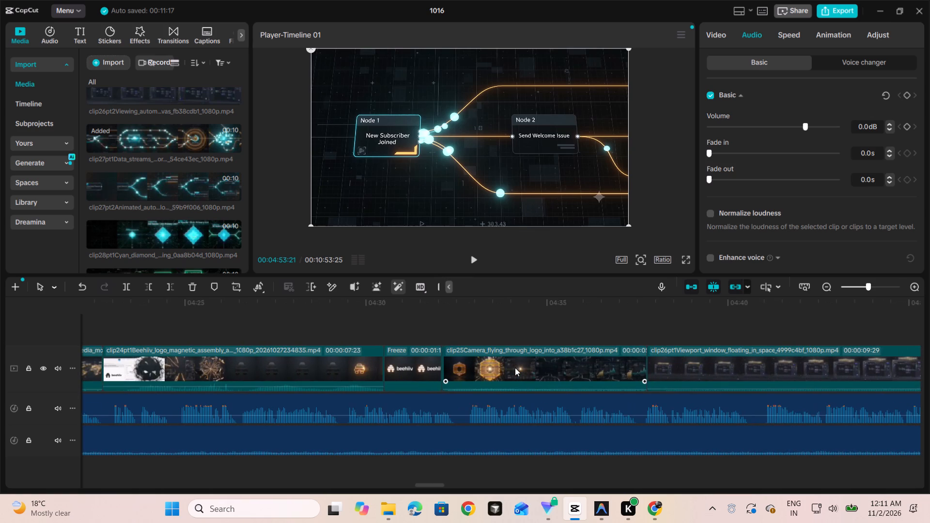
scroll(515, 368, "left", 3)
scroll(515, 368, "right", 4)
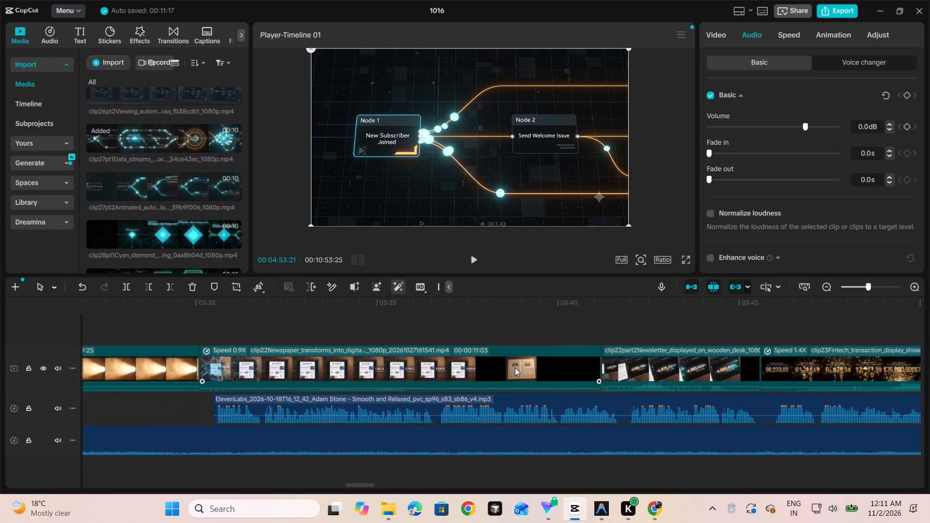
scroll(515, 368, "right", 2)
scroll(636, 339, "left", 2)
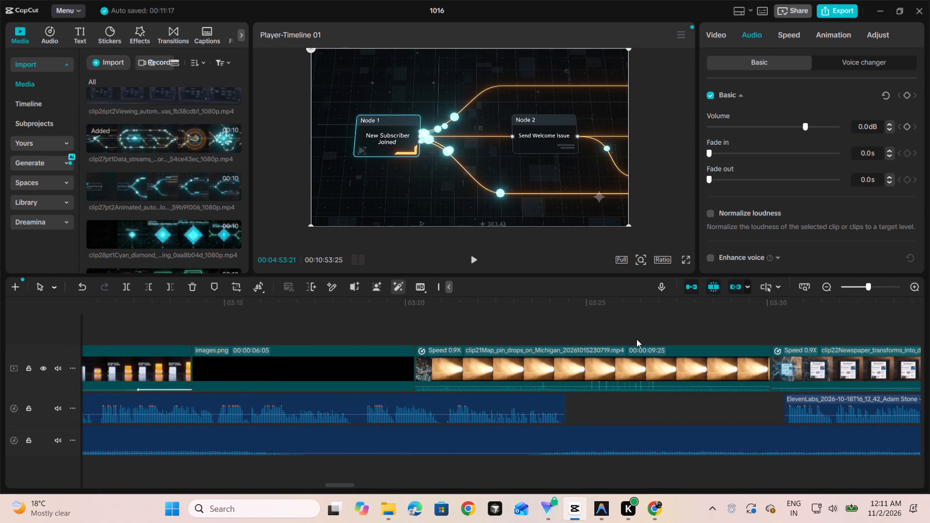
scroll(636, 339, "left", 1)
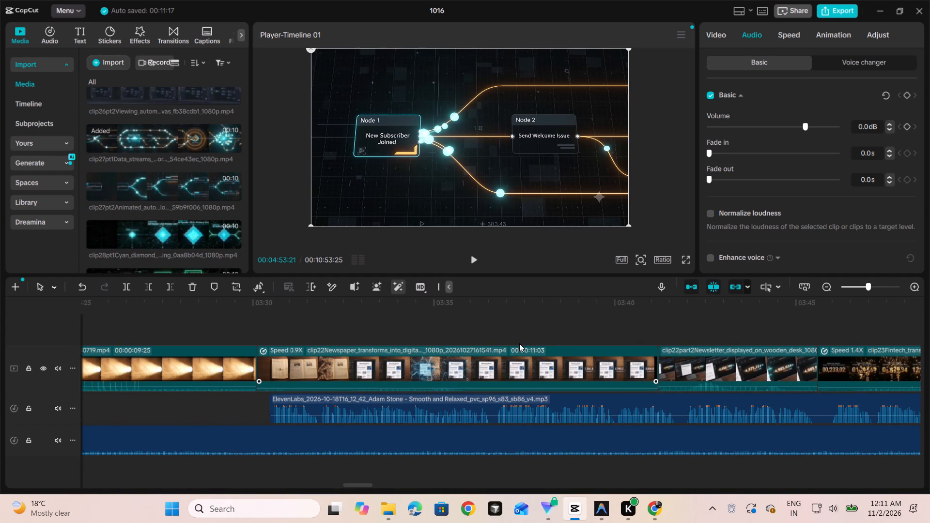
left_click(245, 328)
key("space")
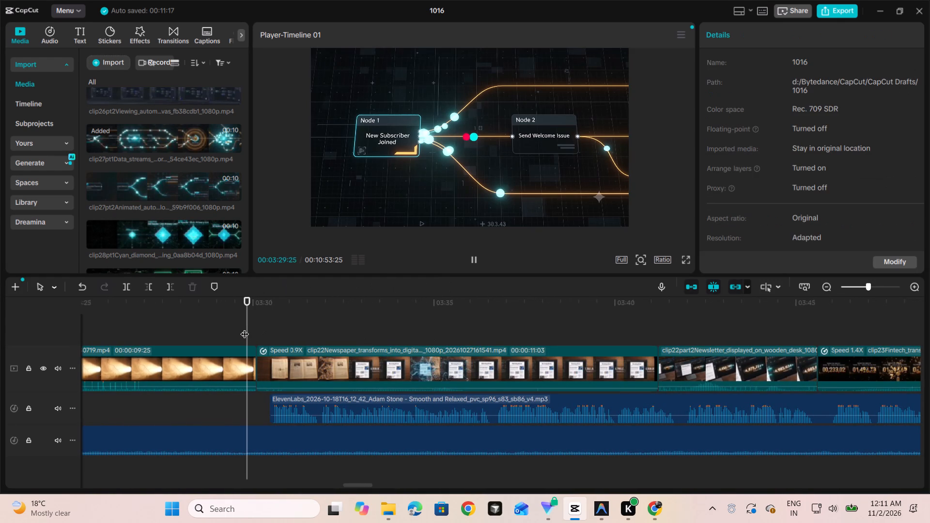
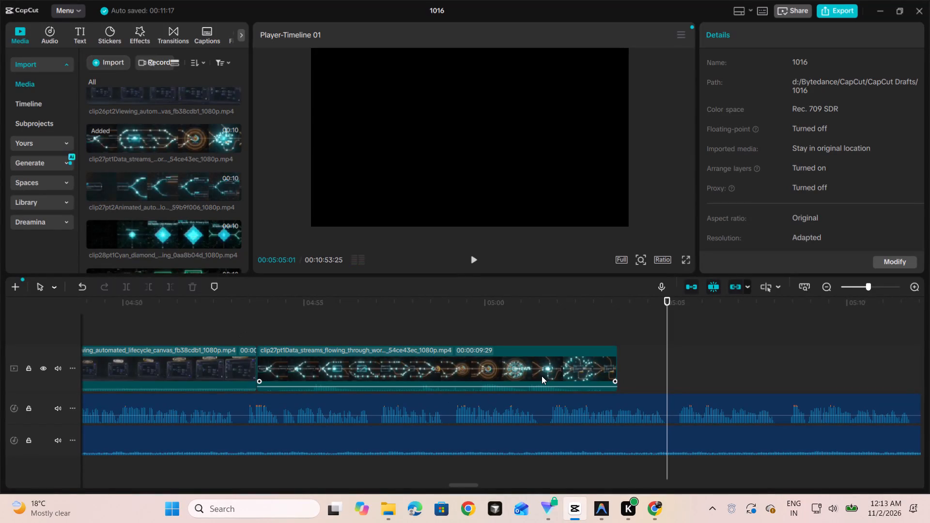
Review the earlier clips on the timeline and play back from about 04:47 across the cut from clip26pt2 to clip27pt1.
scroll(352, 428, "right", 3)
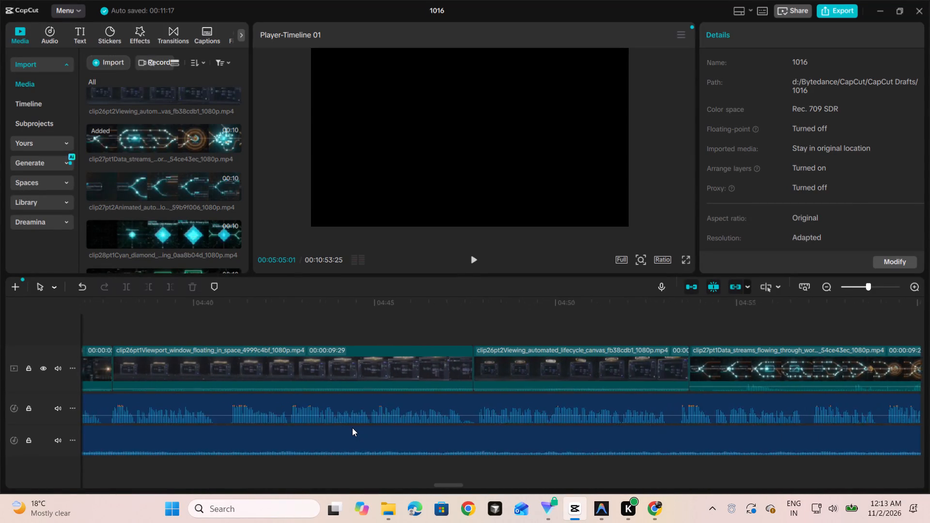
scroll(352, 428, "right", 2)
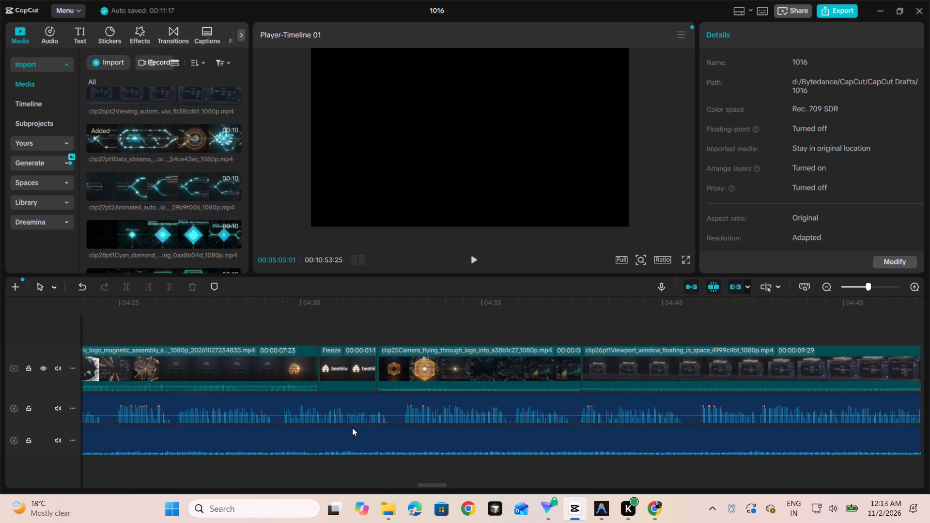
scroll(352, 428, "left", 3)
left_click(479, 307)
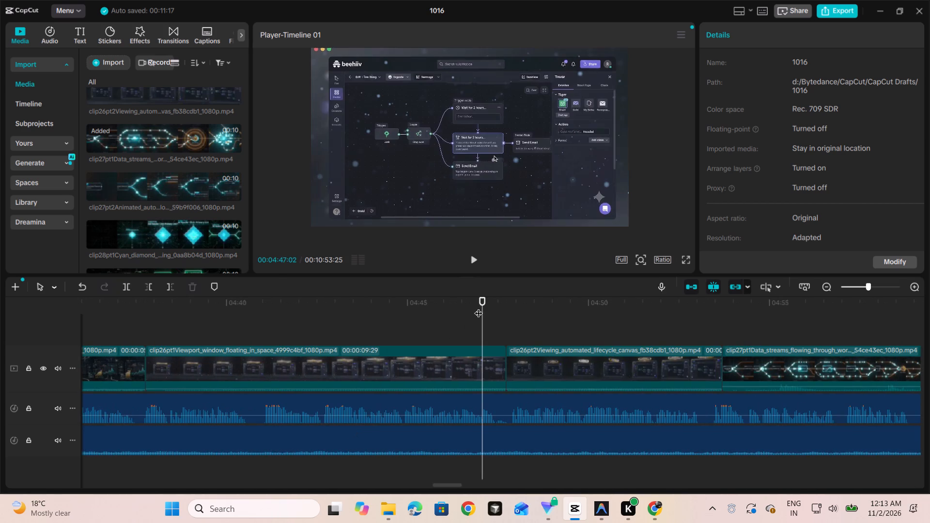
left_click(472, 261)
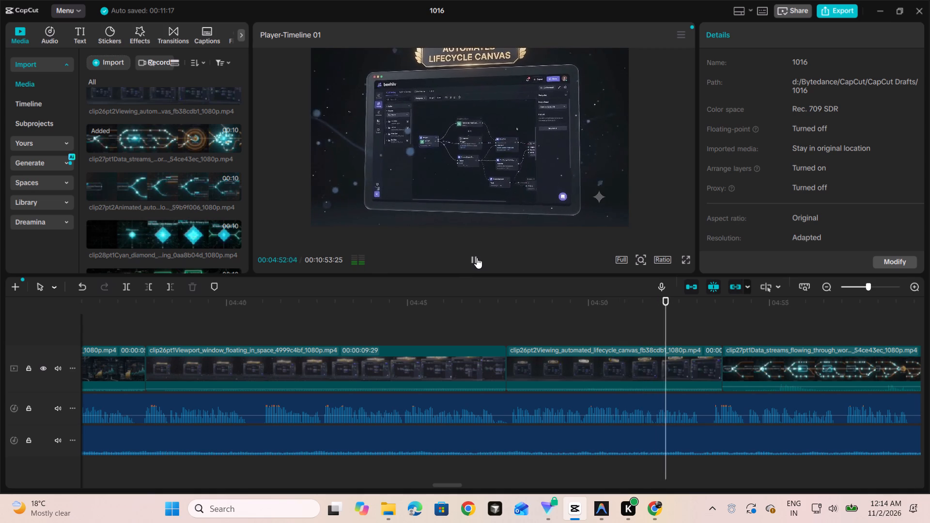
left_click(477, 258)
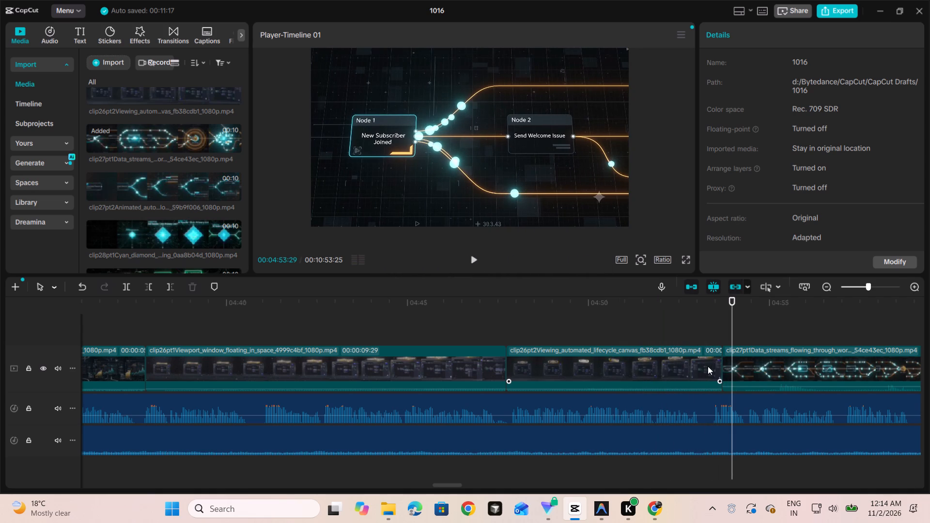
Find the black images.png still in the imported media and insert it between clip26pt2 and clip27pt1Data_streams_flowing.
scroll(154, 153, "up", 1)
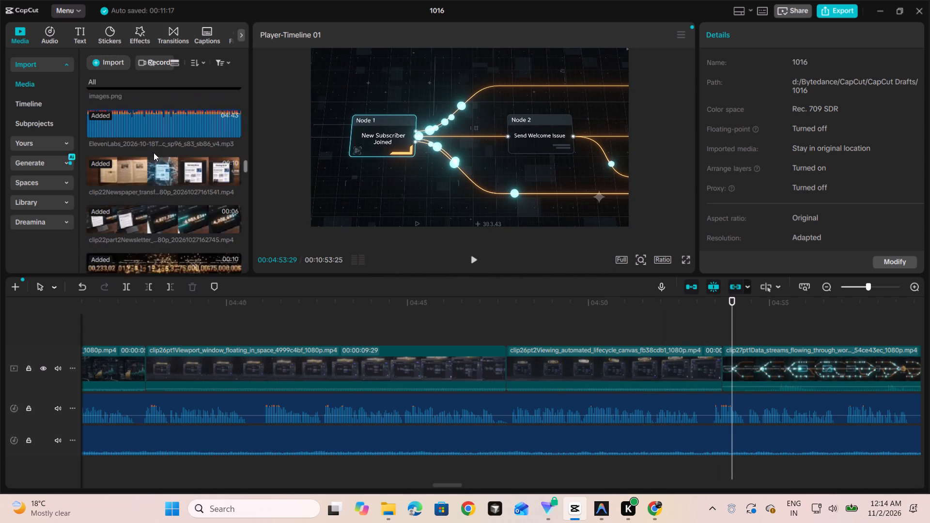
scroll(154, 153, "up", 1)
scroll(154, 153, "down", 3)
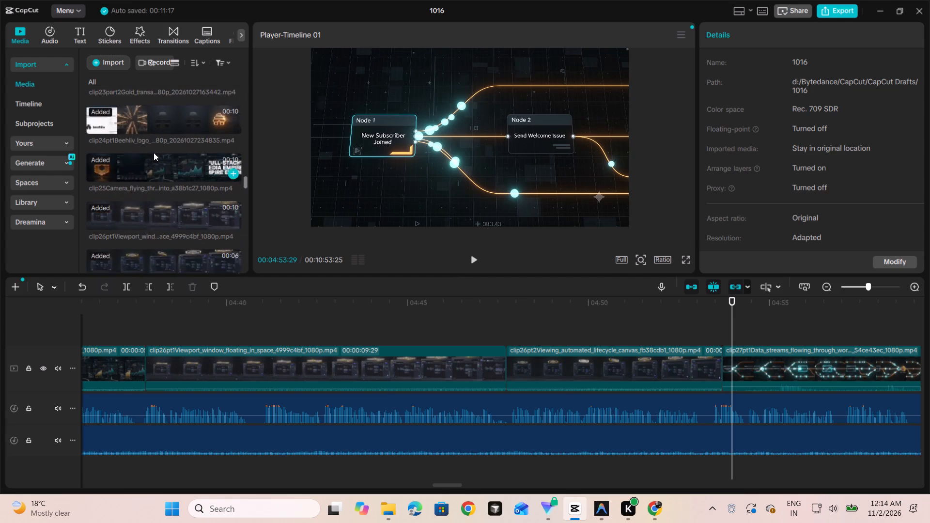
scroll(154, 153, "down", 3)
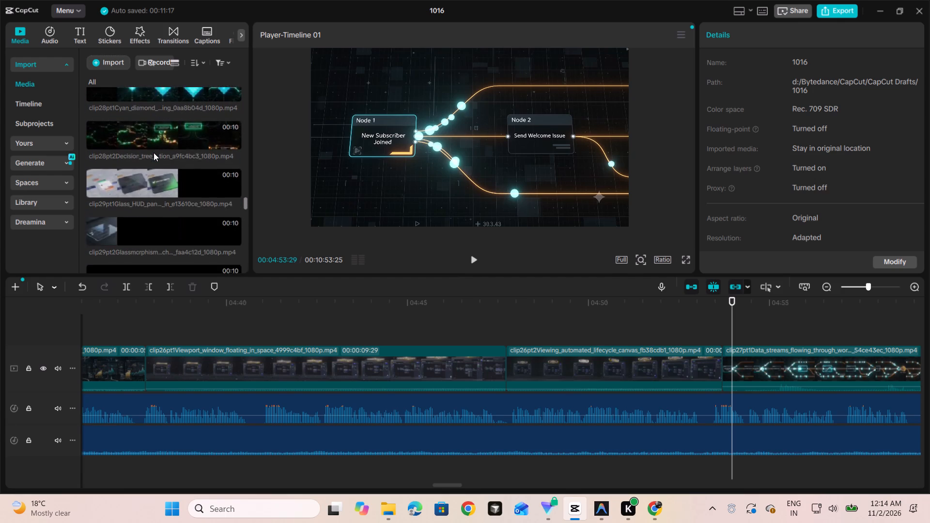
scroll(154, 153, "down", 2)
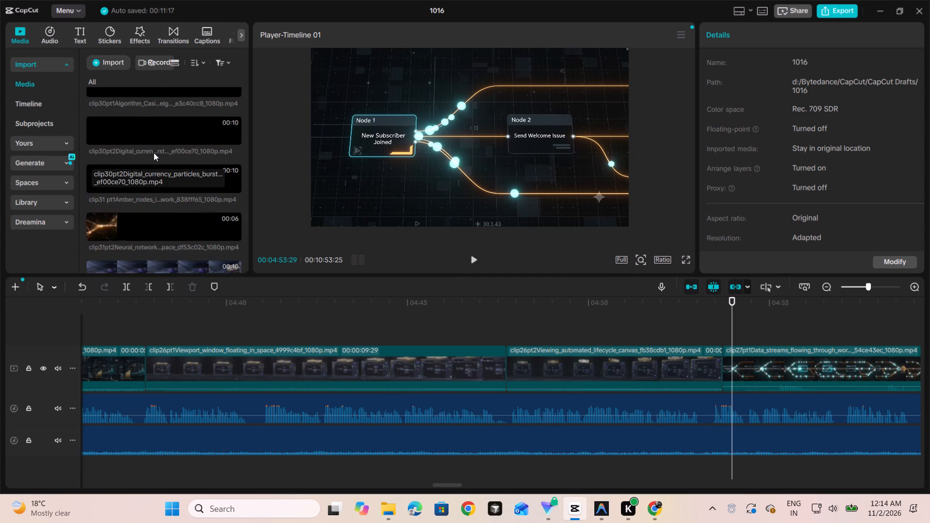
scroll(154, 153, "up", 6)
scroll(154, 153, "down", 2)
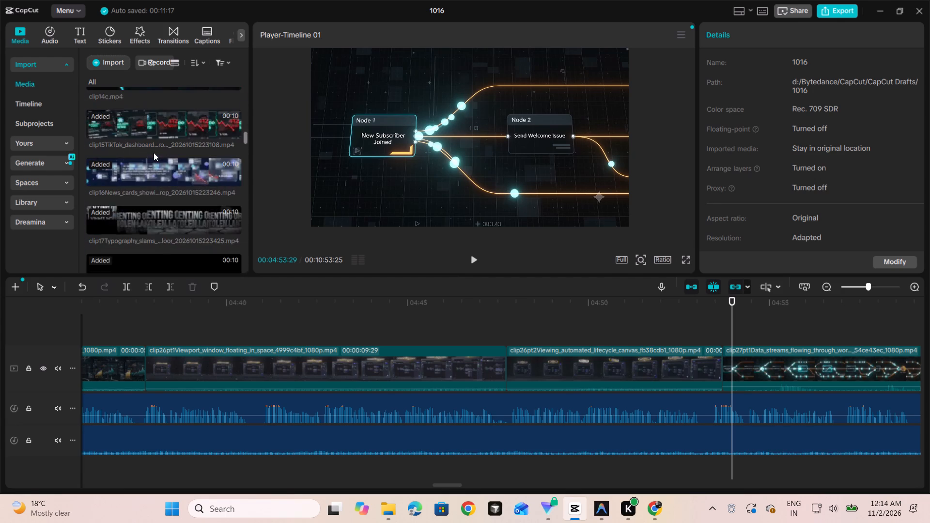
scroll(154, 153, "down", 2)
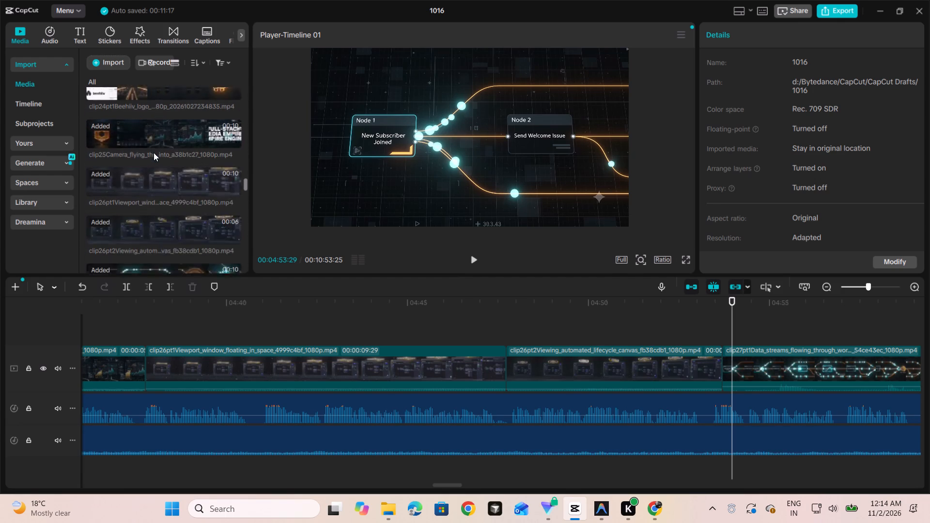
scroll(154, 153, "down", 1)
scroll(154, 153, "up", 2)
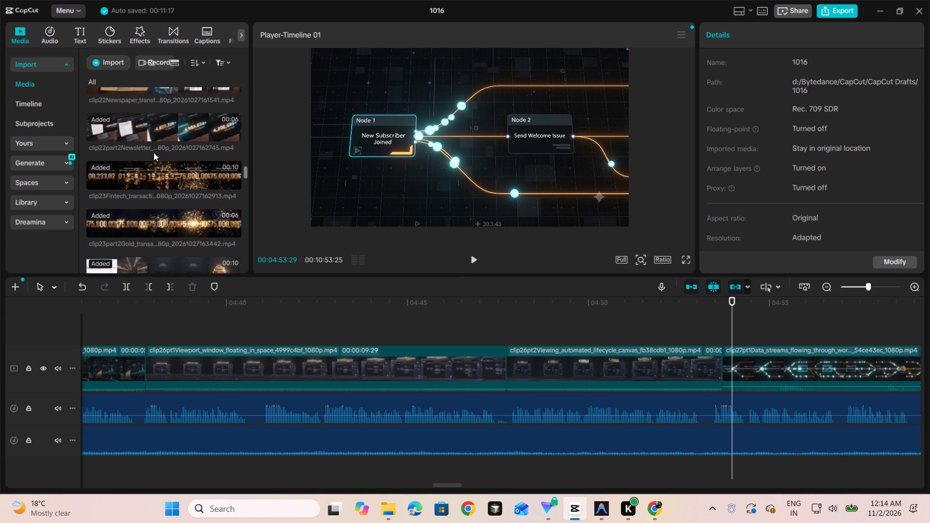
scroll(154, 153, "up", 1)
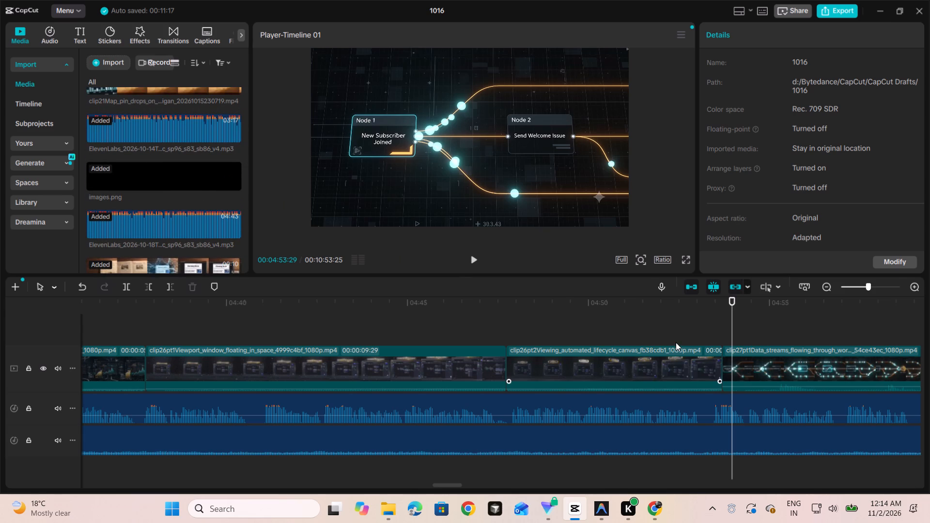
left_click(692, 315)
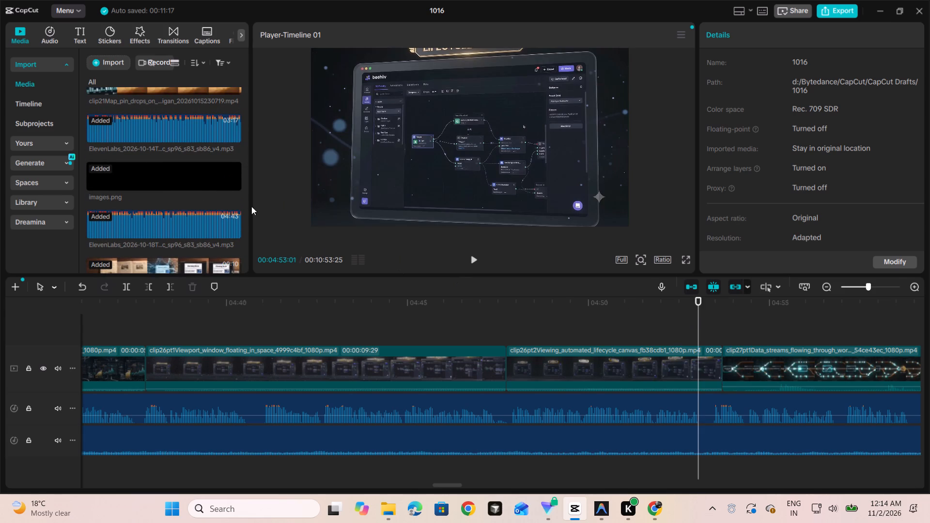
left_click(233, 180)
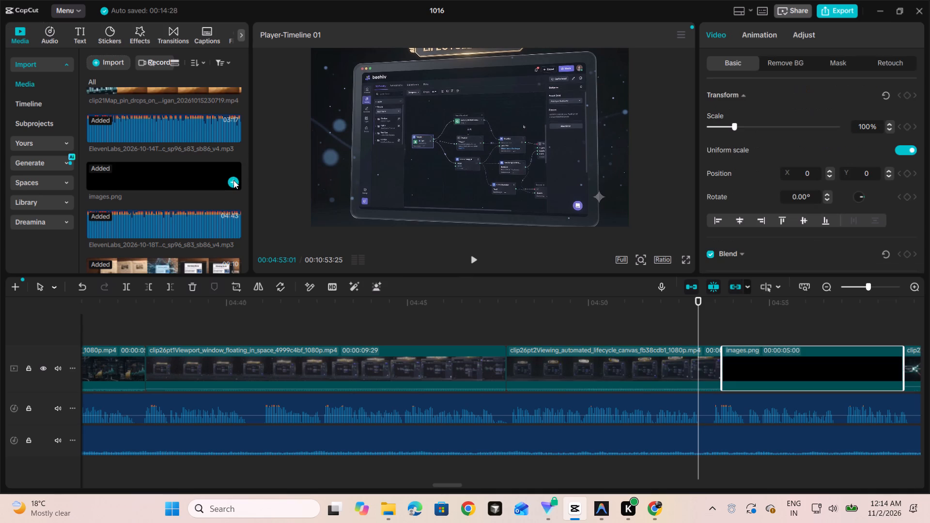
Play back from about 04:53 through clip27pt1 and add the clip27pt2Animated_automation_workflow clip from the imported media directly after it.
left_click(469, 262)
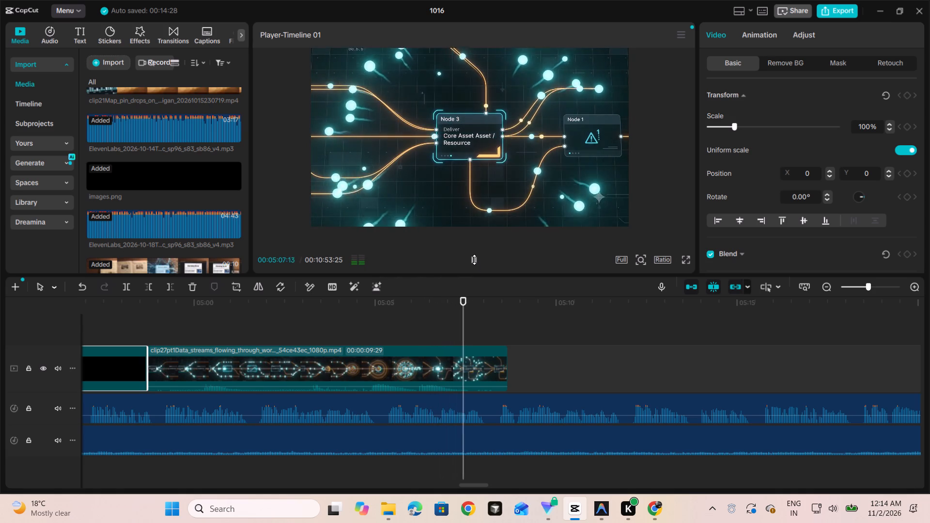
left_click(474, 260)
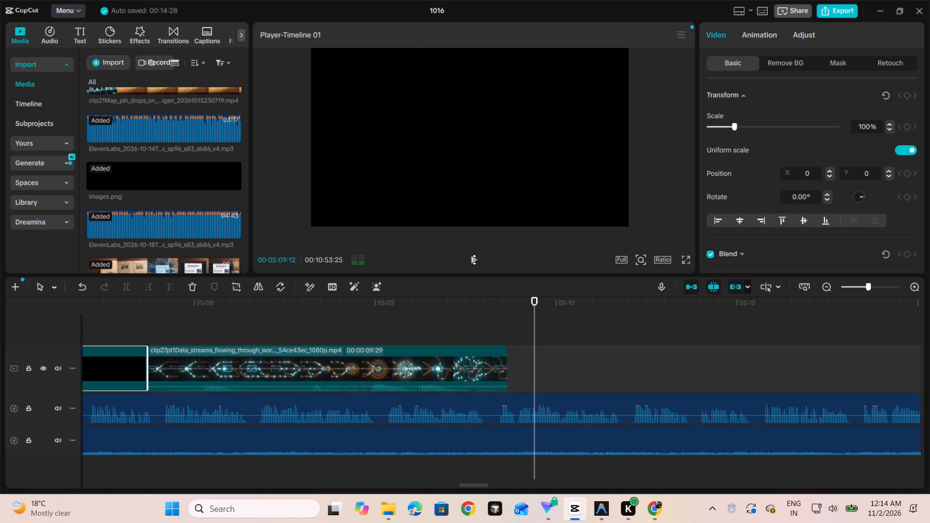
scroll(141, 169, "down", 1)
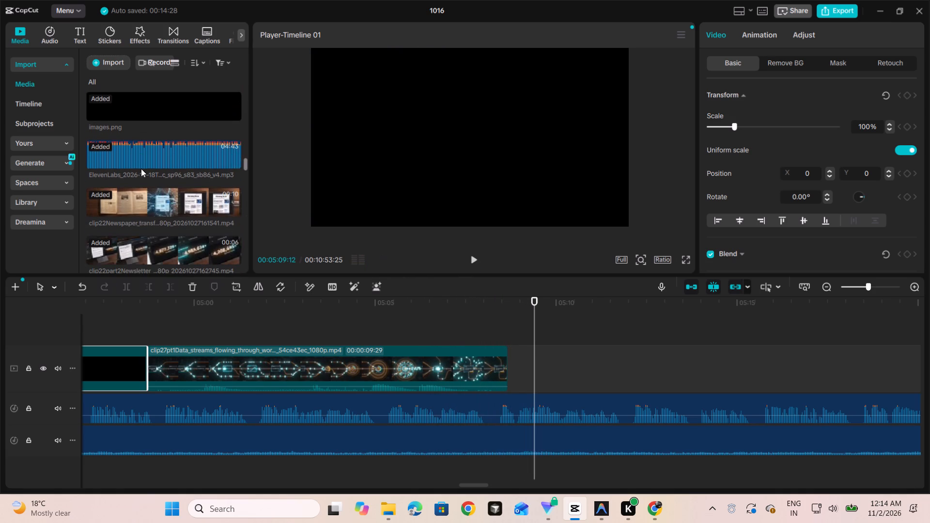
scroll(141, 169, "down", 4)
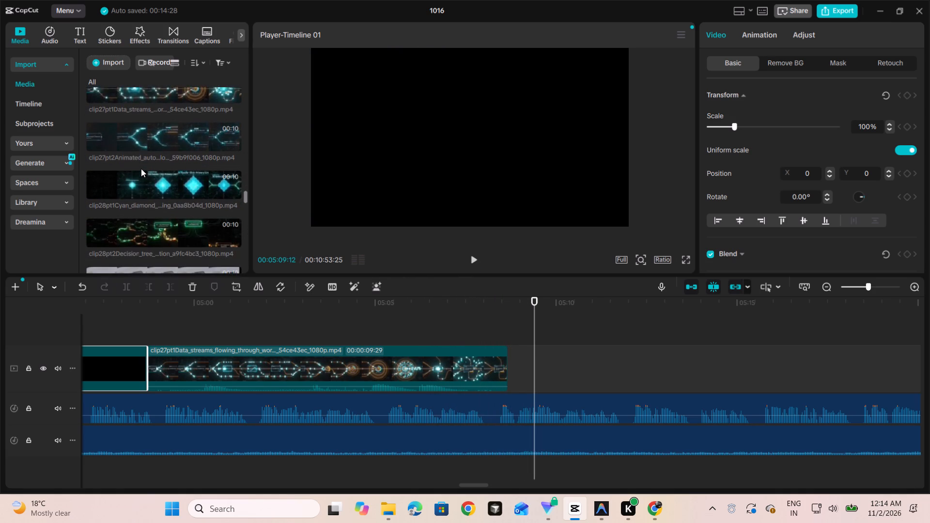
scroll(141, 169, "down", 1)
scroll(141, 169, "up", 2)
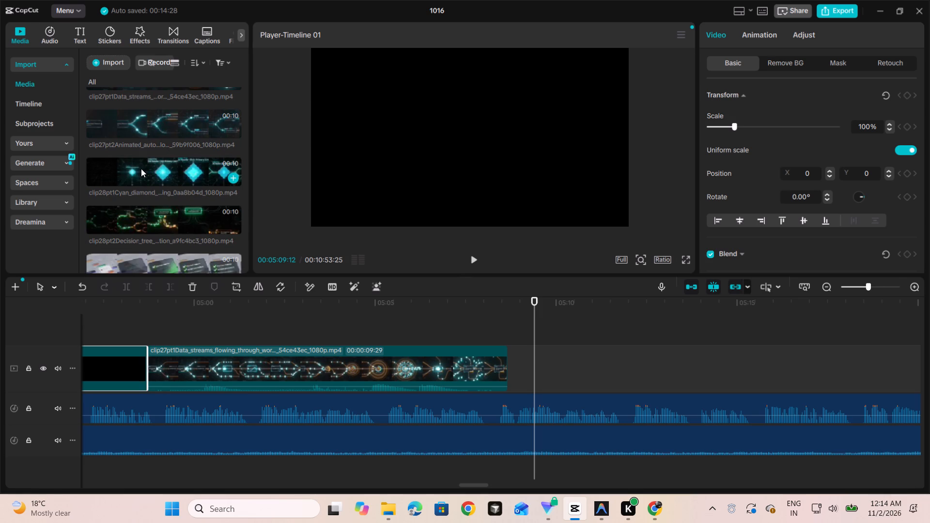
scroll(164, 128, "up", 1)
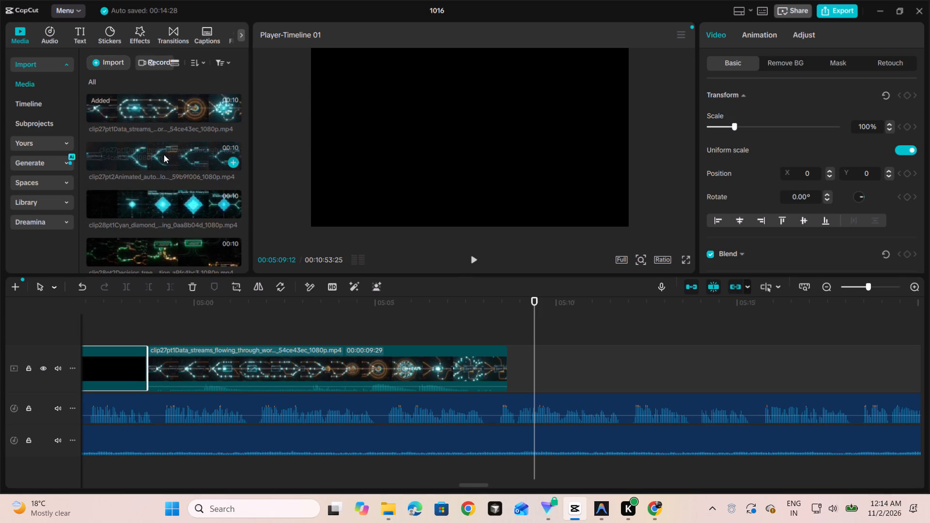
left_click(164, 164)
left_click(231, 161)
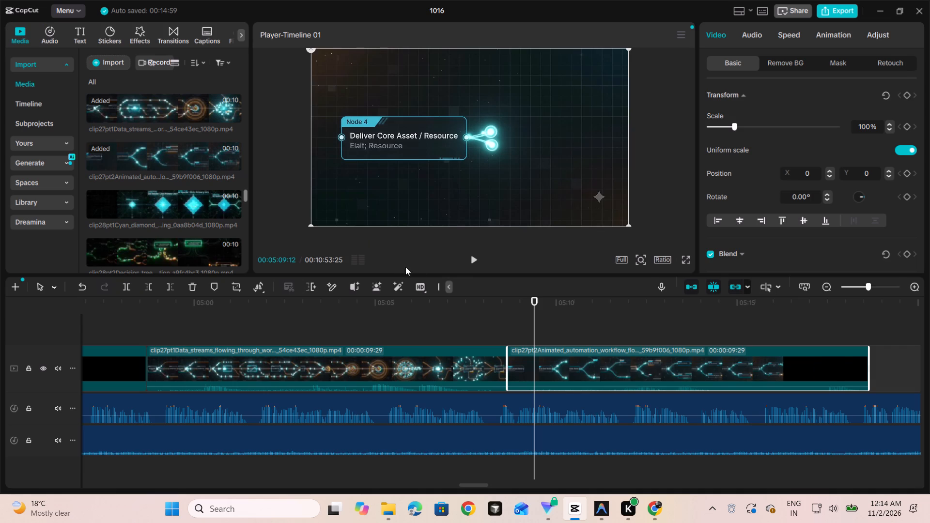
Play back from about 05:06 through the end of clip27pt2 and add the clip28pt1Cyan_diamond_decision_node clip directly after it.
left_click(399, 310)
left_click(475, 263)
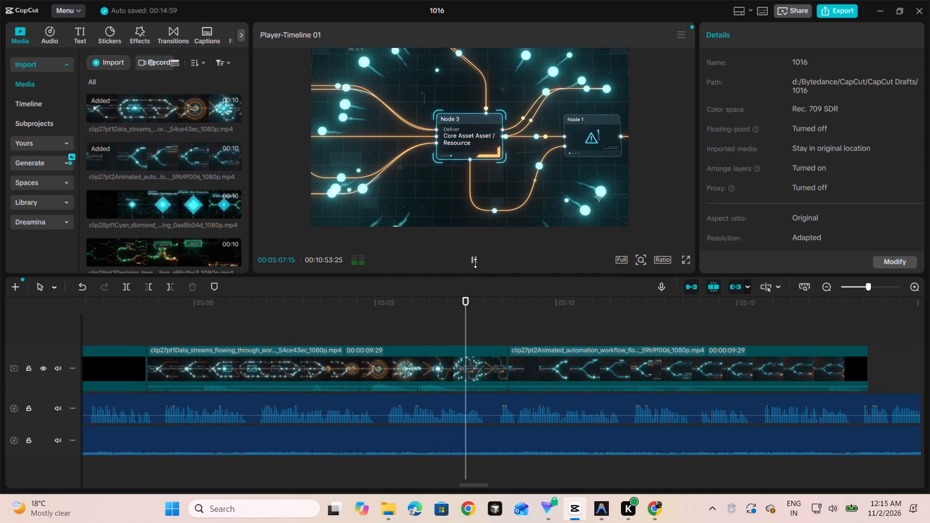
double_click(475, 263)
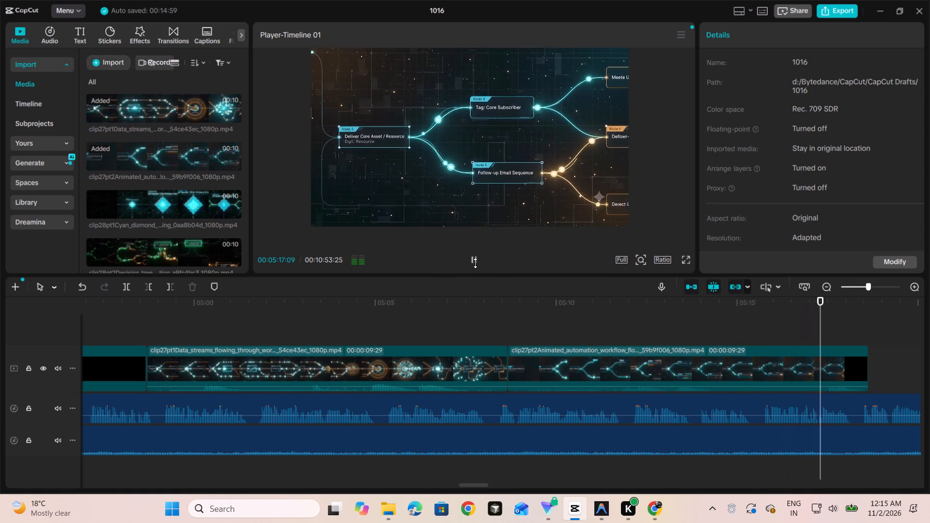
left_click(475, 263)
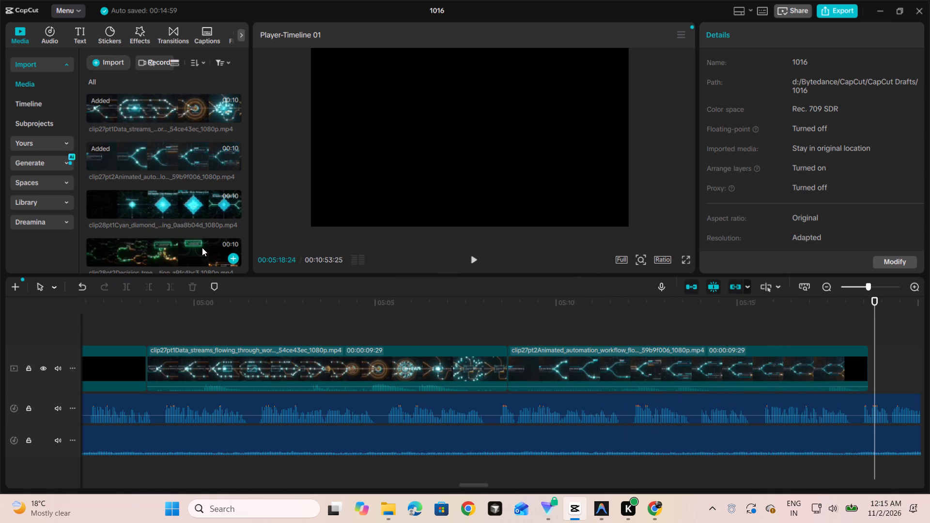
left_click(232, 209)
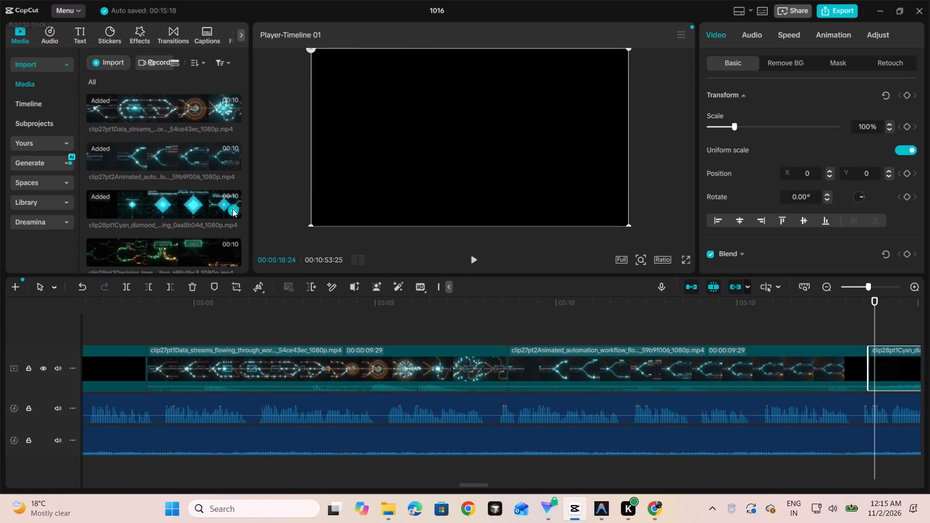
Play back clip28pt1 to its end and add the clip28pt2Decision_tree_reaches_completion clip from the imported media directly after it.
left_click(472, 256)
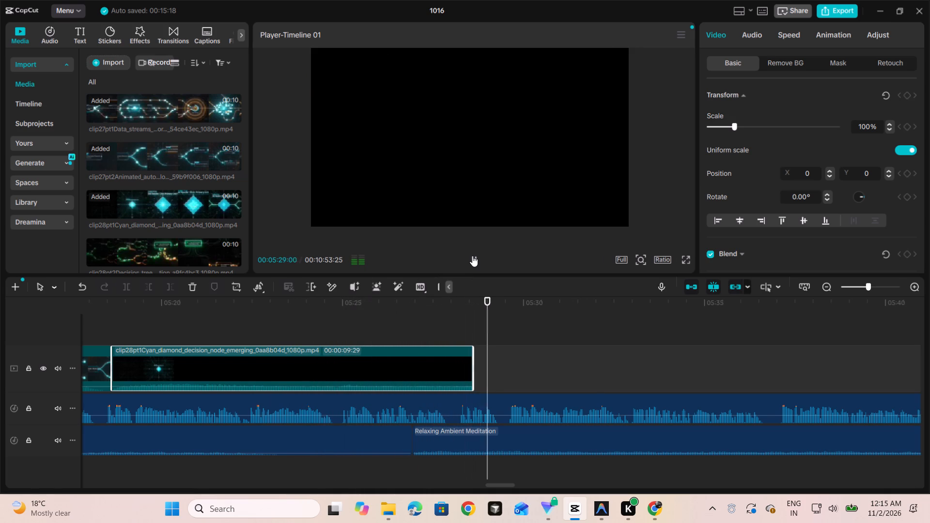
left_click(472, 256)
scroll(218, 185, "down", 1)
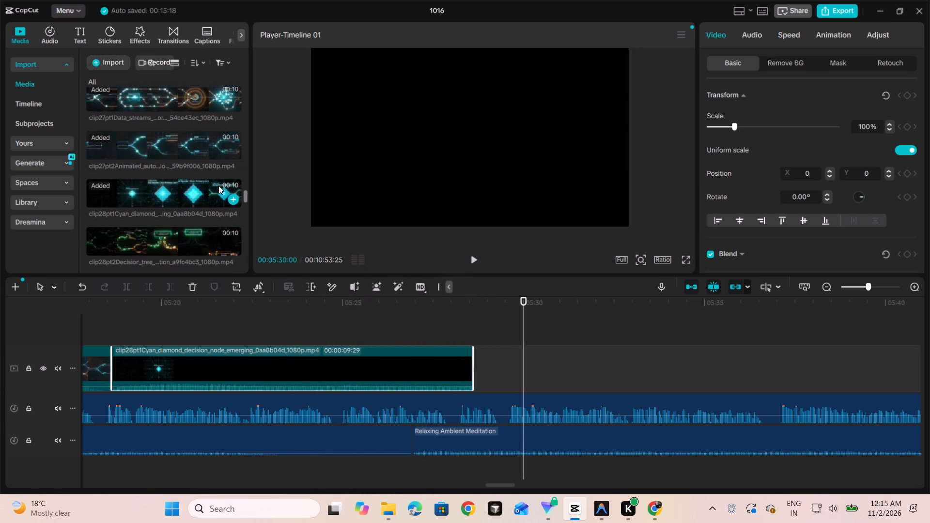
scroll(218, 185, "down", 1)
left_click(233, 209)
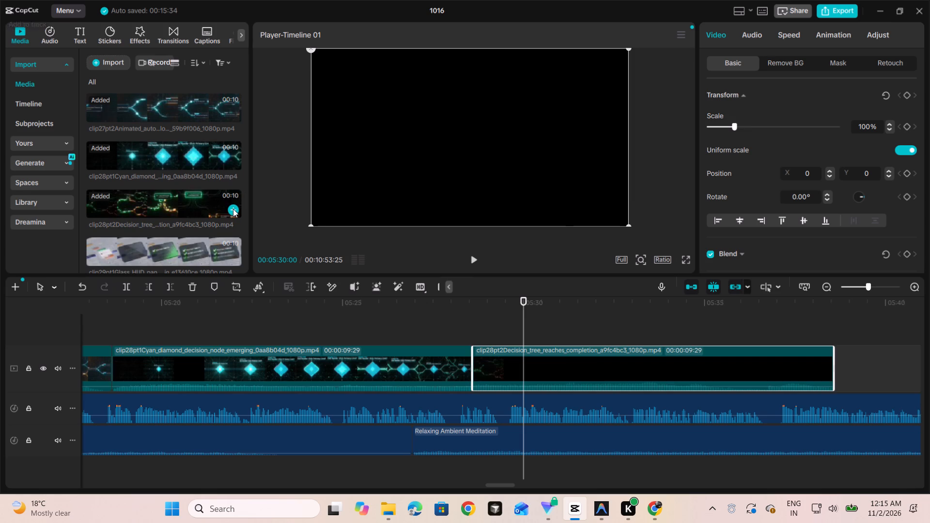
Play back clip28pt2Decision_tree_reaches_completion from about 05:30 to its end against the voiceover.
left_click(472, 257)
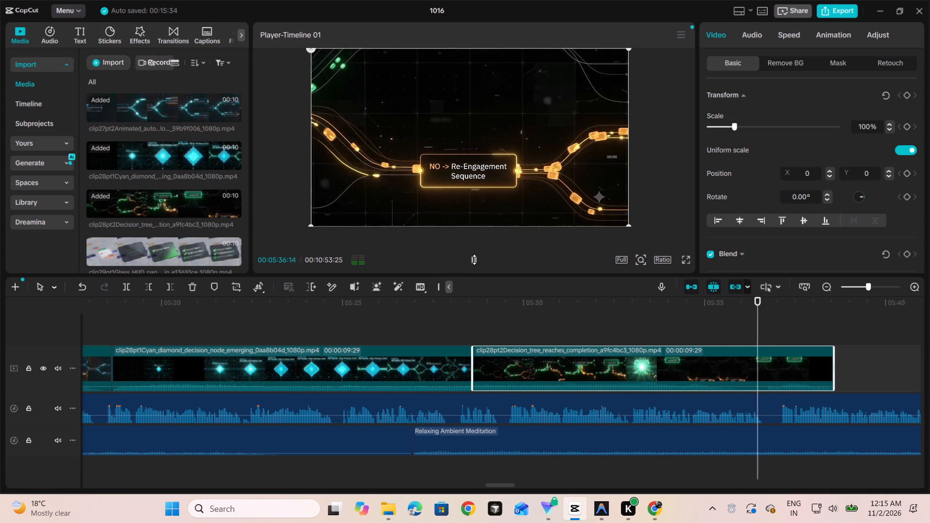
left_click(474, 260)
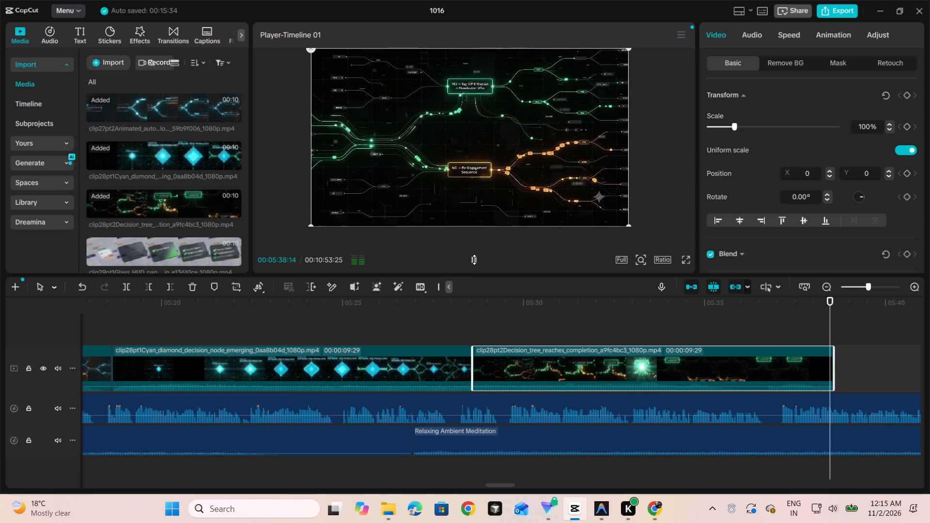
Check the volume settings of clip26pt1Viewport_window_floating and clip26pt2Viewing_automated_lifecycle_canvas as a reference for the newer clips.
scroll(333, 387, "right", 1)
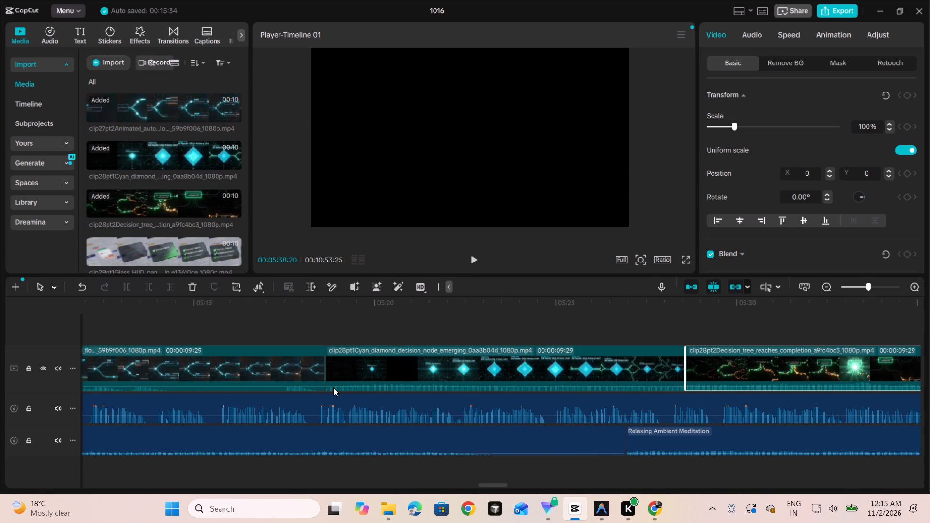
scroll(333, 387, "right", 2)
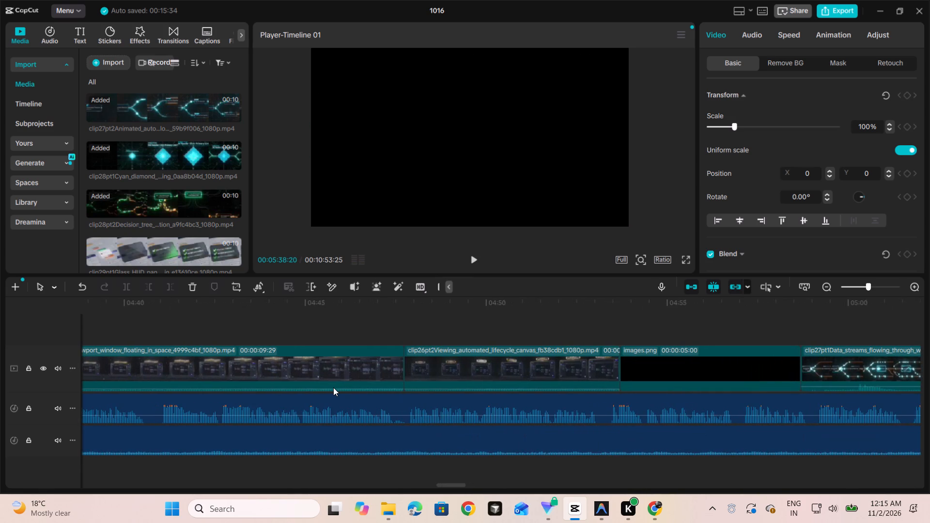
scroll(328, 369, "right", 1)
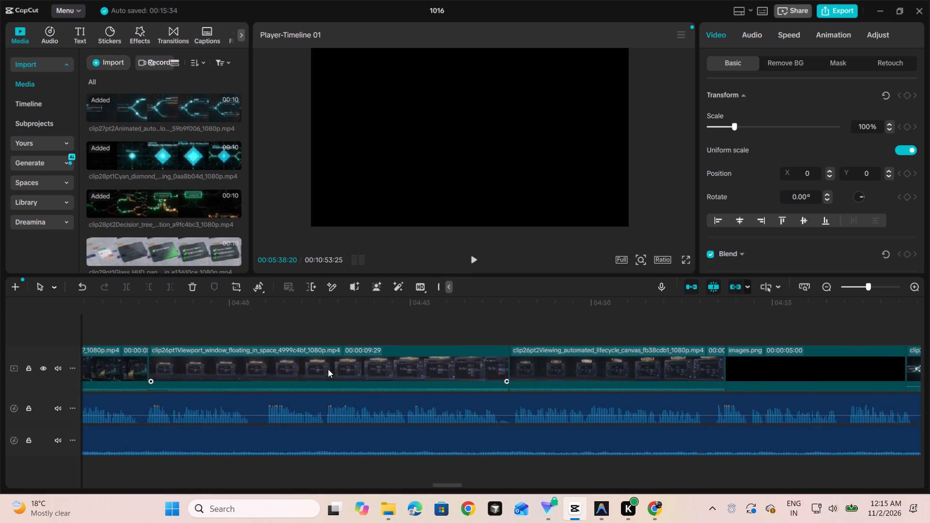
scroll(328, 369, "right", 1)
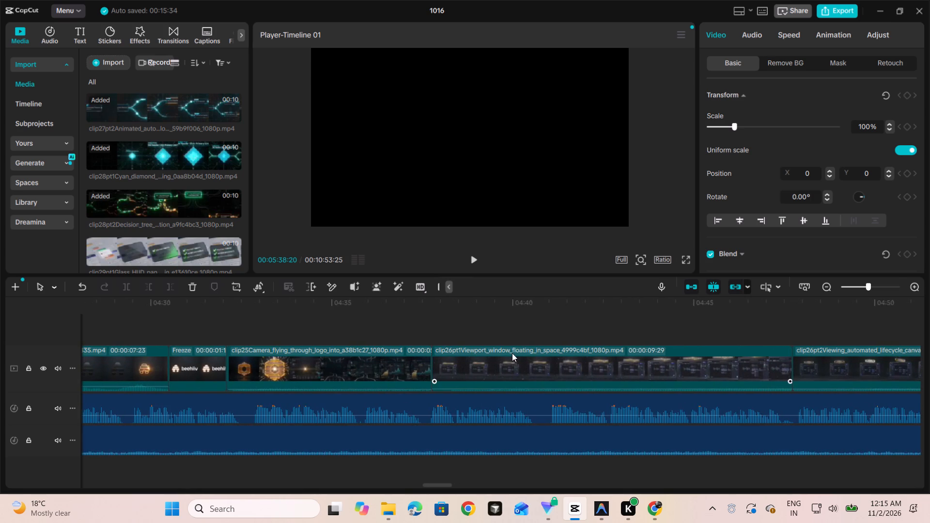
left_click(519, 369)
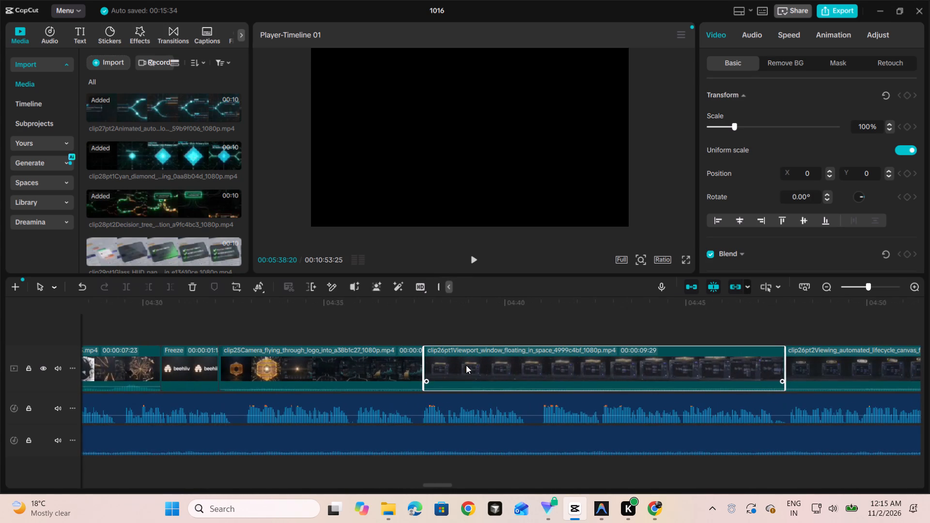
left_click(766, 36)
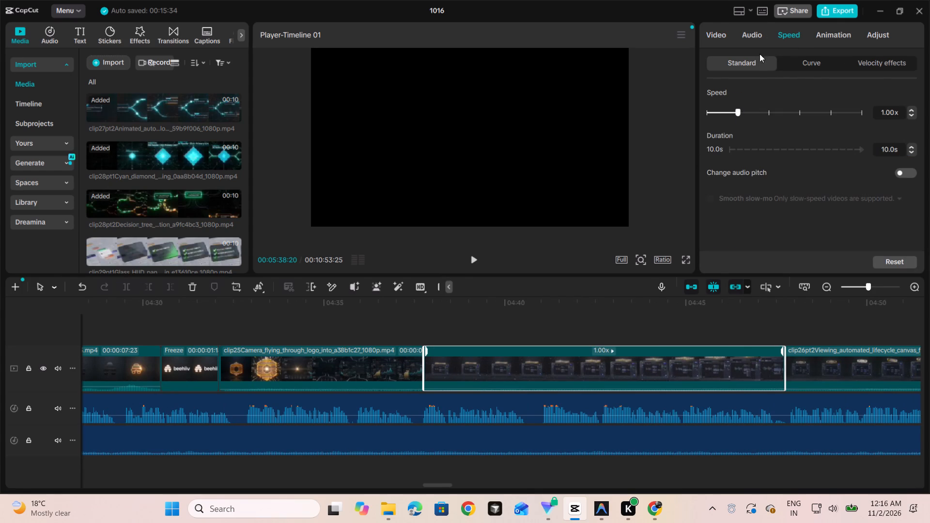
left_click(752, 38)
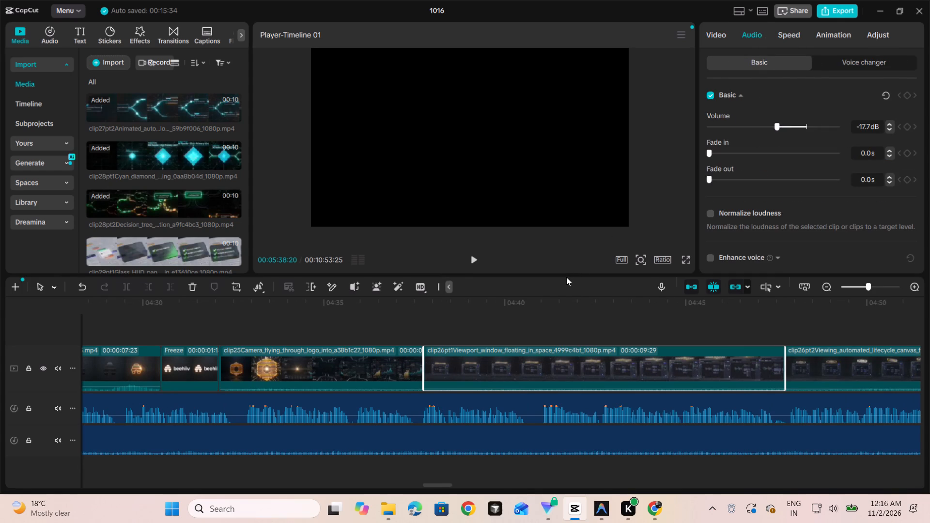
left_click(806, 358)
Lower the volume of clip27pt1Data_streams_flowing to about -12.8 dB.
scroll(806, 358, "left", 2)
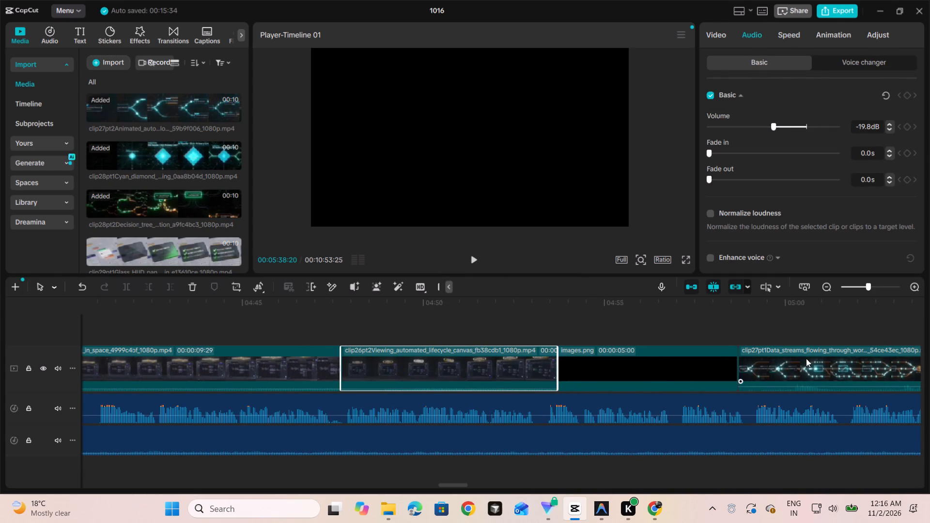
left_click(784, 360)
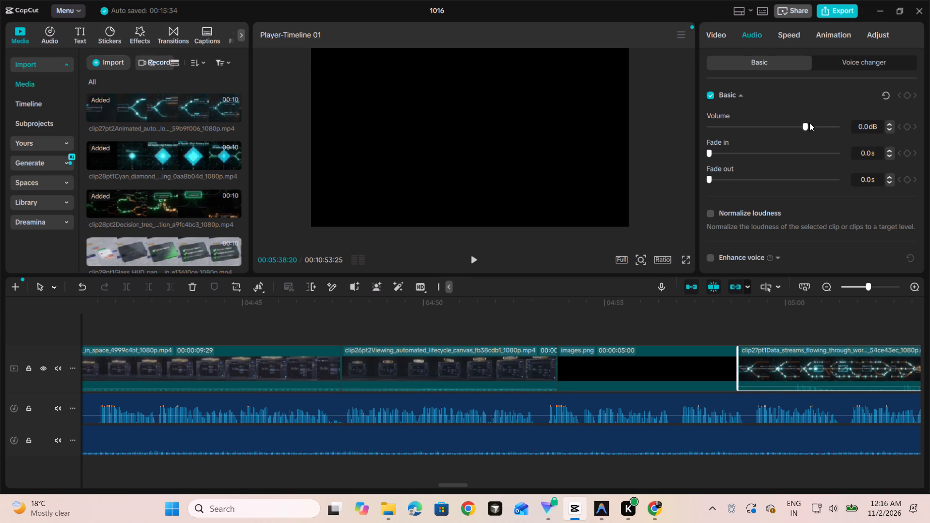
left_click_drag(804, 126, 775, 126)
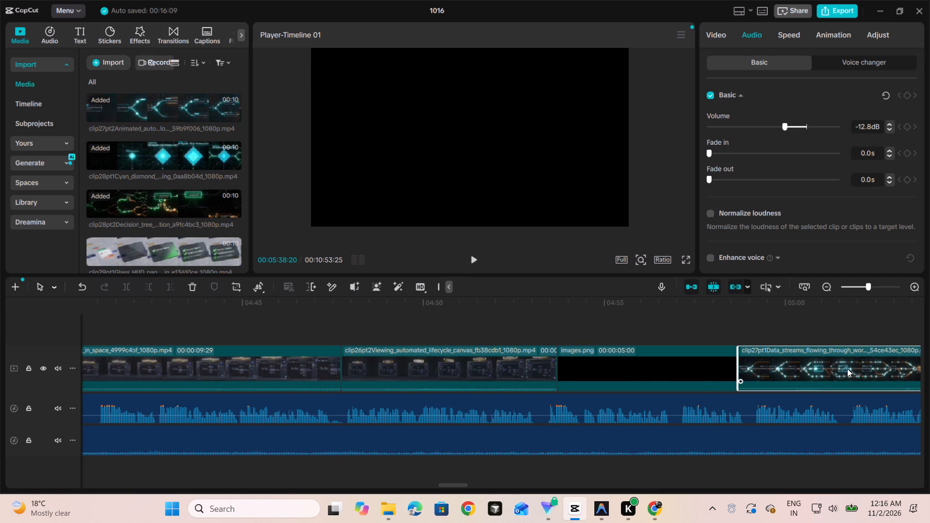
Lower the volume of clip27pt2Animated_automation_workflow to about -10.4 dB.
scroll(847, 369, "left", 1)
left_click(847, 369)
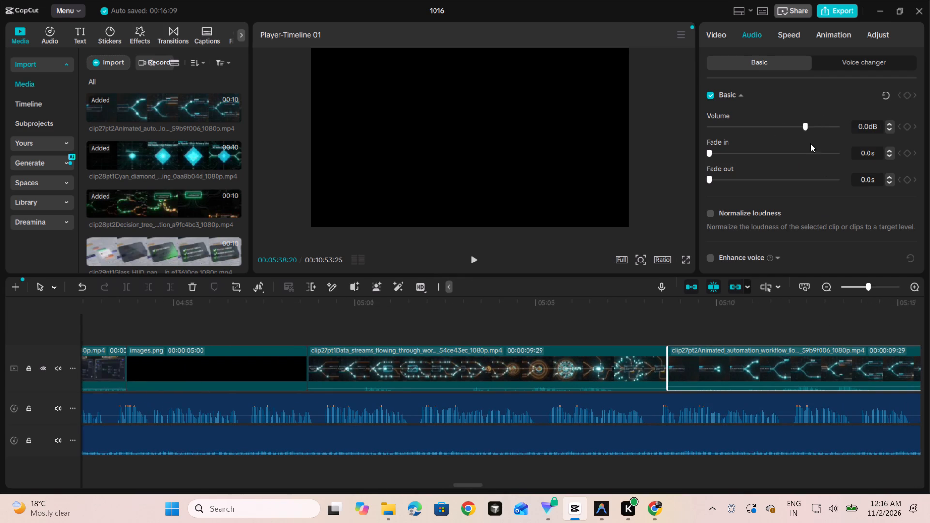
left_click_drag(805, 130, 783, 125)
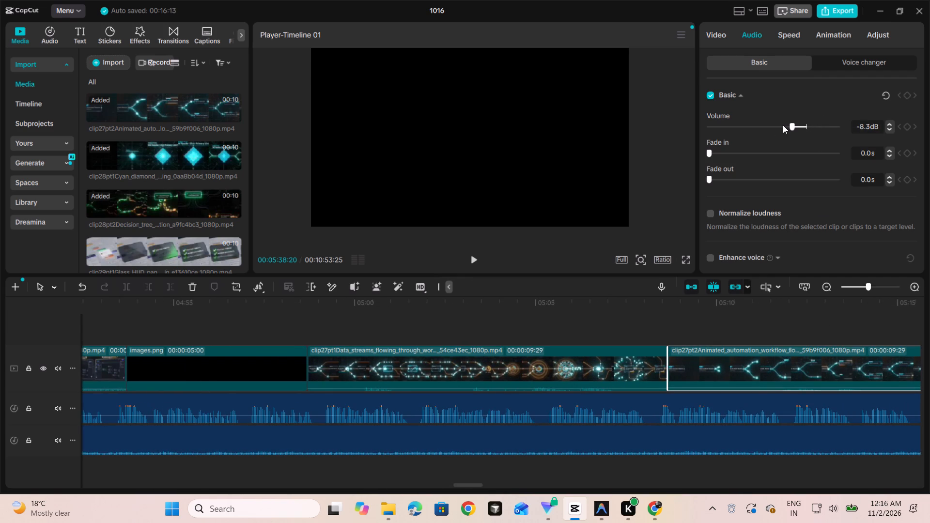
left_click_drag(790, 125, 779, 123)
Reduce the volume of clip27pt1Data_streams_flowing further, to about -16.5 dB.
scroll(730, 369, "left", 1)
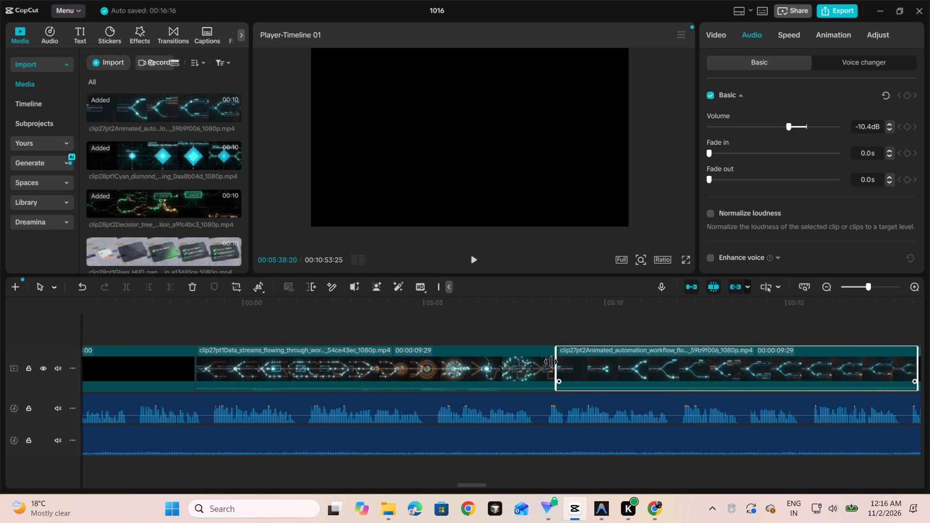
left_click(464, 378)
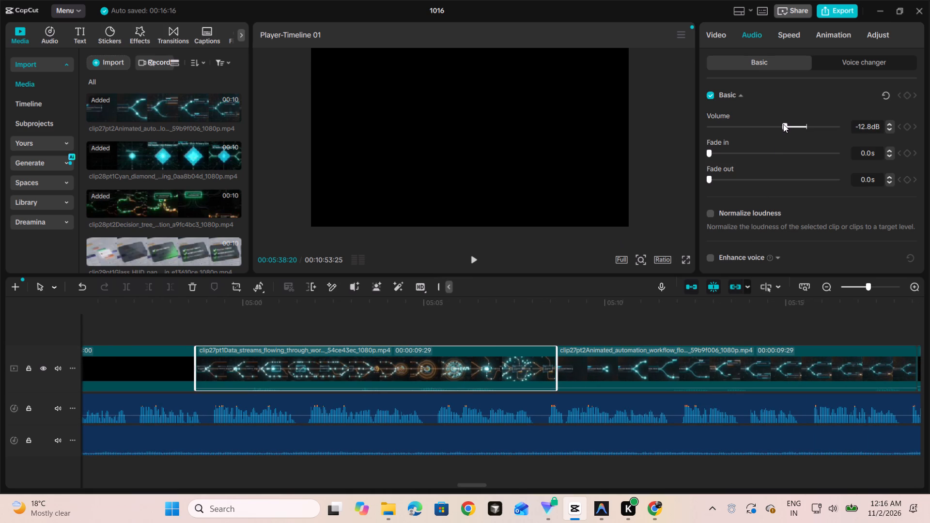
left_click_drag(783, 124, 775, 122)
left_click_drag(781, 126, 770, 123)
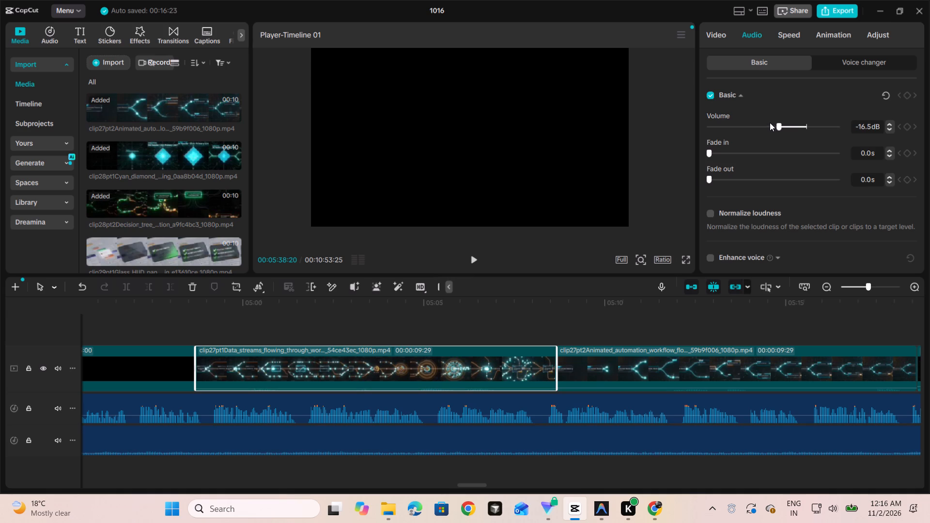
Lower the volume of clip28pt1Cyan_diamond_decision_node to about -14.1 dB.
scroll(456, 369, "left", 1)
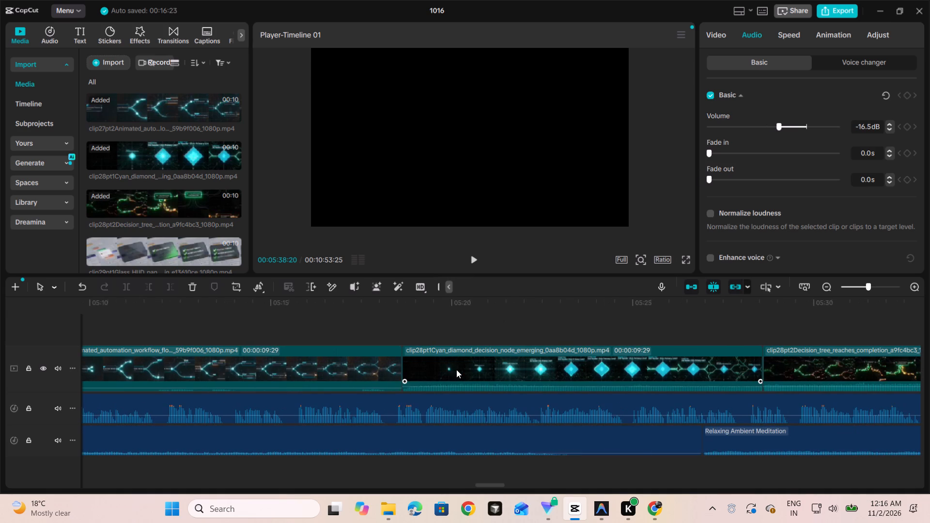
left_click(456, 369)
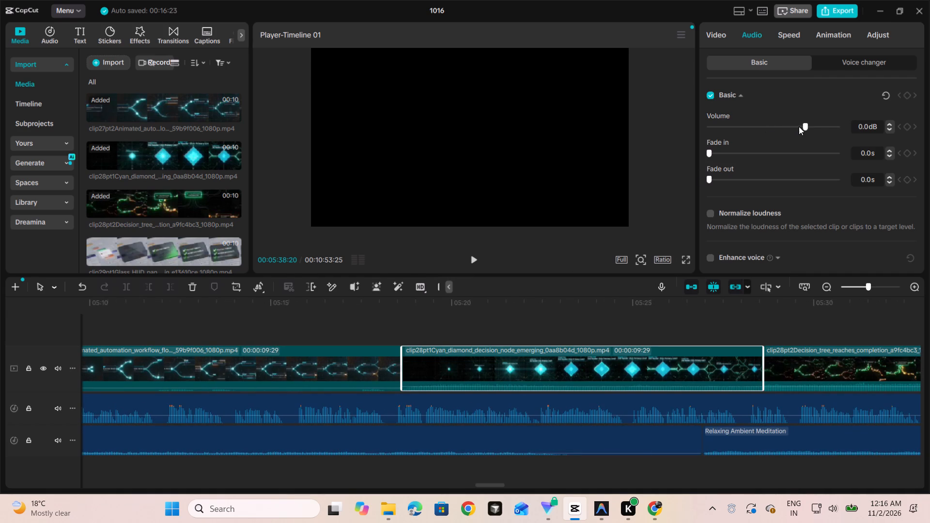
left_click_drag(804, 126, 776, 122)
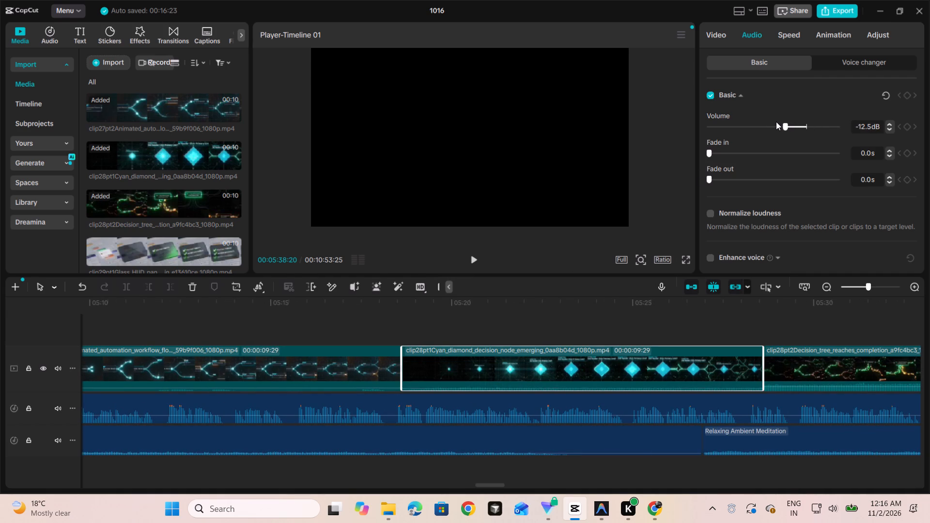
left_click_drag(776, 122, 774, 121)
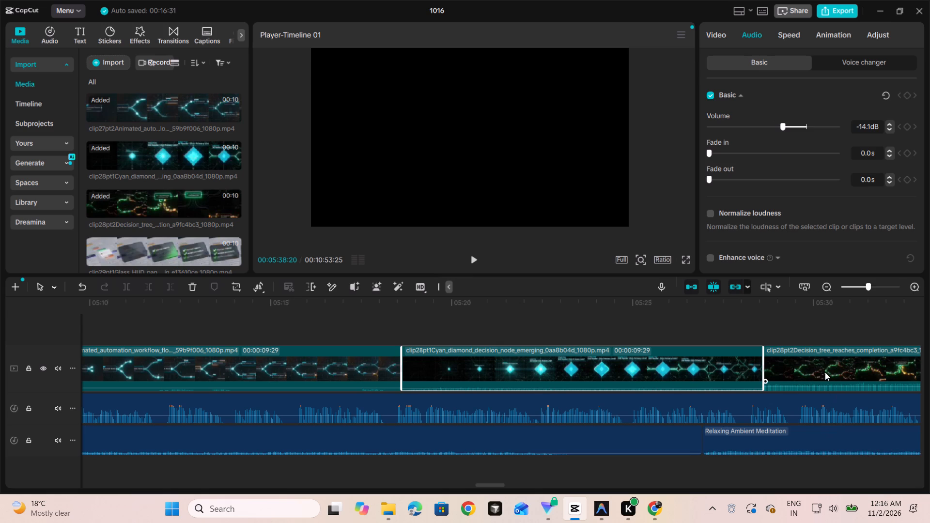
Lower the volume of clip28pt2Decision_tree_reaches_completion to about -16.8 dB.
left_click(825, 372)
left_click_drag(804, 128, 790, 129)
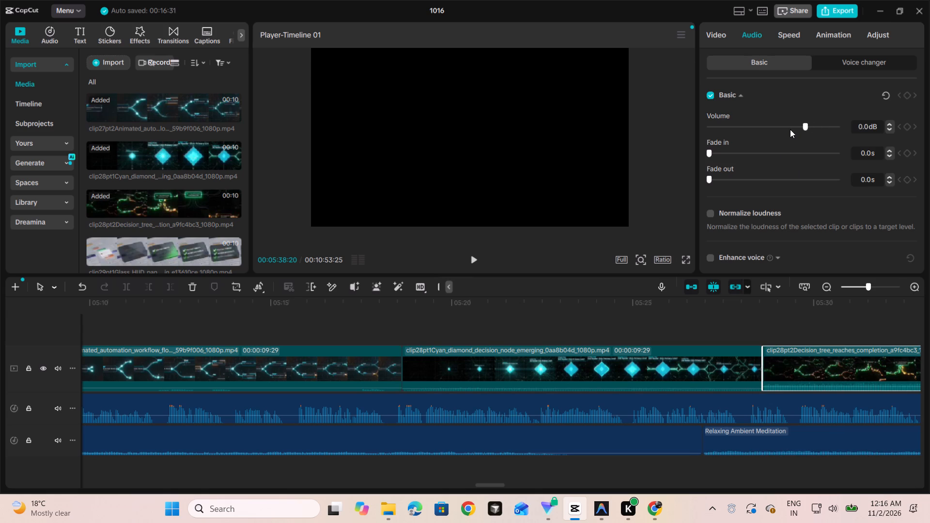
left_click_drag(790, 129, 769, 125)
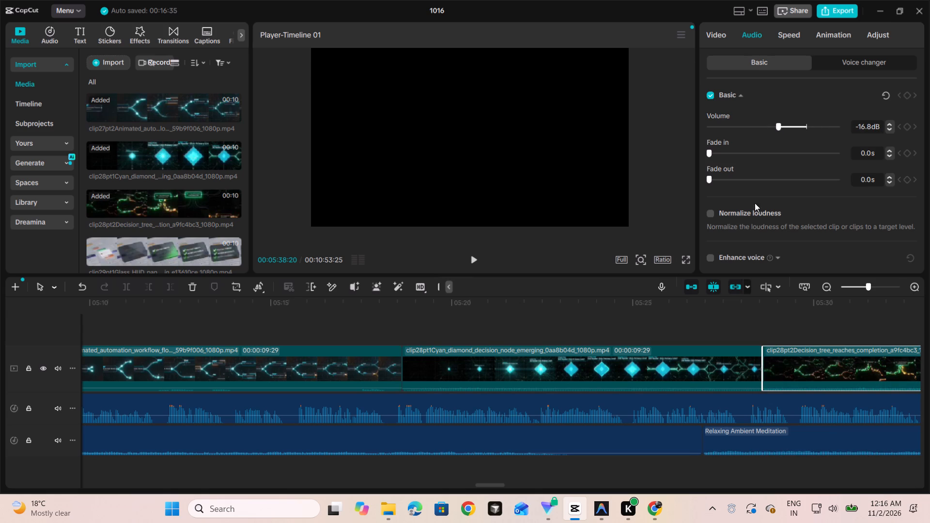
Review the earlier section by playing back from about 03:42 in clip22part2Newsletter through clip23Fintech into clip23part2Gold_transaction.
scroll(732, 365, "left", 1)
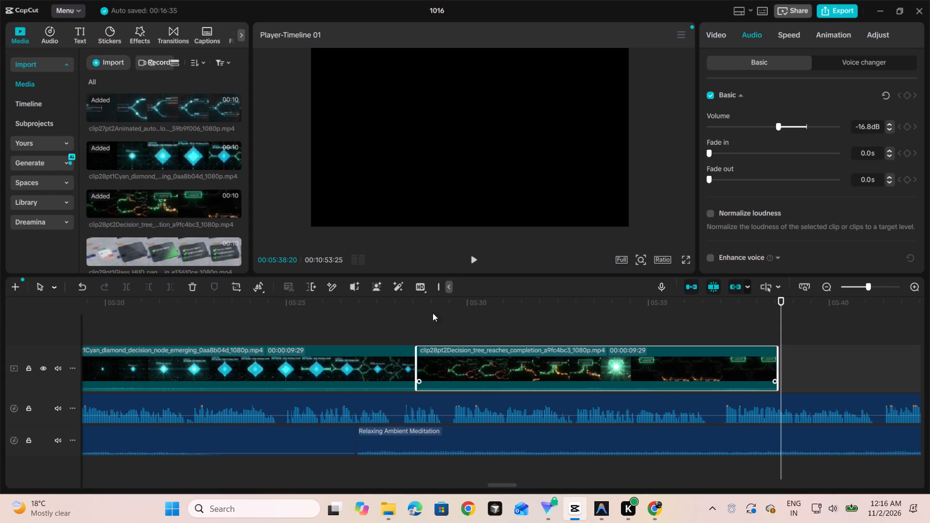
scroll(220, 213, "down", 1)
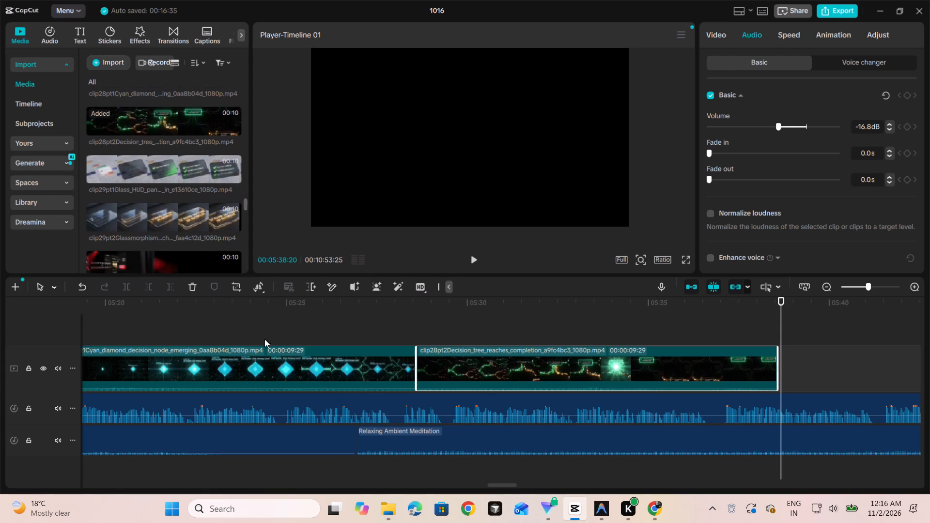
scroll(263, 383, "right", 7)
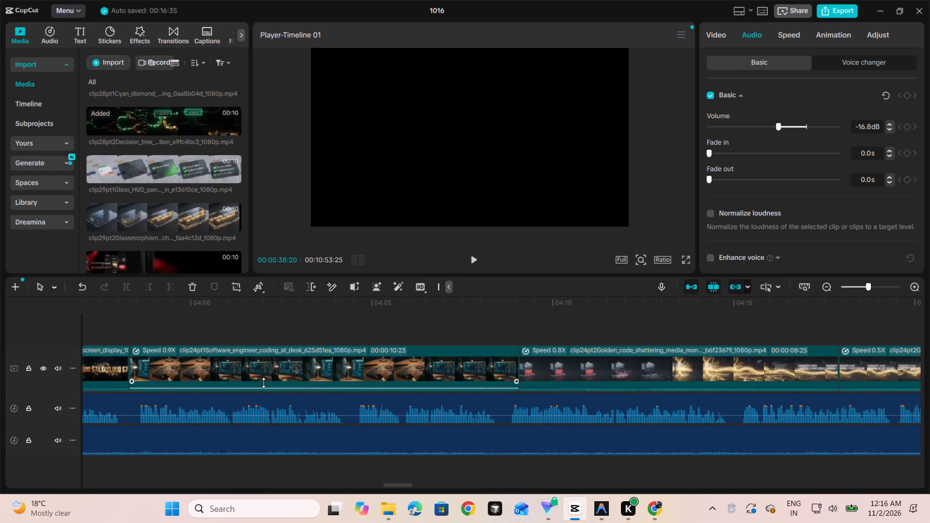
scroll(263, 383, "right", 4)
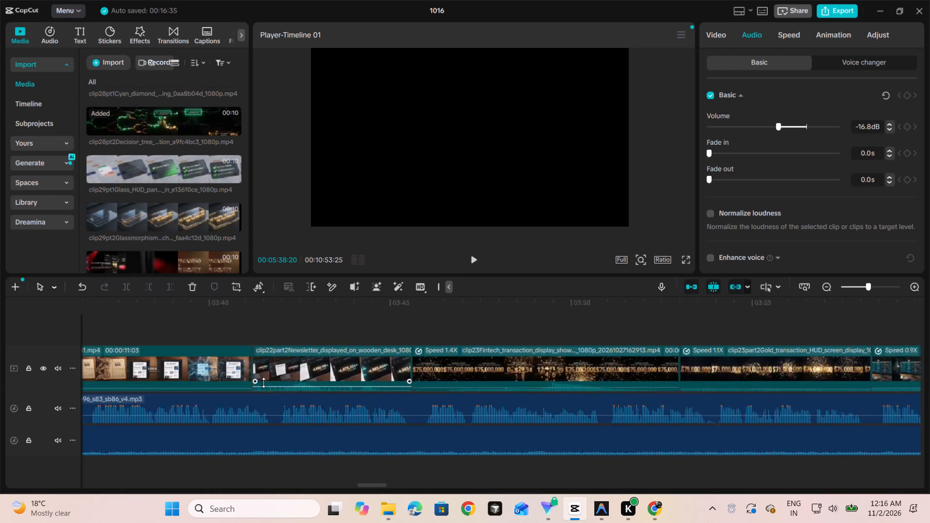
scroll(263, 383, "right", 1)
left_click(370, 327)
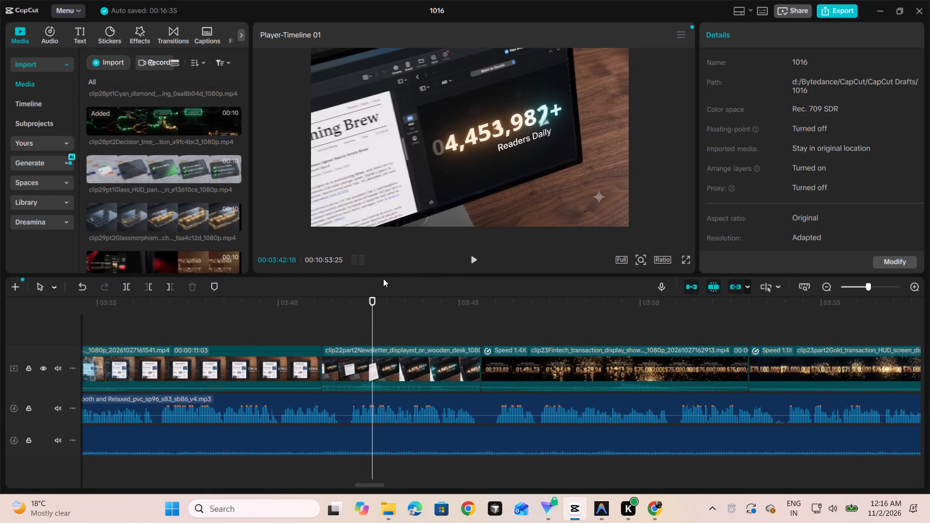
left_click(473, 260)
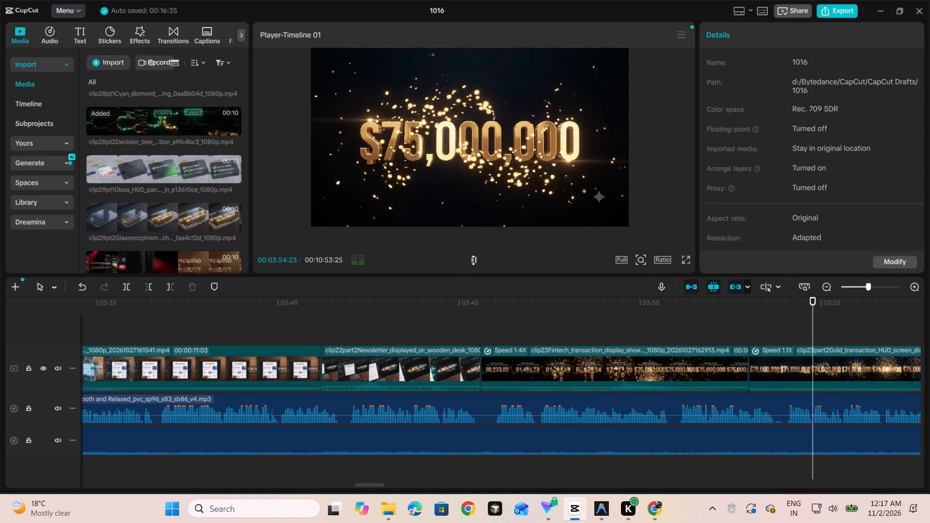
right_click(473, 260)
left_click(473, 261)
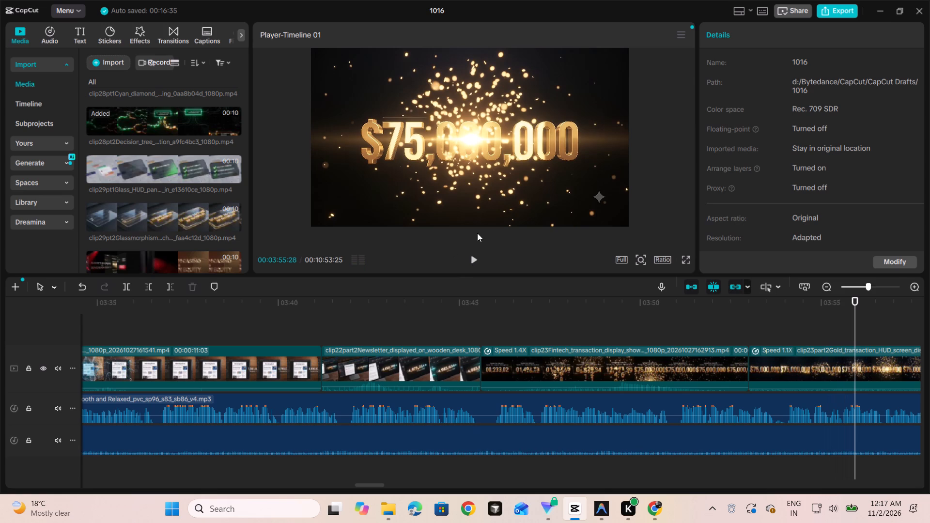
left_click(467, 257)
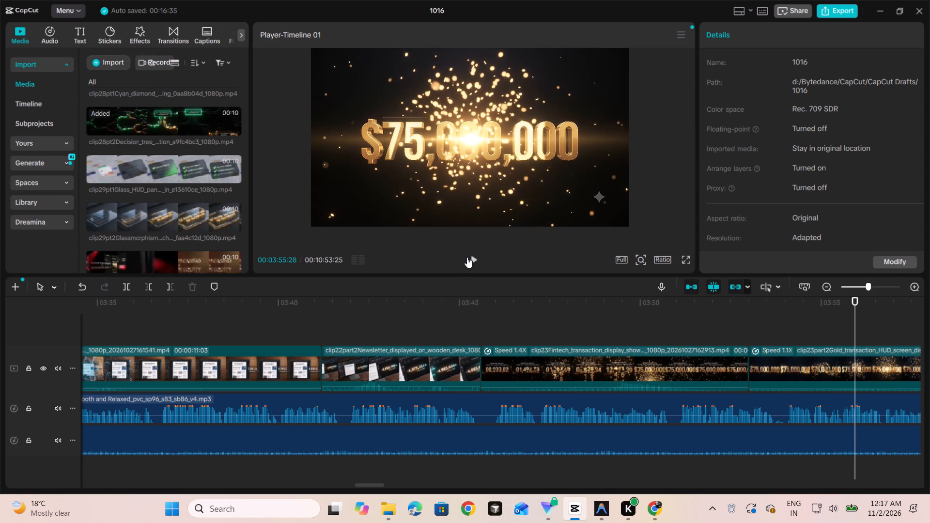
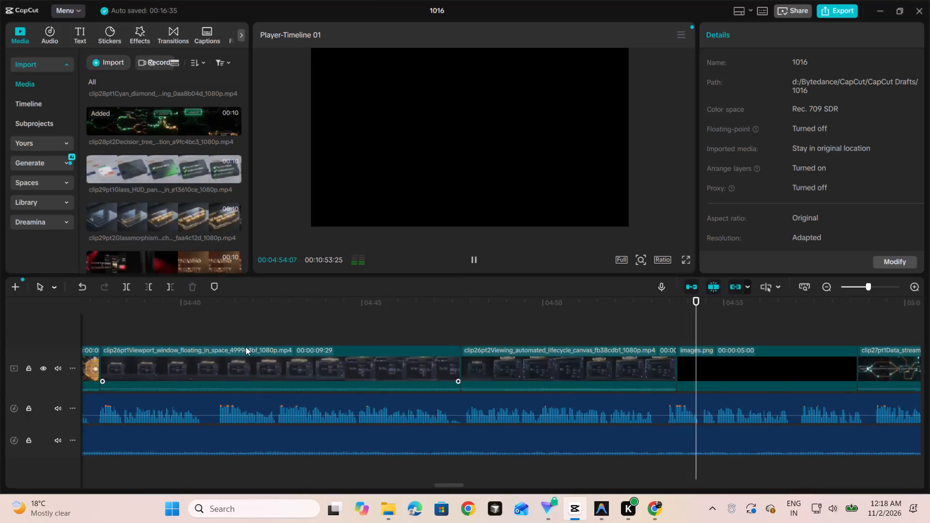
Review the section from about 04:14 by playing clip24pt2Golden_code into the clip24pt1Beehiiv_logo reveal.
scroll(246, 347, "right", 1)
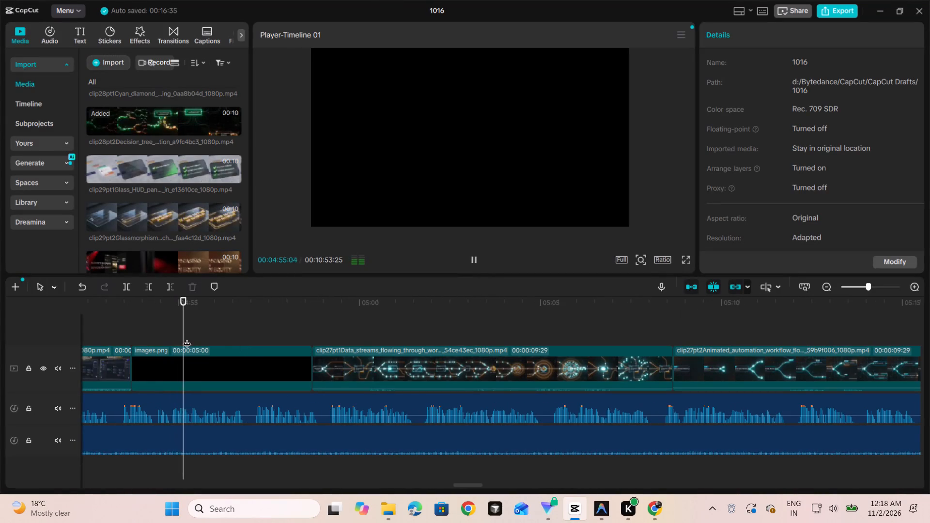
scroll(187, 338, "right", 4)
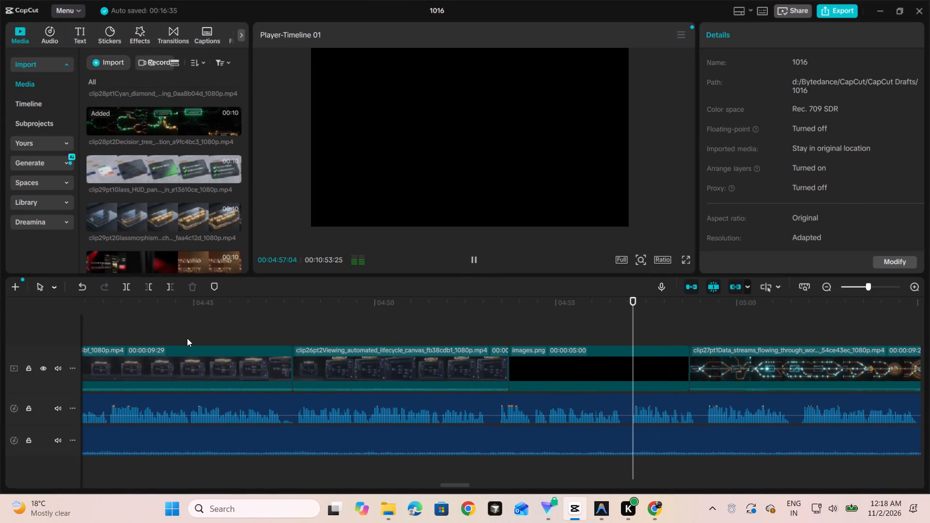
key("space")
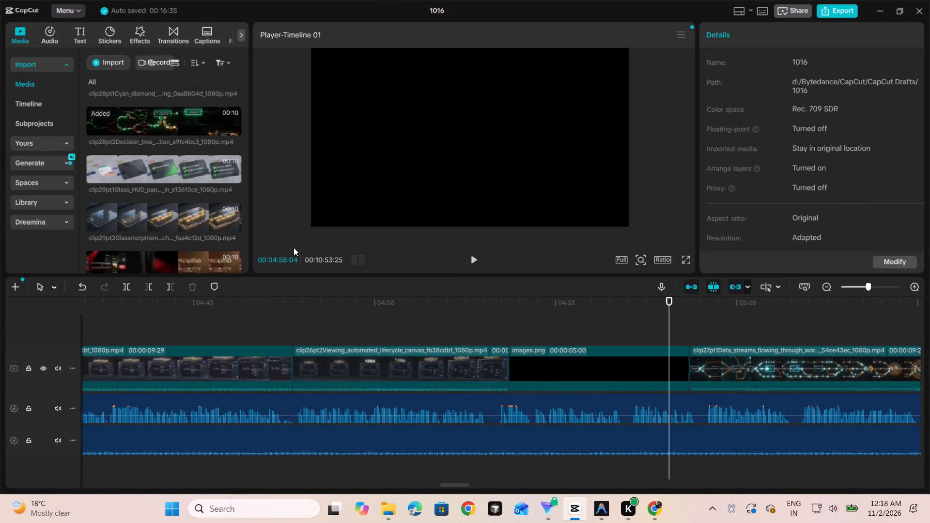
scroll(335, 375, "down", 3)
scroll(335, 375, "down", 7, "ctrl")
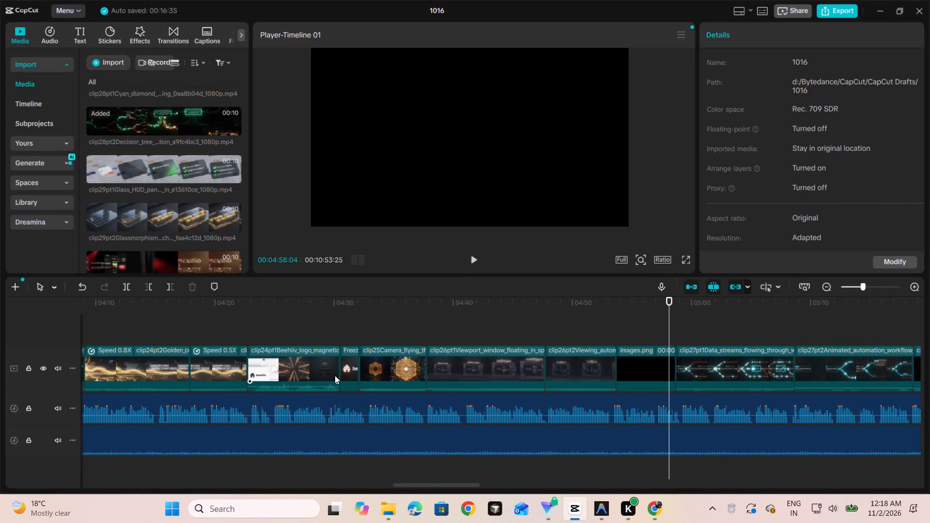
left_click(146, 327)
key("space")
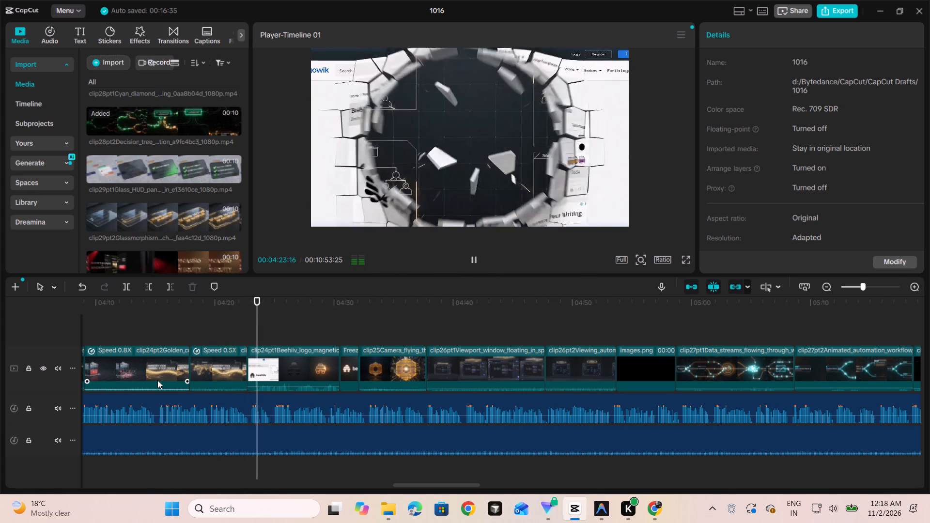
left_click(475, 261)
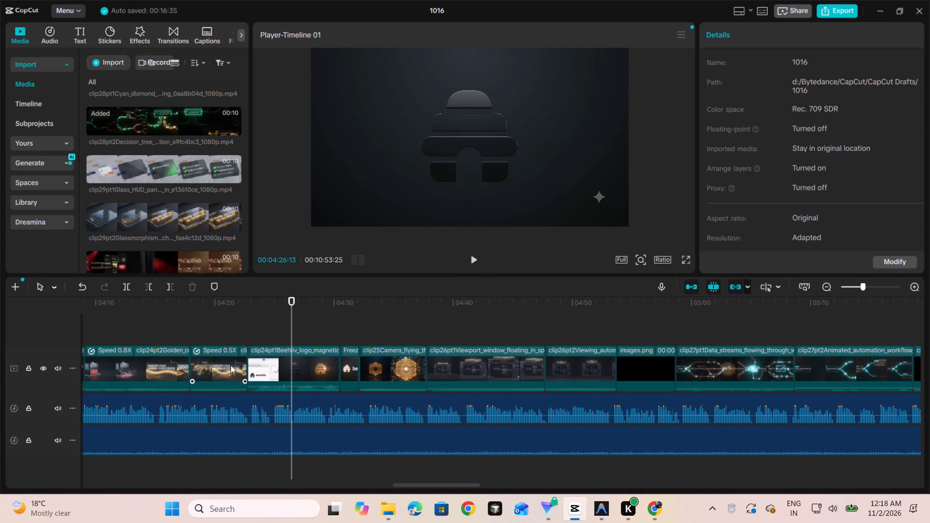
Split the 0.5X clip24pt2Golden_code clip at 04:22:17, just before clip24pt1Beehiiv_logo.
left_click(231, 366)
scroll(231, 366, "up", 7, "ctrl")
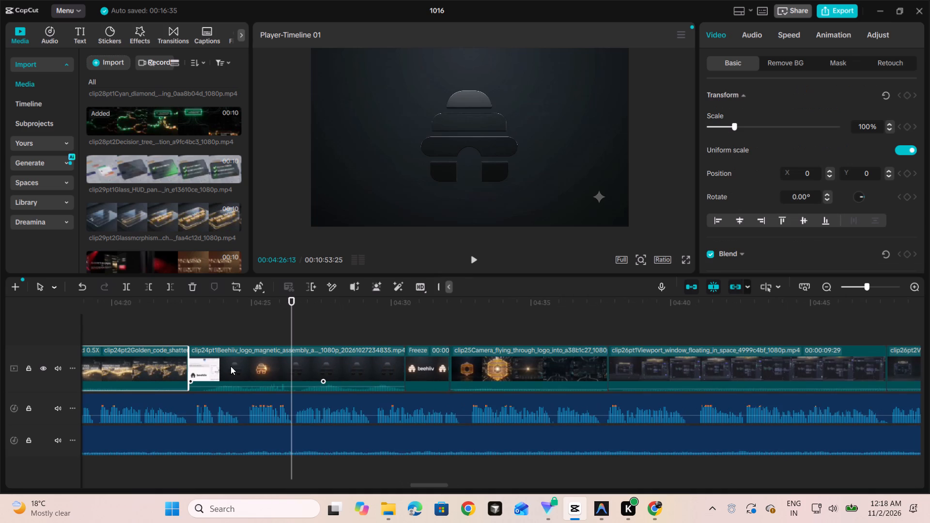
scroll(231, 366, "right", 1)
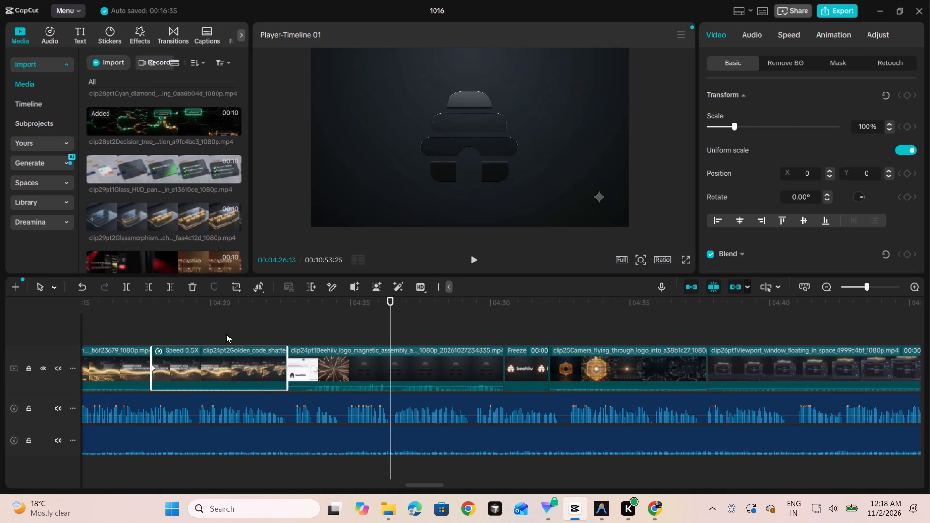
left_click(212, 335)
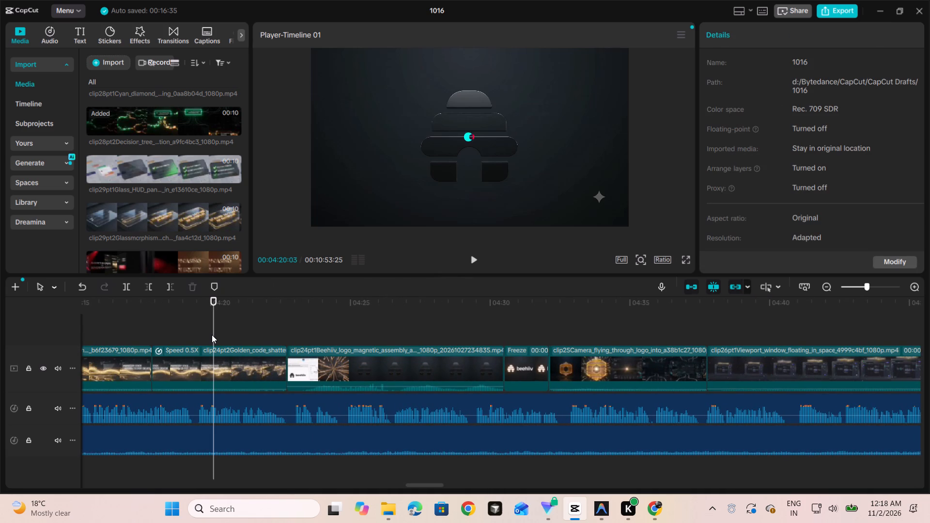
key("Right")
key("Right")
key("Right")
key("Right")
key("Right")
key("Right")
key("Right")
key("Right")
key("Right")
key("Right")
key("Right")
key("Right")
key("Right")
key("Right")
key("Right")
key("Right")
key("Right")
key("Right")
key("Right")
key("Right")
key("Right")
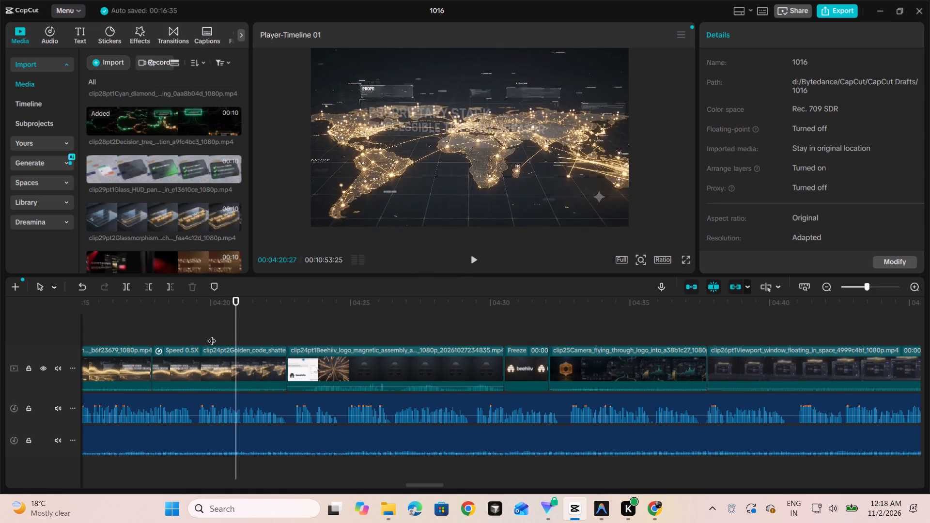
key("Right")
key("Right")
key("Right")
key("Right")
key("Right")
key("Right")
key("Right")
key("Right")
key("Right")
key("Right")
key("Right")
key("Right")
key("Right")
key("Right")
key("Right")
key("Right")
key("Right")
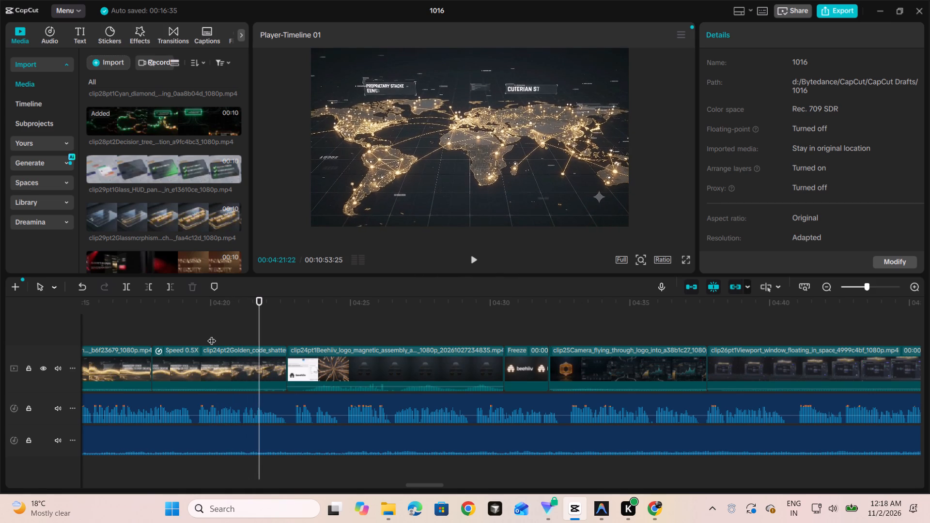
key("Right")
key("Right")
key("Right")
key("Right")
key("Right")
key("Right")
key("Right")
key("Right")
key("Right")
key("Right")
key("Right")
key("Right")
key("Right")
key("Right")
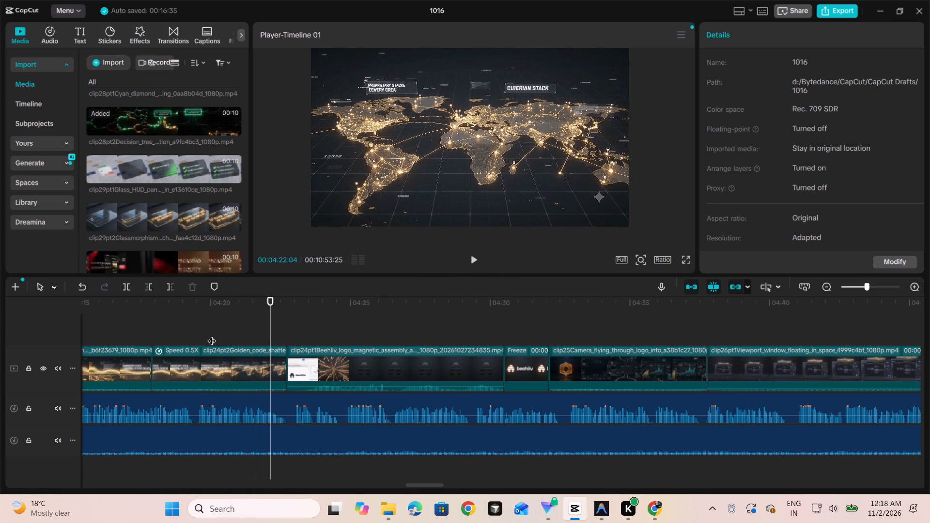
key("Right")
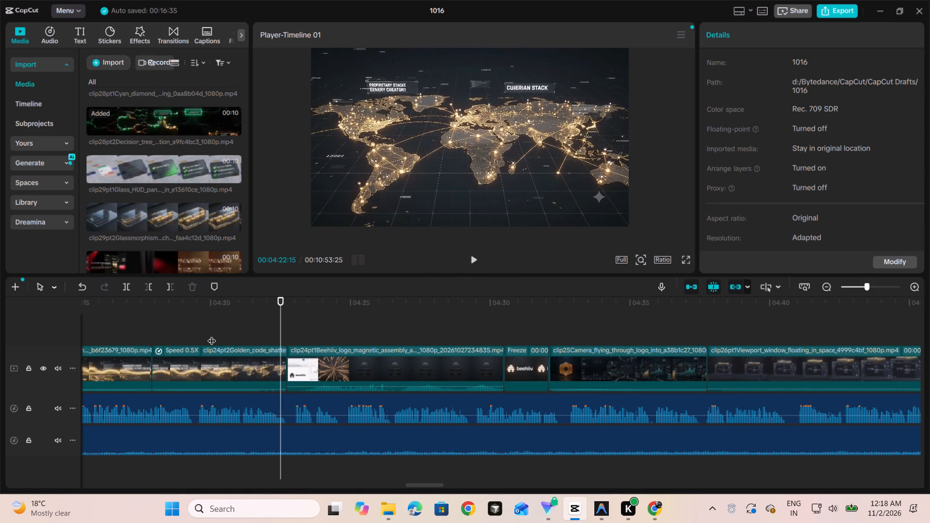
key("Right")
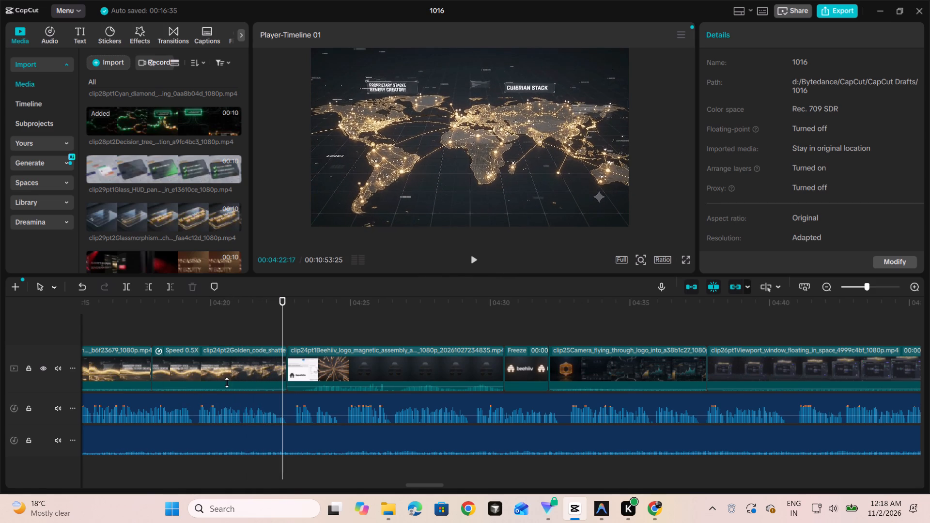
left_click(123, 282)
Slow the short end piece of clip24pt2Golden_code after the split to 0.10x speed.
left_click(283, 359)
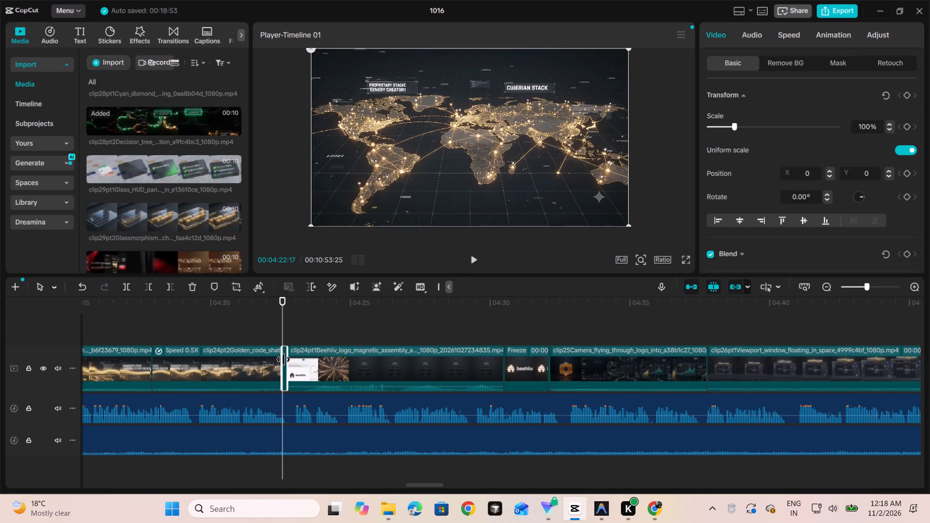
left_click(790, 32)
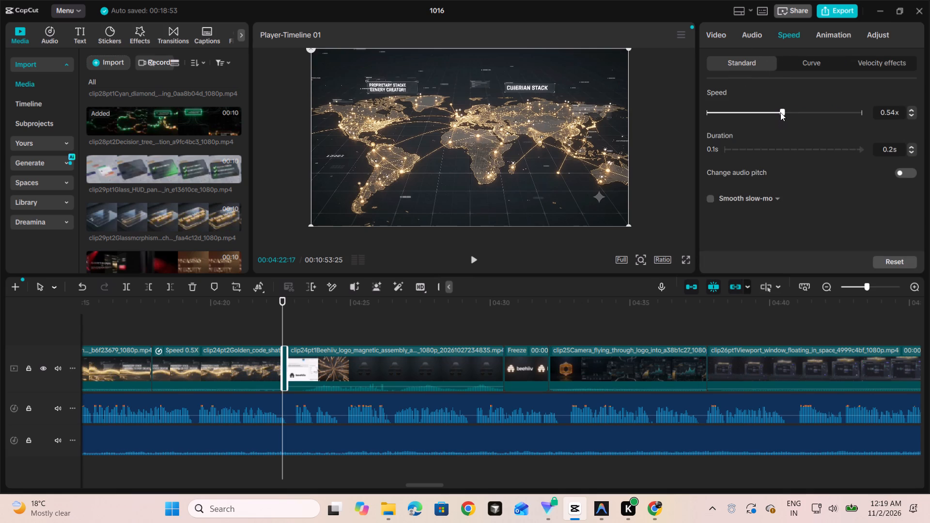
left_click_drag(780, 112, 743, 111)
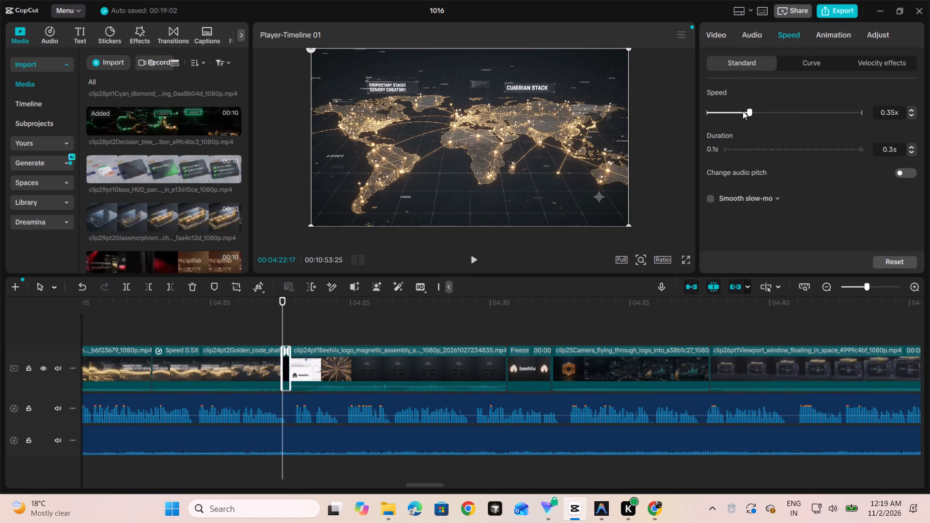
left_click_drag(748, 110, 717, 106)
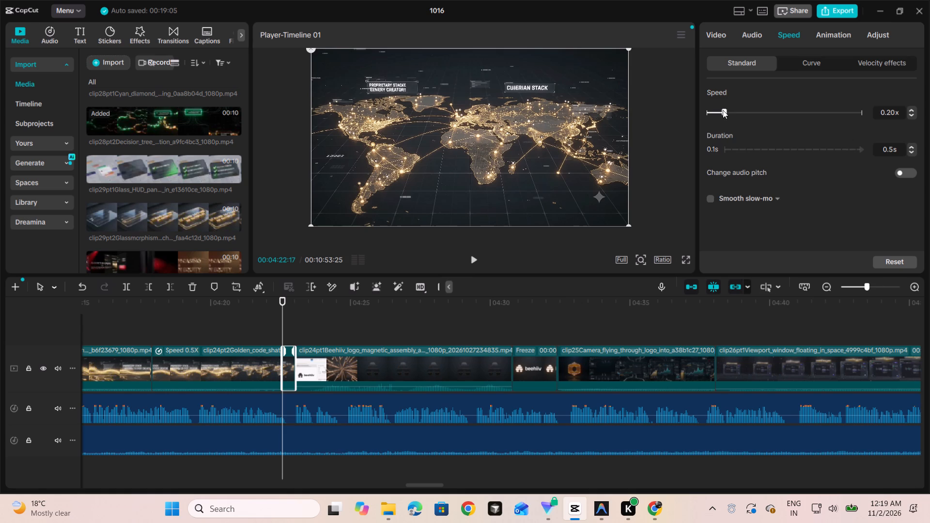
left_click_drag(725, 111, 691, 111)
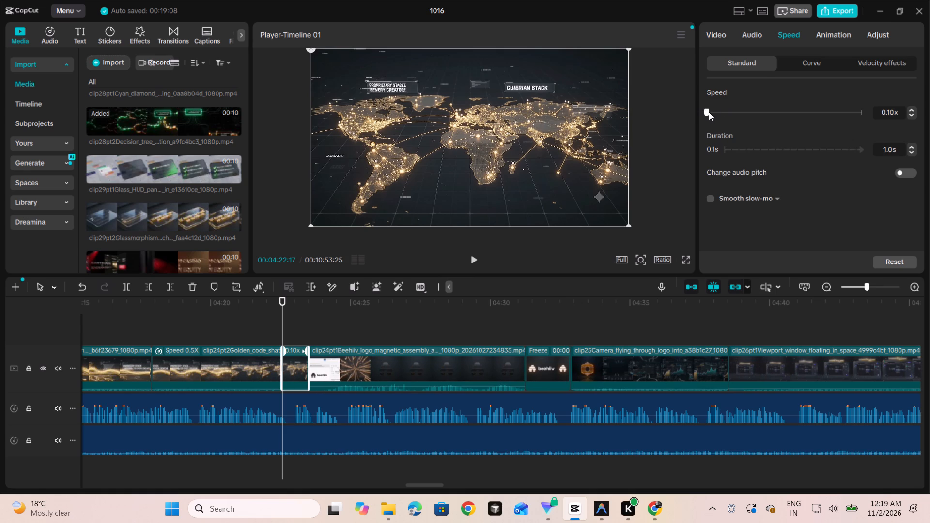
Set the speed of the short end piece of clip24pt2Golden_code to 0.63x.
left_click_drag(707, 113, 786, 113)
left_click_drag(786, 113, 790, 113)
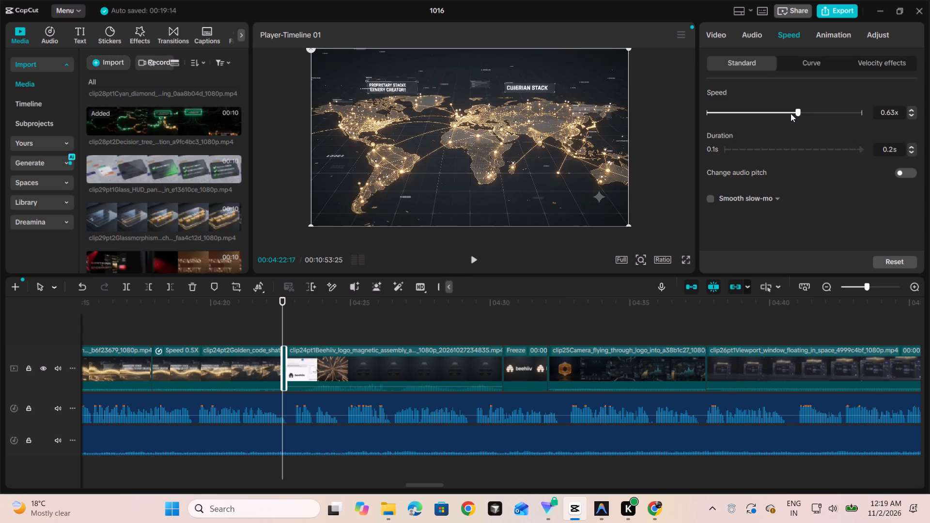
Examine the end piece's speed curve presets, velocity effects, duration and smooth slow-mo frame blending options.
left_click(807, 64)
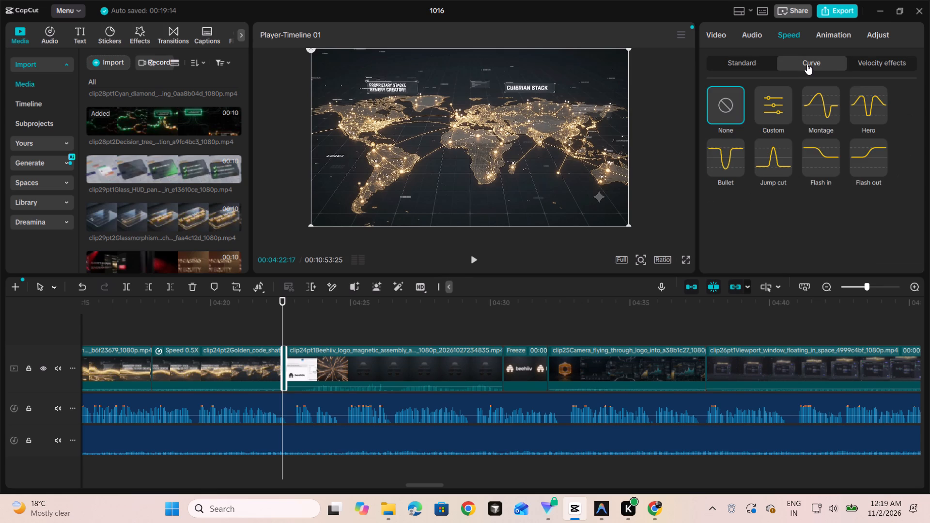
left_click(743, 60)
left_click(888, 65)
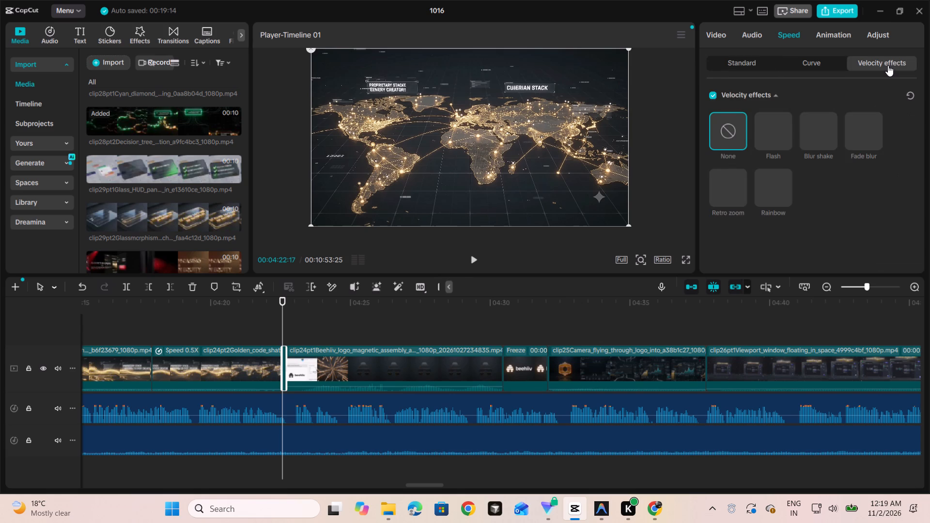
left_click(743, 58)
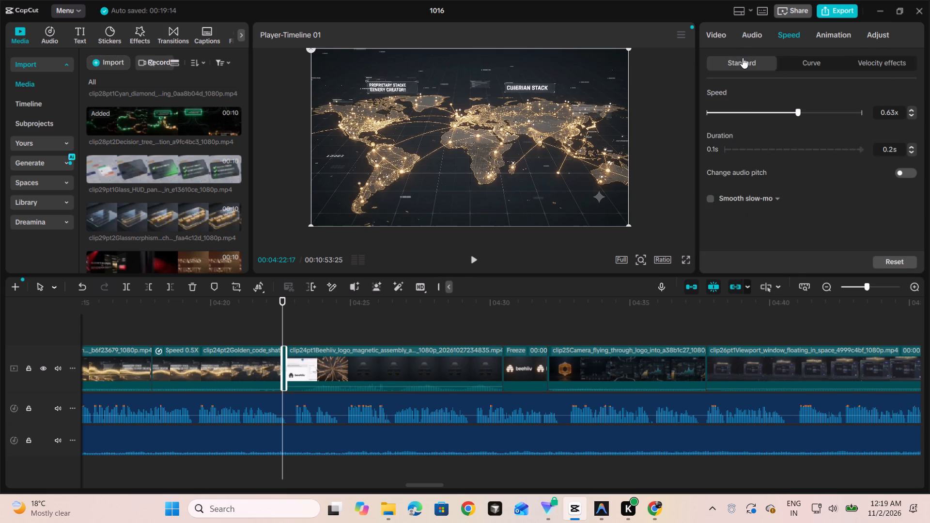
left_click_drag(726, 151, 764, 144)
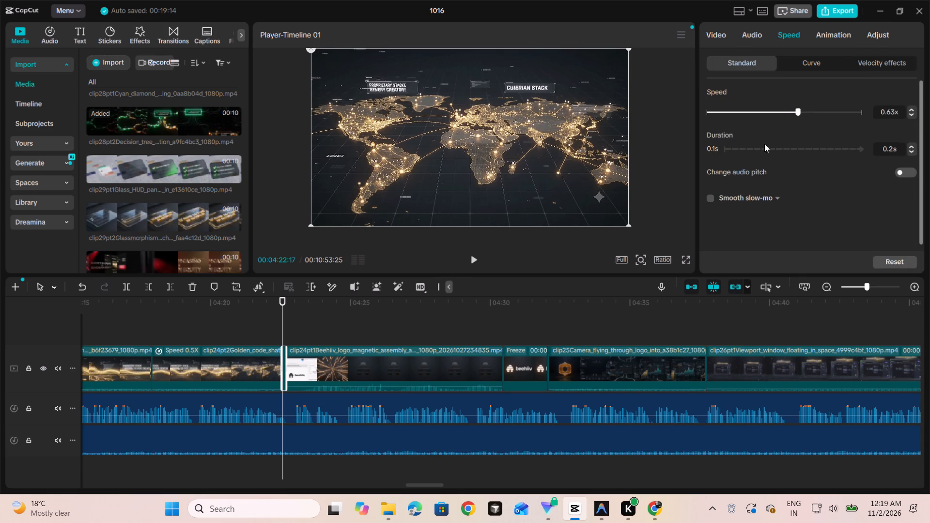
left_click_drag(764, 144, 880, 147)
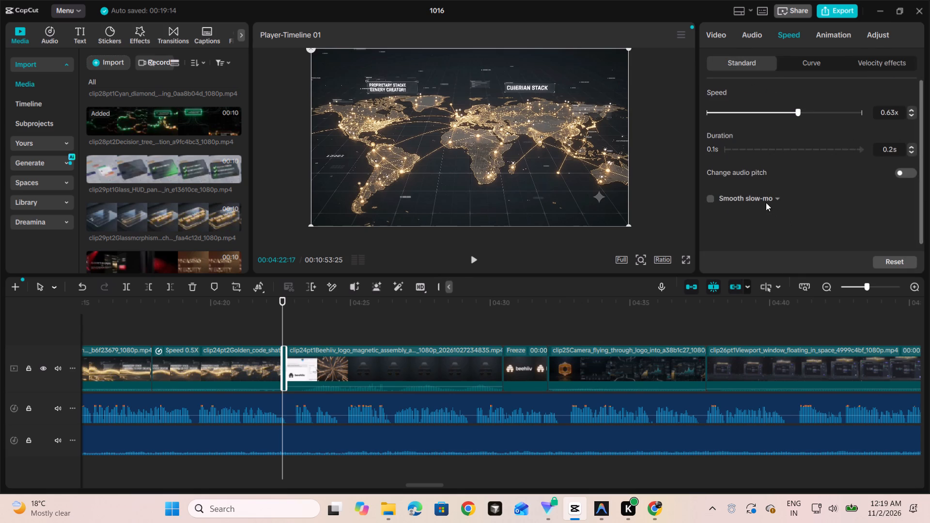
left_click(745, 194)
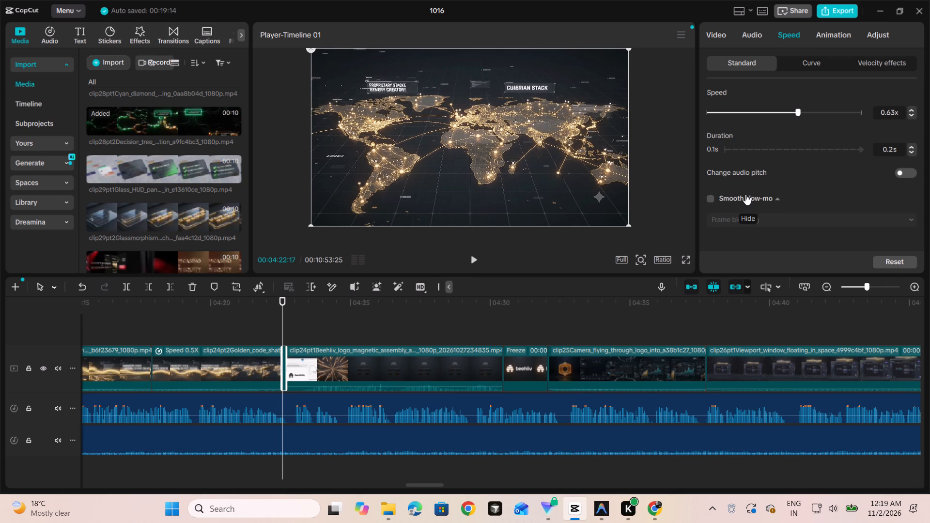
left_click(755, 224)
left_click(911, 220)
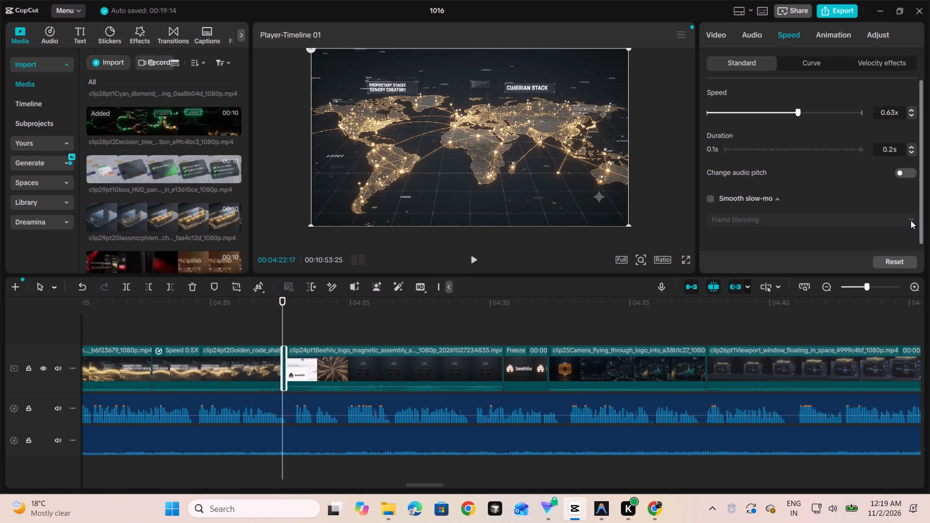
left_click(911, 220)
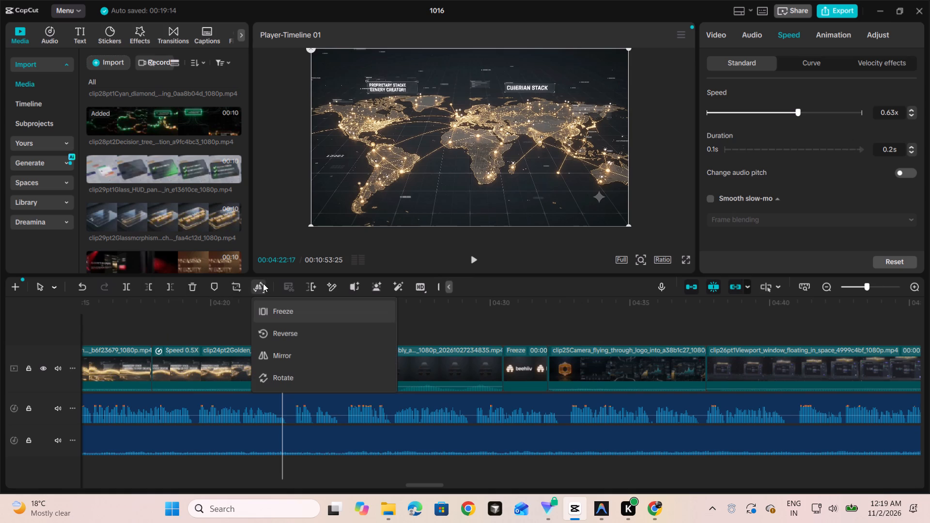
Insert a freeze frame at 04:22:17 in clip24pt2Golden_code and shorten it to end at about 04:23:09.
left_click(270, 306)
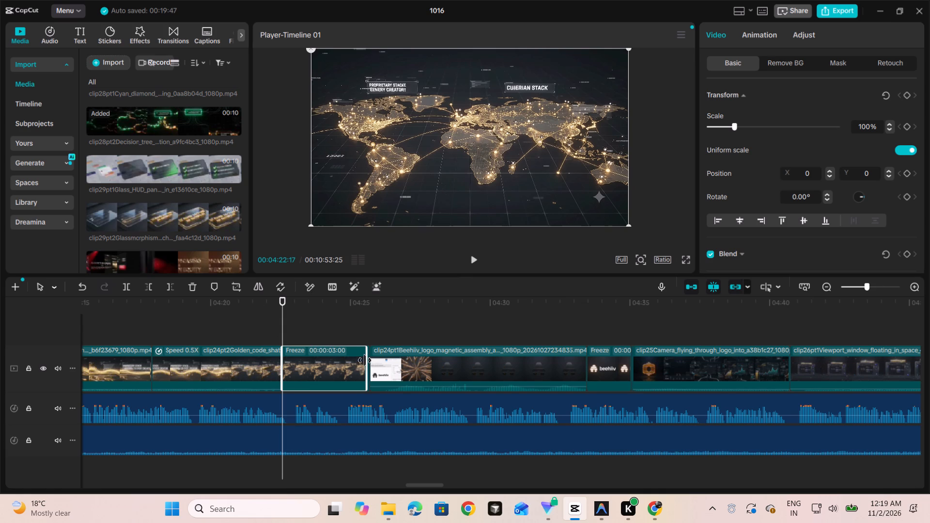
left_click_drag(365, 360, 318, 359)
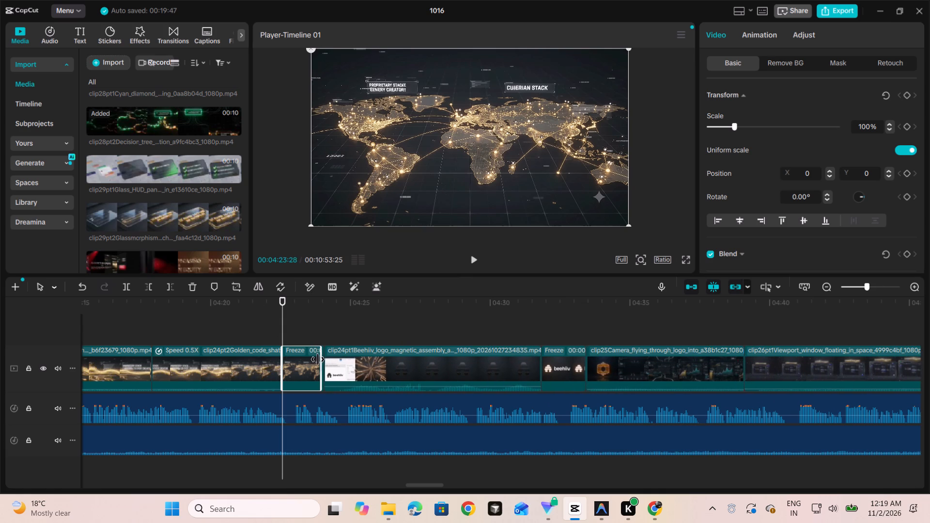
left_click_drag(318, 359, 305, 357)
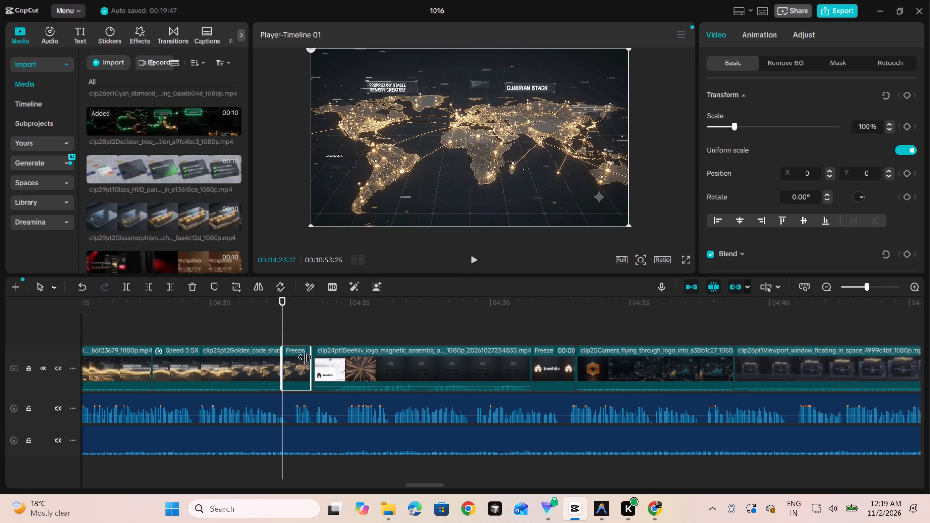
left_click_drag(305, 357, 299, 357)
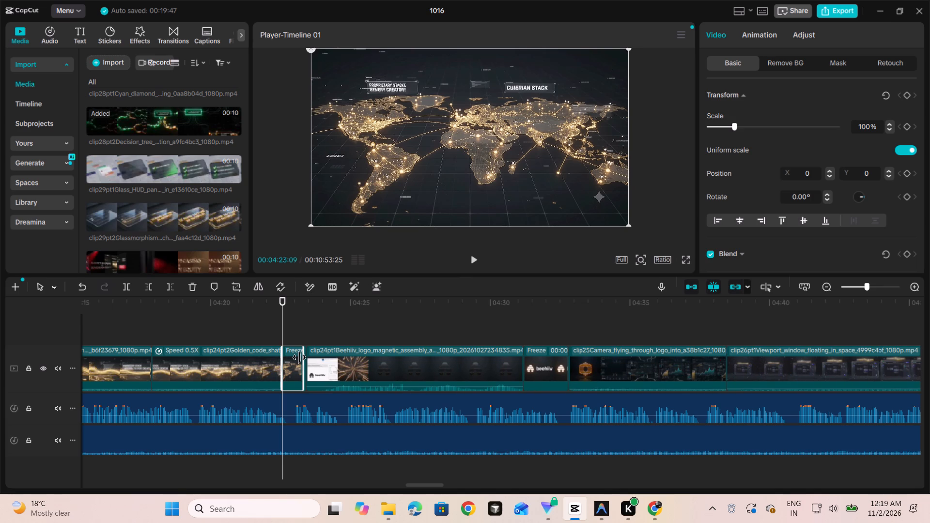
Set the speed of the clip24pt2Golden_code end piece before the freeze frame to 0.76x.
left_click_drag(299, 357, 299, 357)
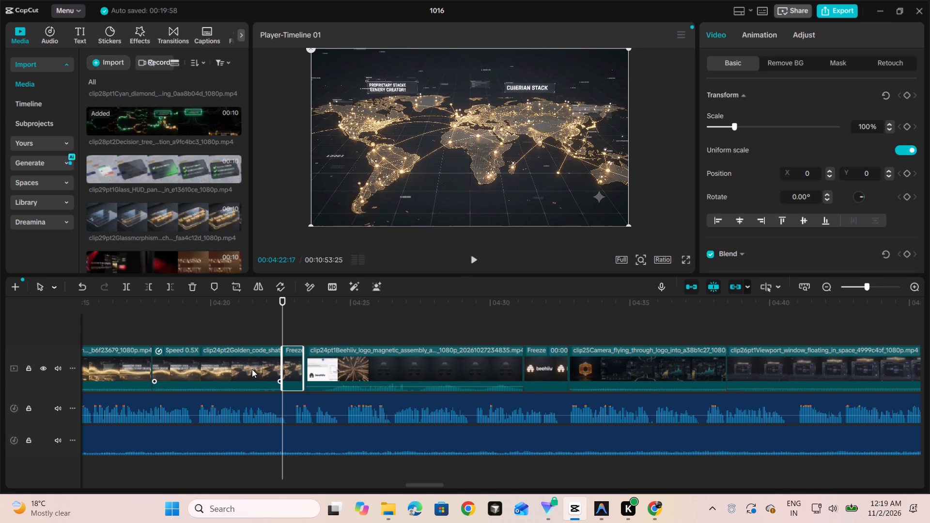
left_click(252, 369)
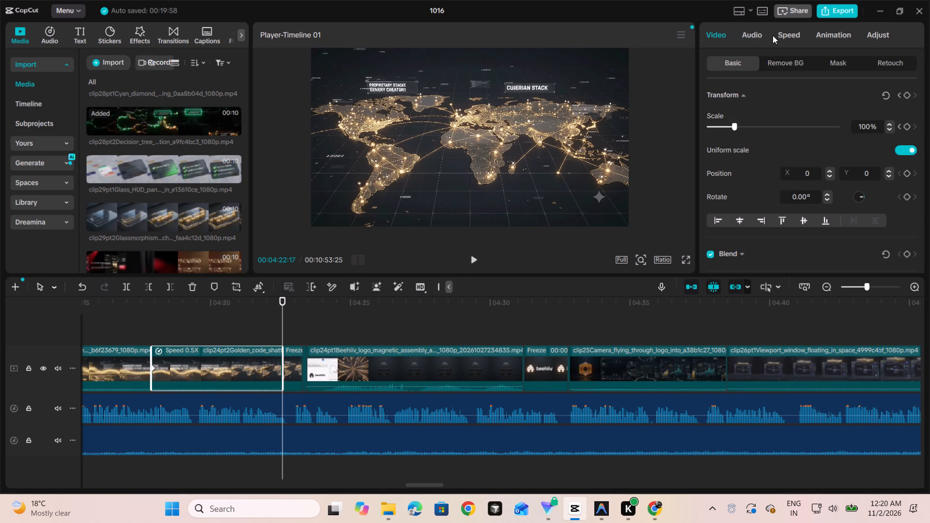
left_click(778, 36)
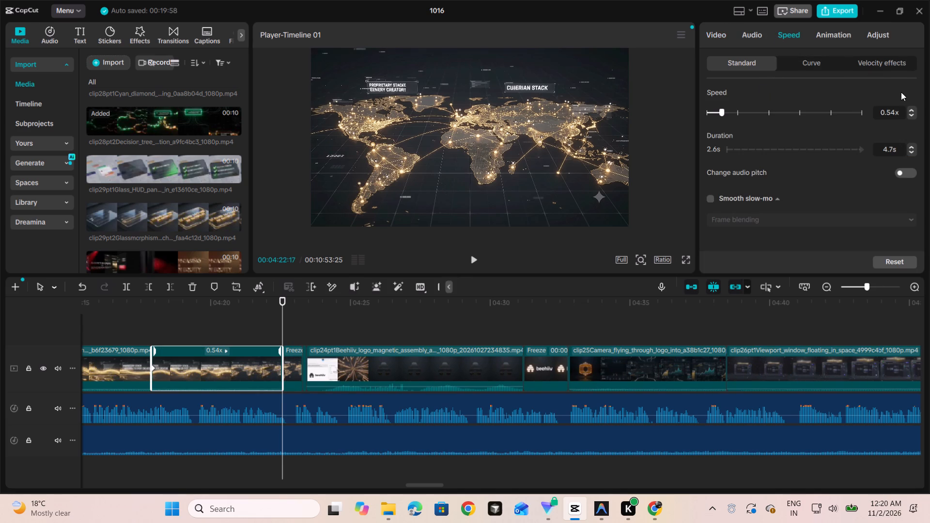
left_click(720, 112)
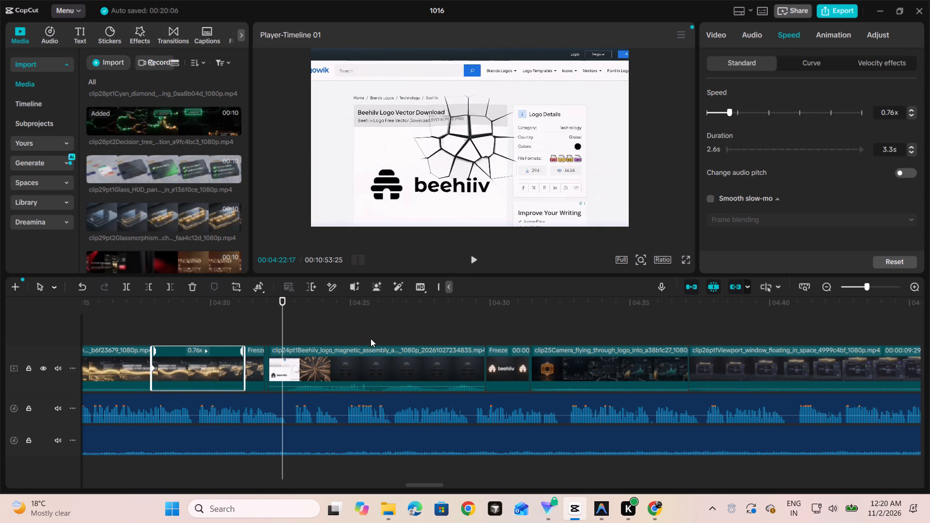
Delete the tiny leftover sliver between the freeze frame and clip24pt1Beehiiv_logo.
left_click(254, 366)
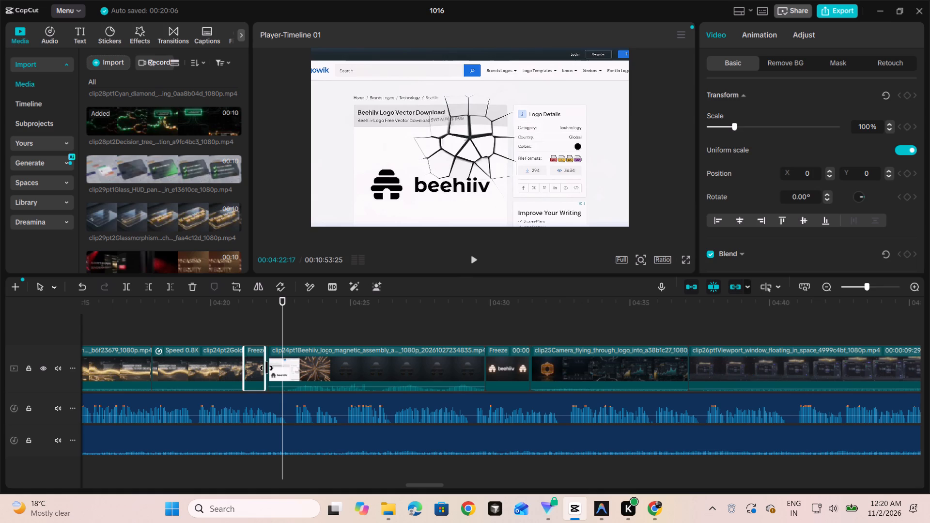
left_click(266, 368)
left_click(255, 373)
key("Right")
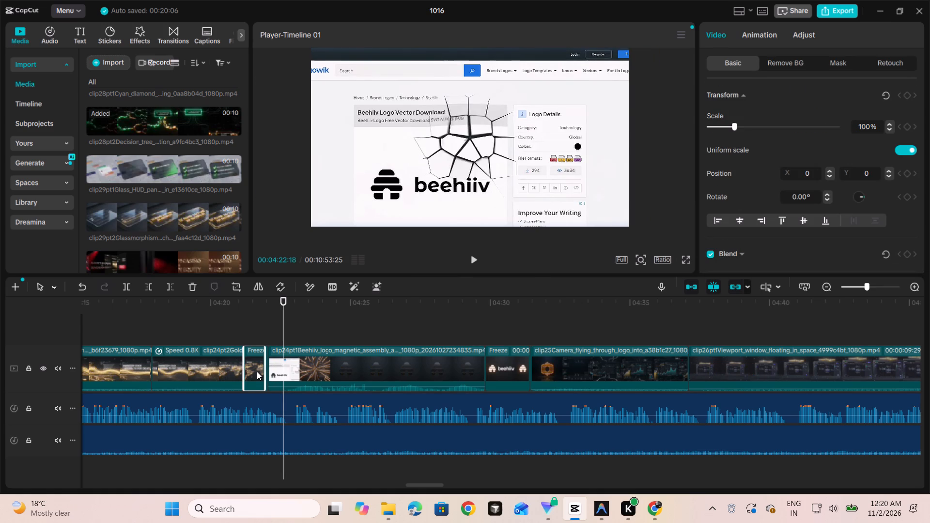
scroll(257, 371, "up", 14, "ctrl")
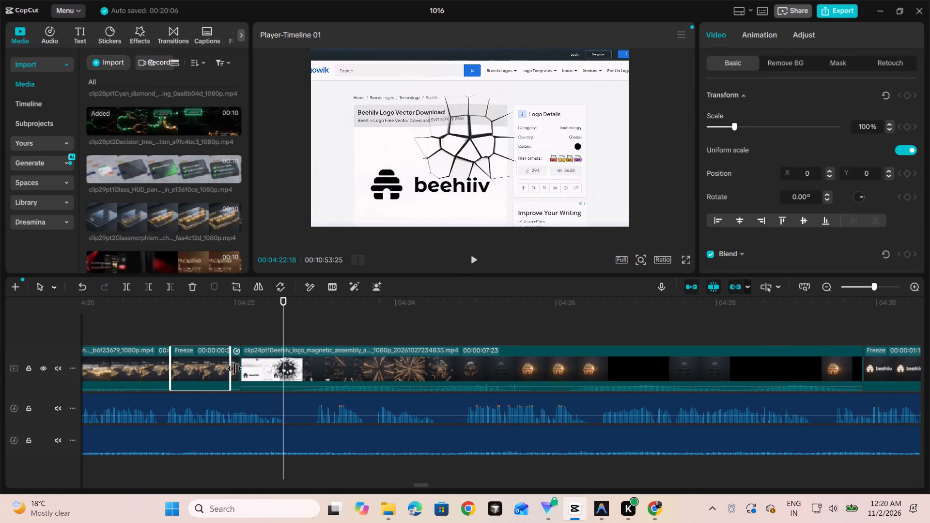
left_click(234, 369)
key("Delete")
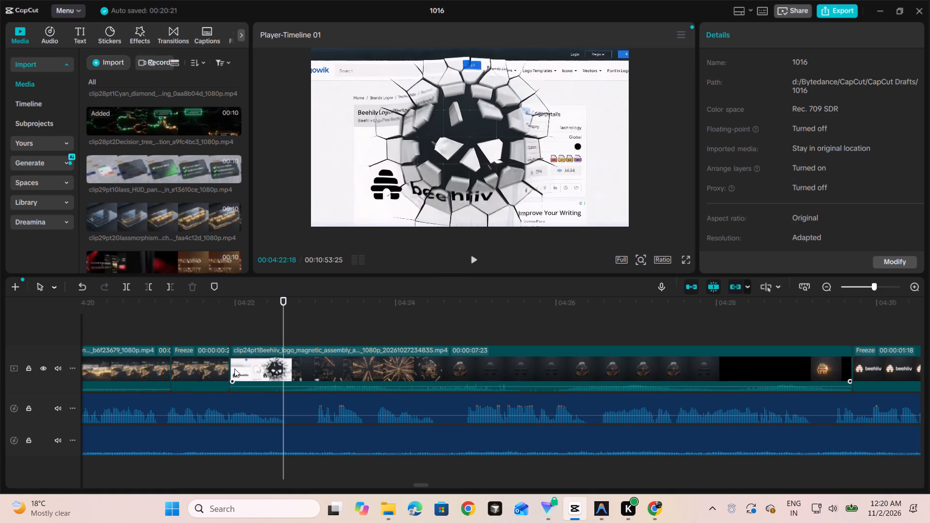
Extend the freeze frame before clip24pt1Beehiiv_logo to 00:00:01:00 and play the section back against the voiceover.
left_click(210, 373)
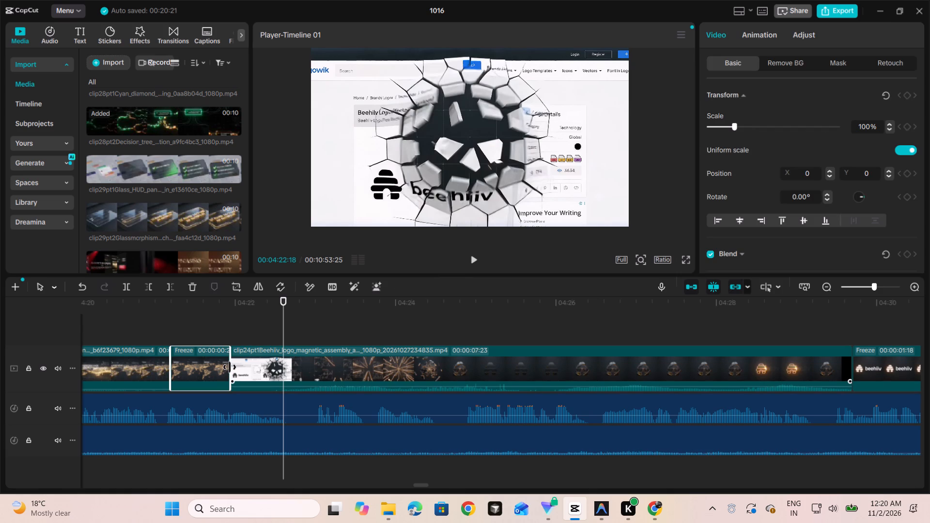
left_click_drag(230, 367, 247, 367)
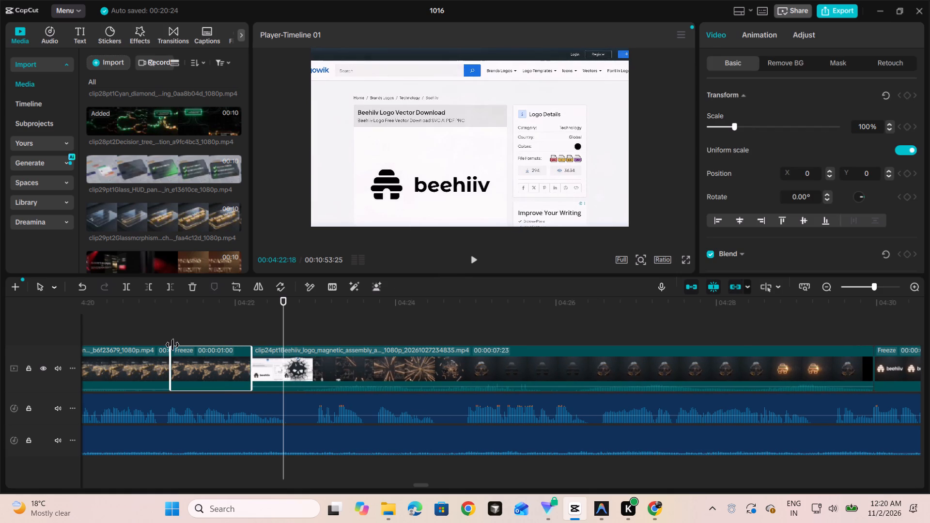
scroll(172, 345, "right", 1)
left_click(156, 332)
key("space")
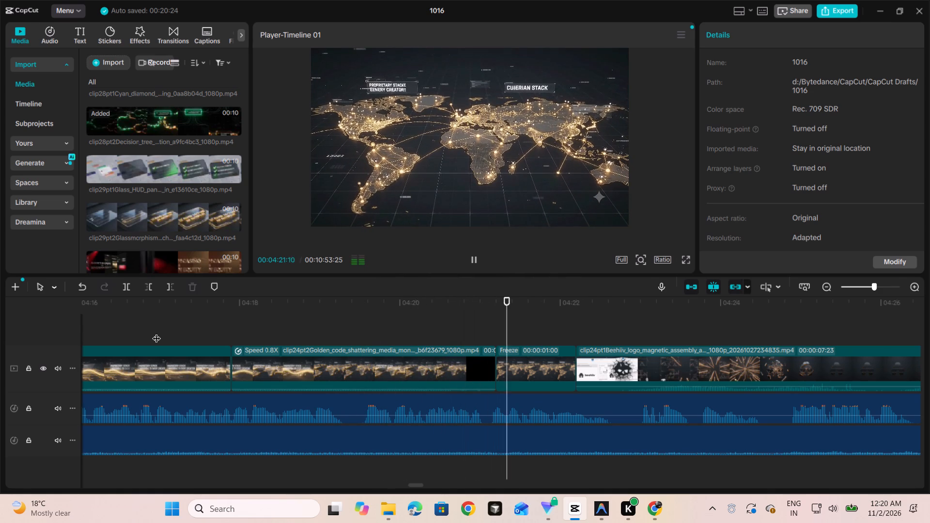
key("space")
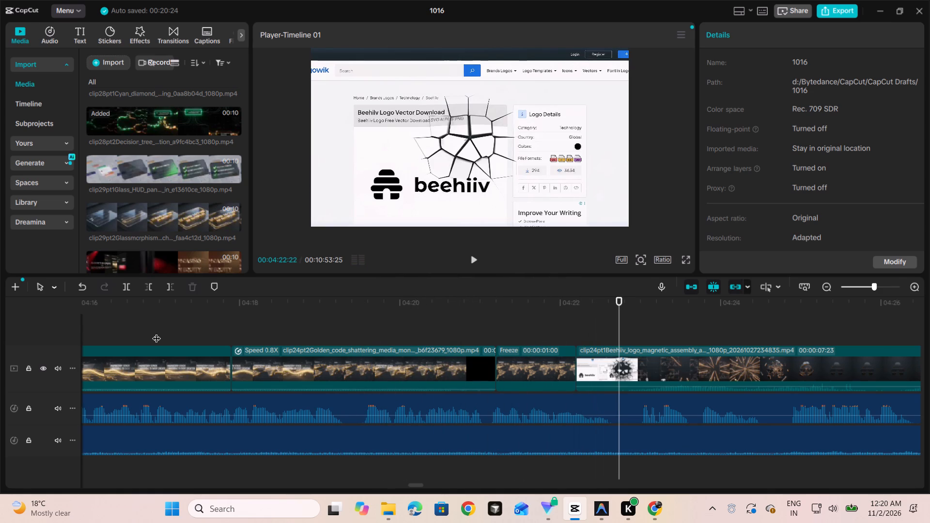
Set the speed of the clip24pt2Golden_code end piece to 0.68x and play back from about 04:09 into the logo clip.
left_click(363, 360)
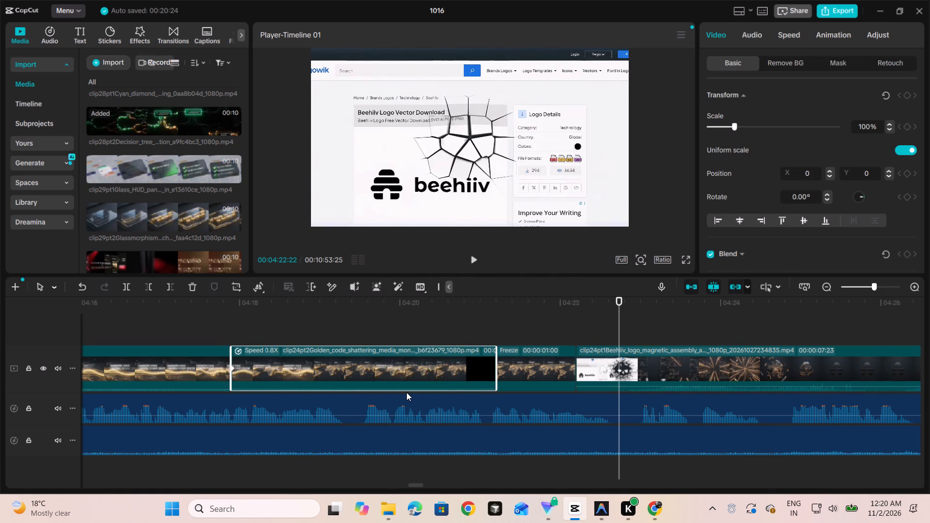
scroll(406, 392, "right", 1)
scroll(406, 392, "down", 7, "ctrl")
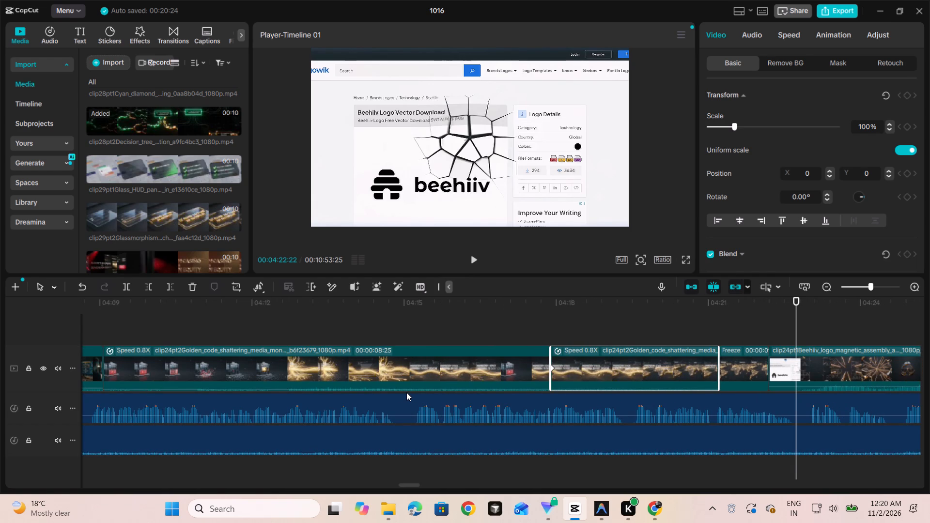
scroll(406, 392, "down", 4, "ctrl")
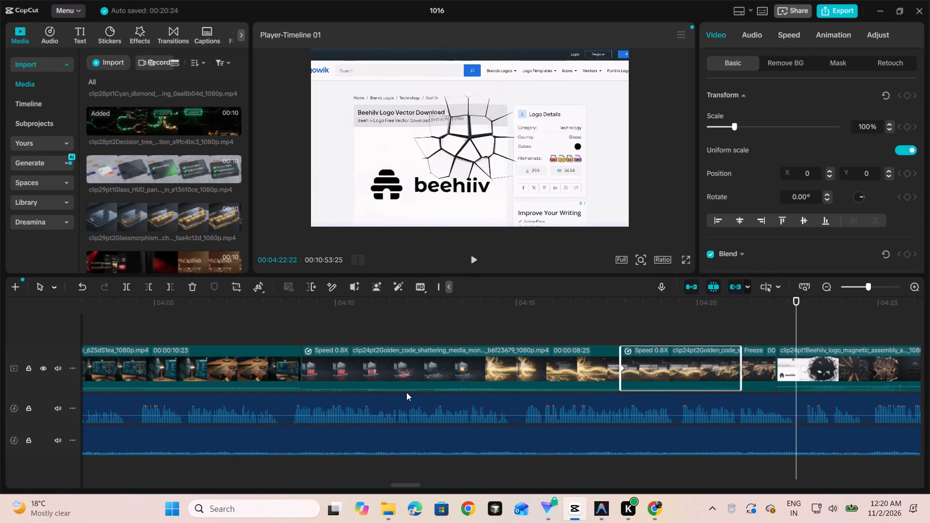
scroll(406, 392, "up", 2, "ctrl")
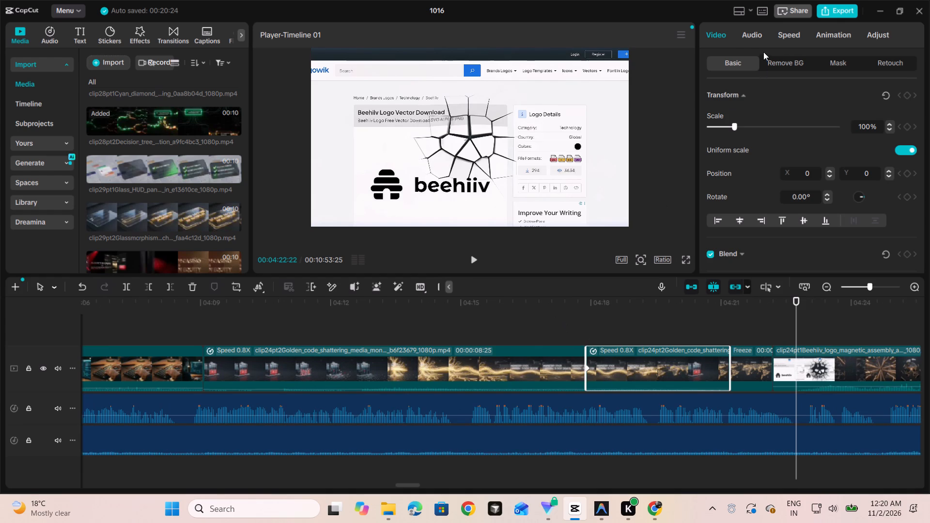
left_click(785, 43)
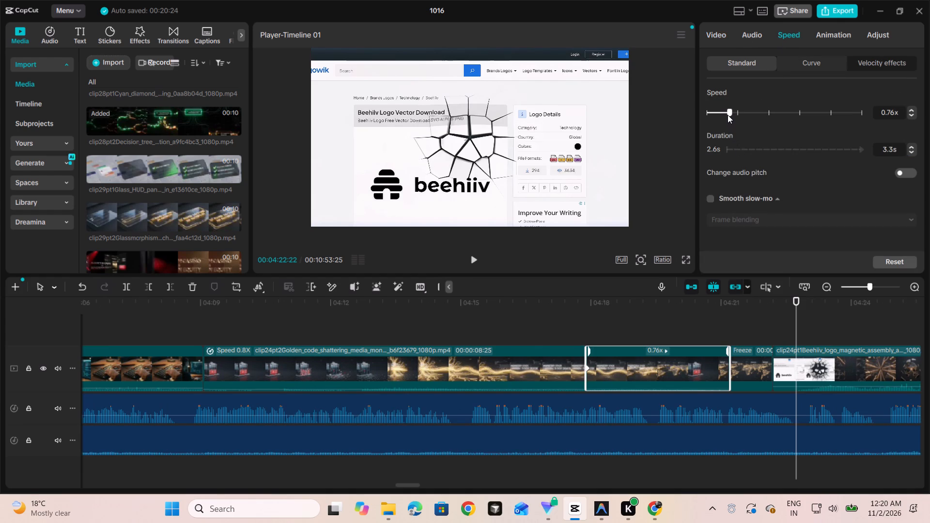
left_click_drag(728, 115, 721, 114)
left_click_drag(721, 114, 720, 114)
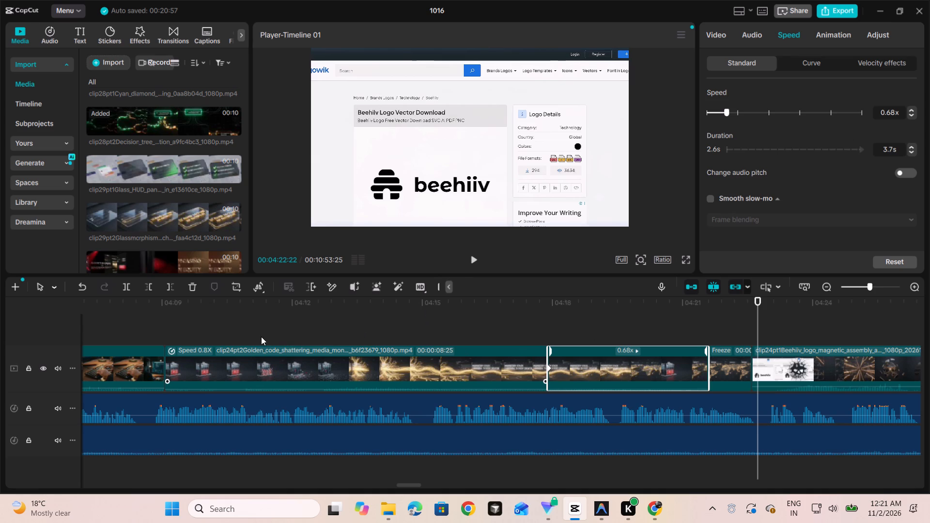
left_click(191, 329)
key("space")
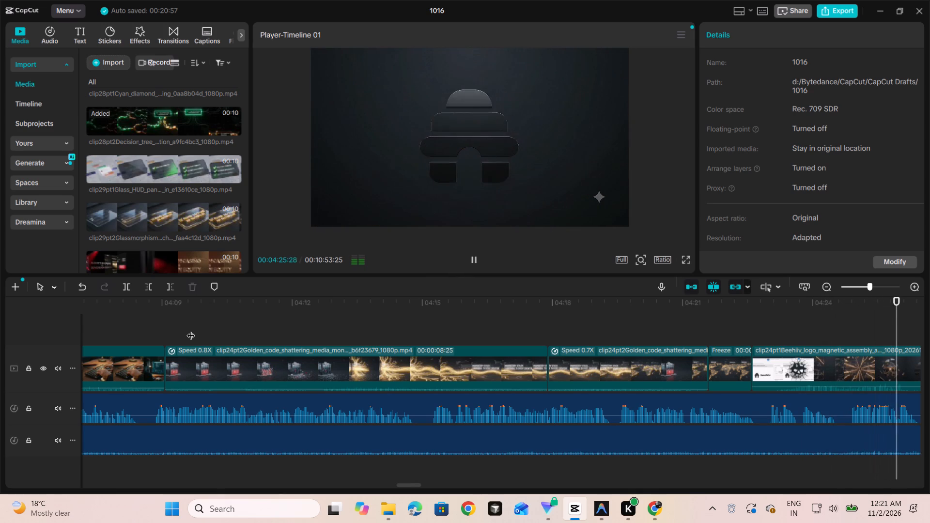
key("space")
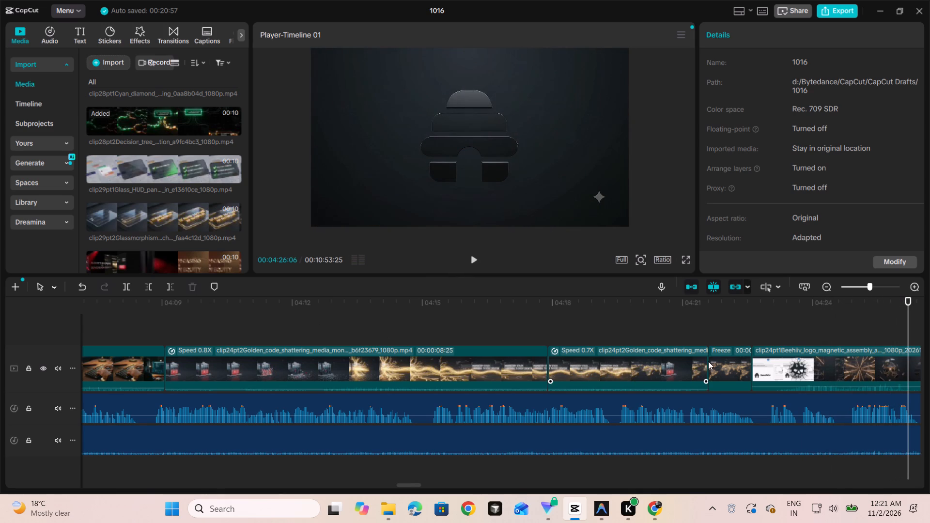
Examine the timeline from the freeze frame back through the clip24pt1Software_engineer and clip23 pieces, checking their placement against the voiceover.
left_click(737, 369)
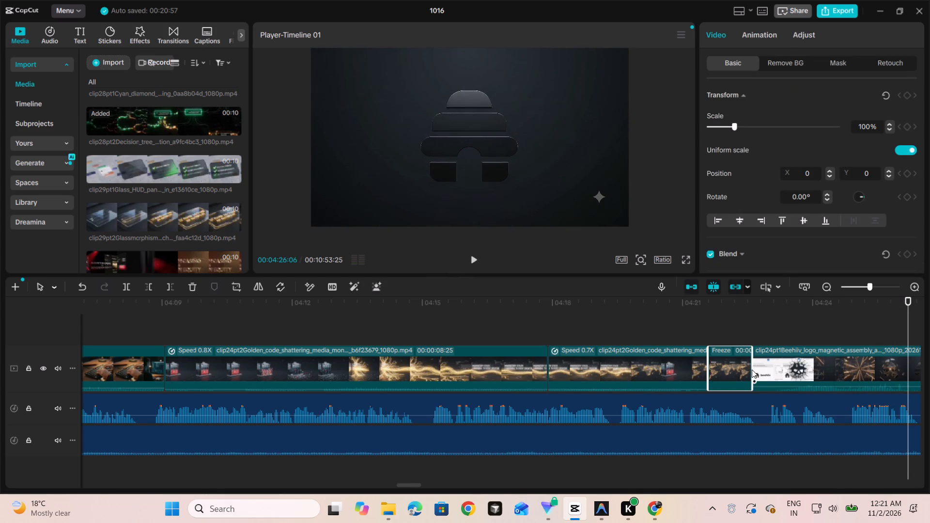
left_click(661, 383)
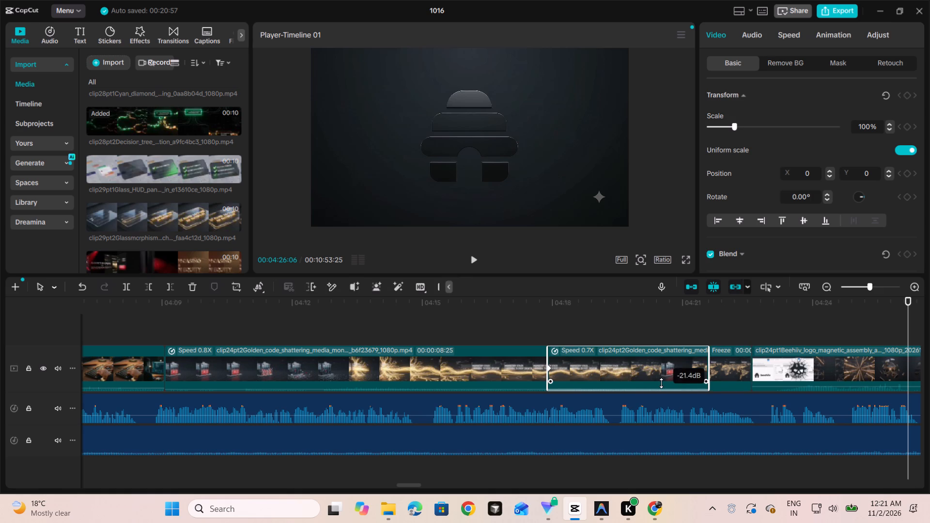
left_click(459, 359)
scroll(364, 356, "right", 1)
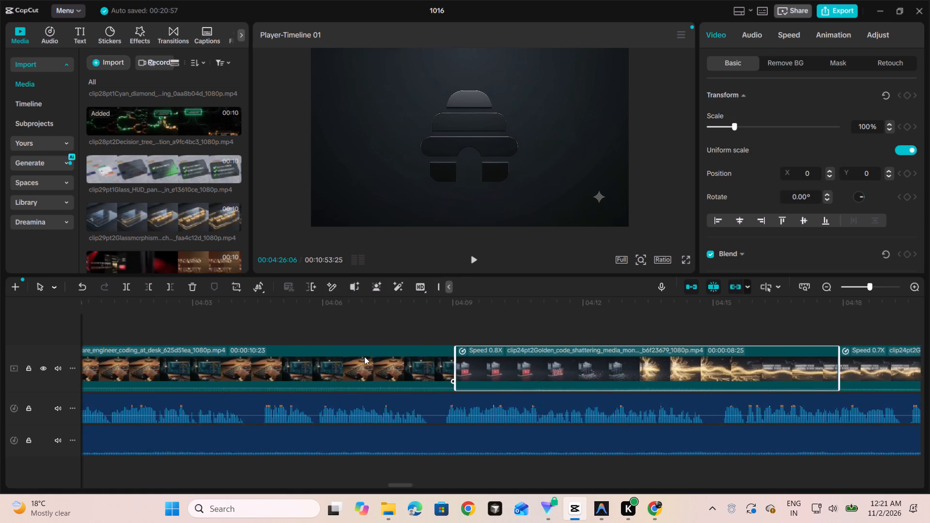
scroll(364, 356, "right", 1)
left_click(359, 359)
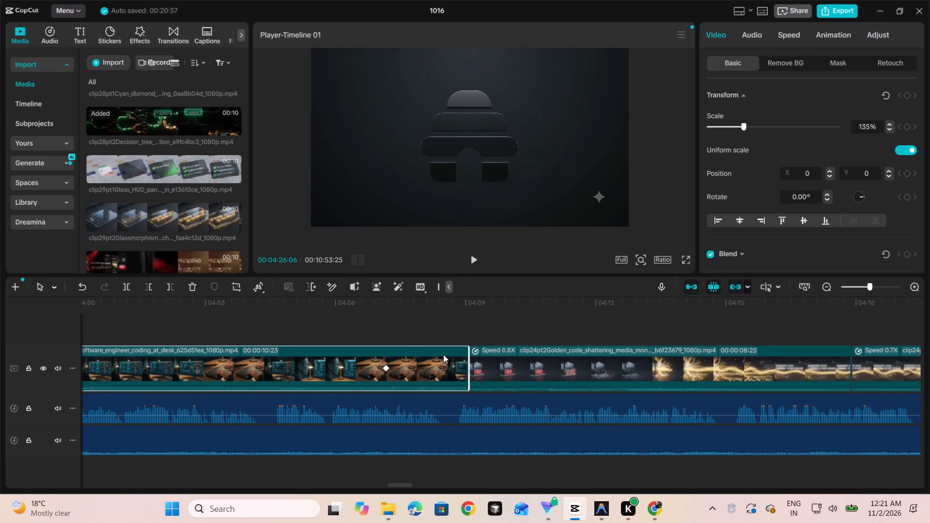
scroll(431, 375, "right", 2)
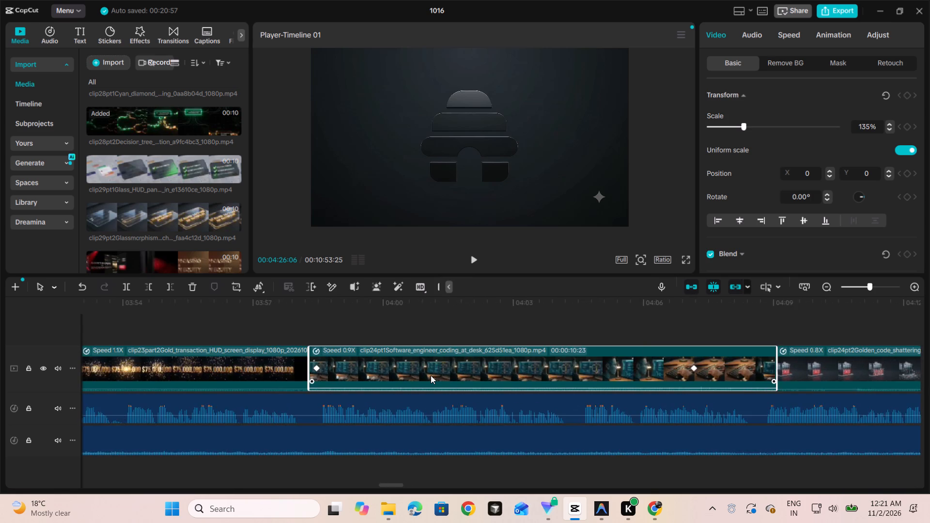
scroll(431, 375, "right", 2)
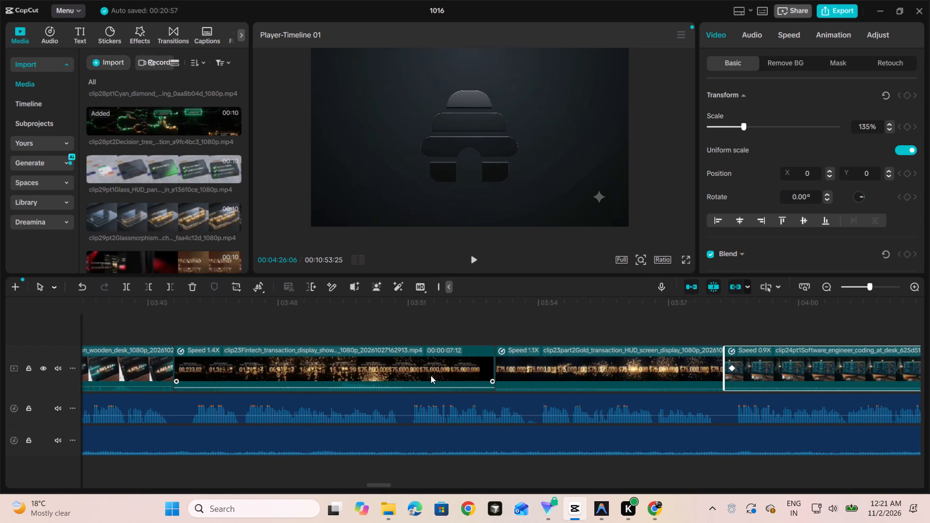
scroll(431, 375, "right", 1)
scroll(431, 375, "left", 1)
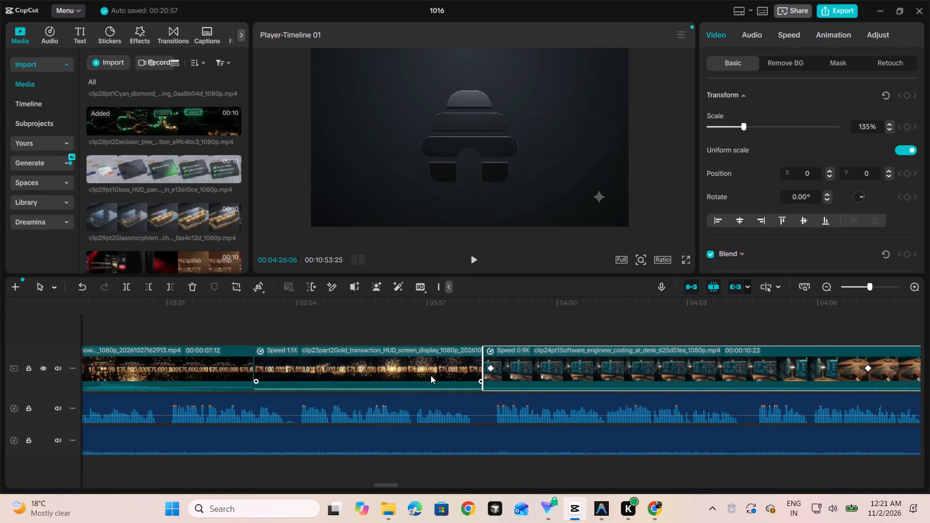
scroll(431, 375, "left", 1)
left_click(471, 261)
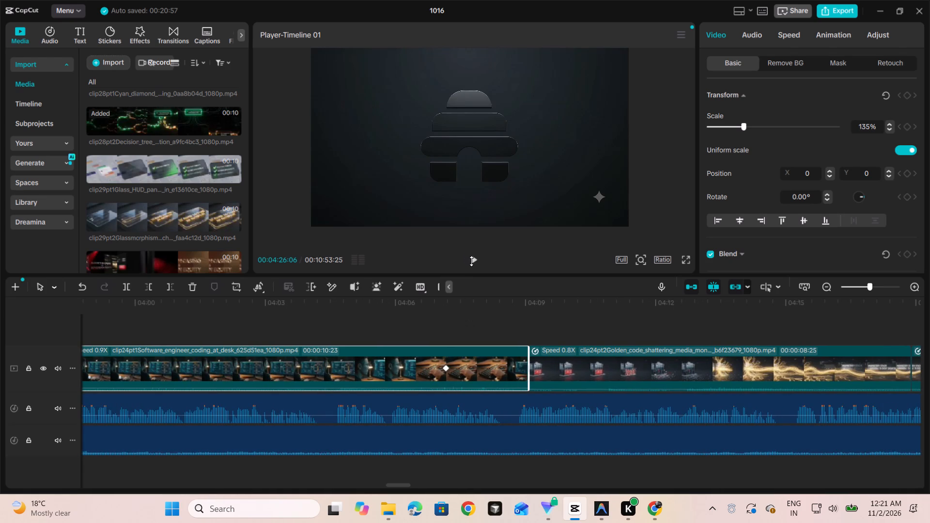
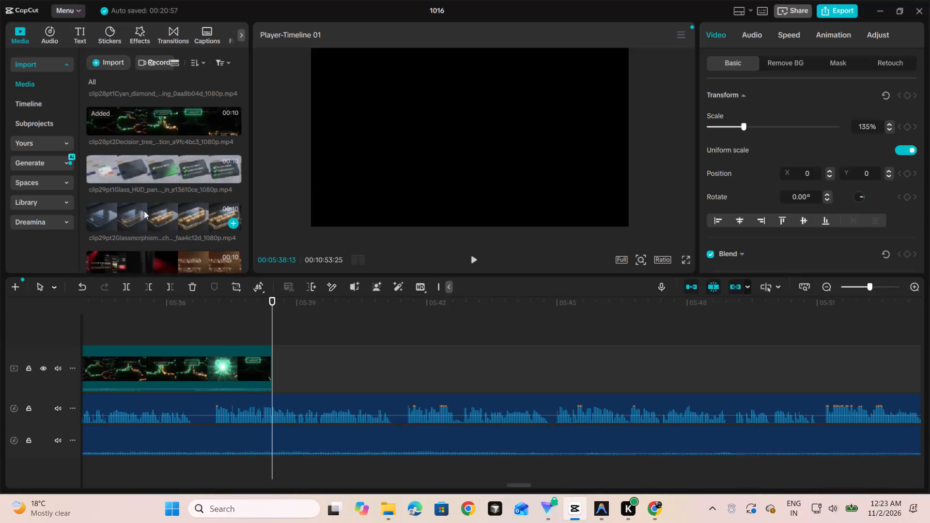
Add clip29pt1Glass_HUD_panel and clip29pt2Glassmorphism_HUD_panel from 00:05:38:13, arranging clip29pt2 directly after clip29pt1 on the main track.
left_click(232, 177)
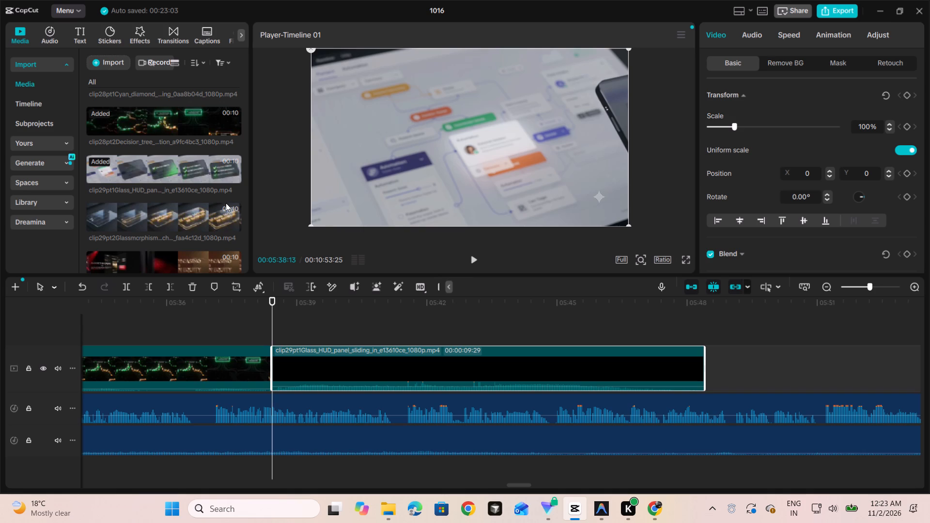
left_click(234, 223)
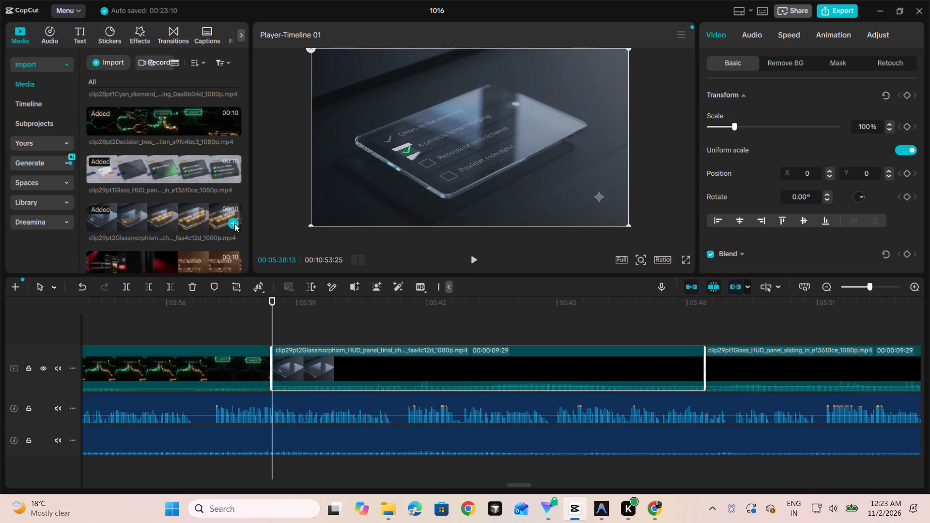
left_click(382, 380)
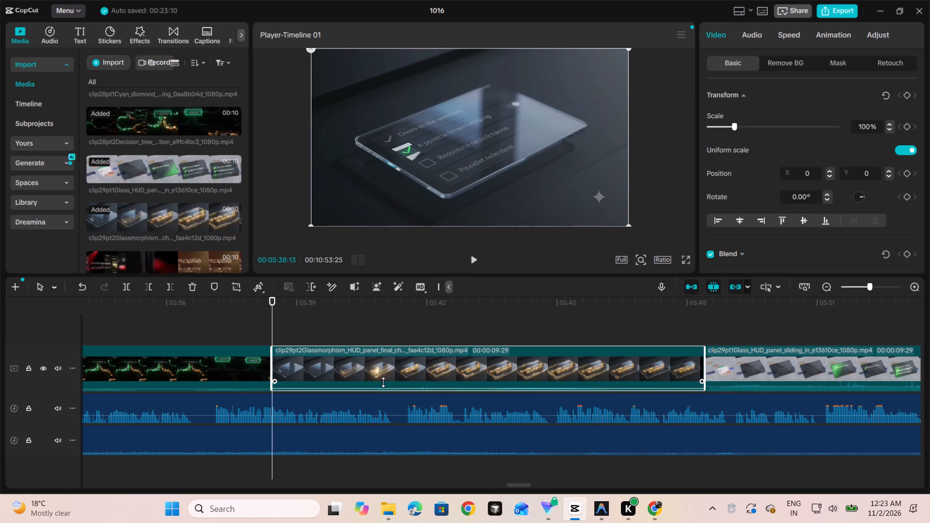
left_click_drag(389, 370, 697, 348)
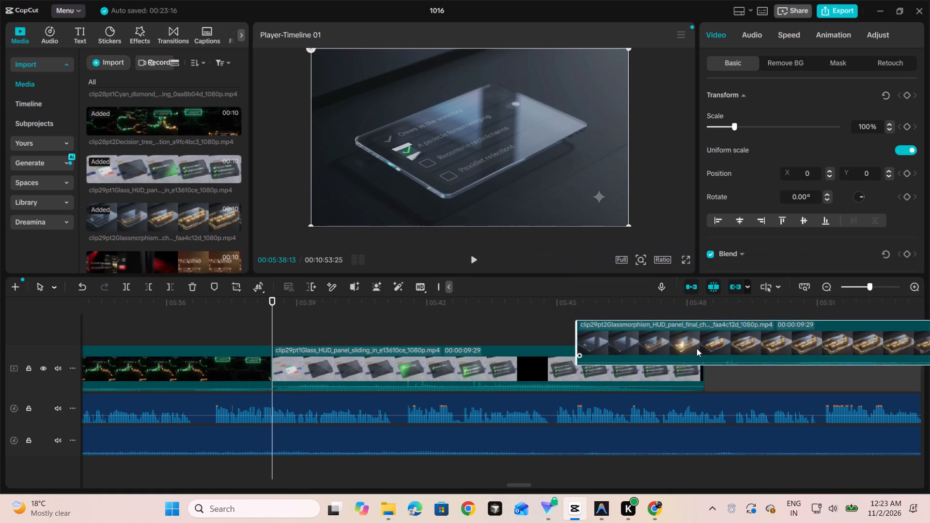
left_click_drag(697, 348, 710, 355)
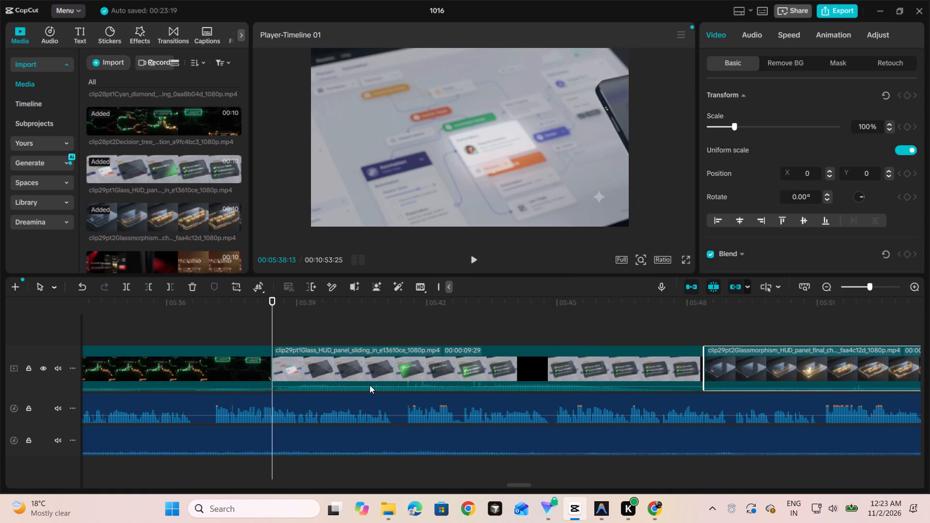
Lower the clip29pt1Glass_HUD_panel volume to -18.0 dB and play back from 05:38 through most of clip29pt2.
left_click(373, 357)
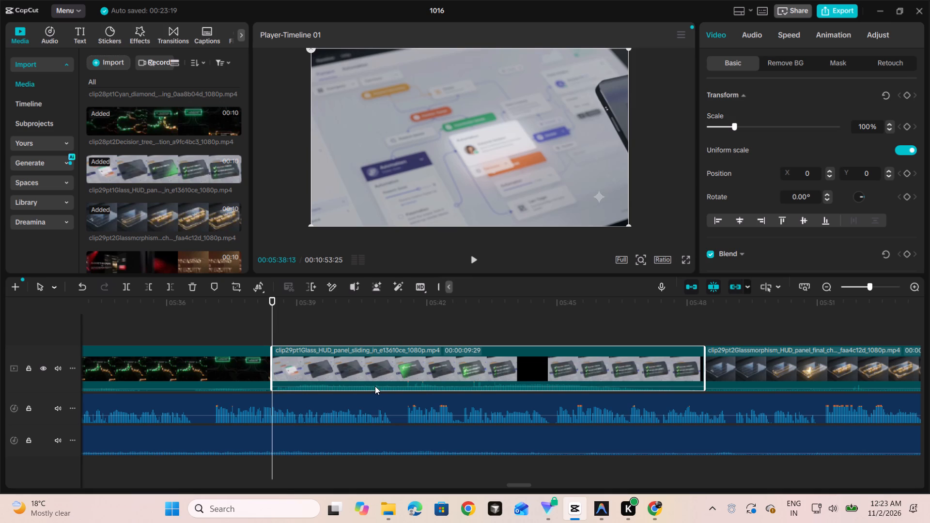
left_click(374, 381)
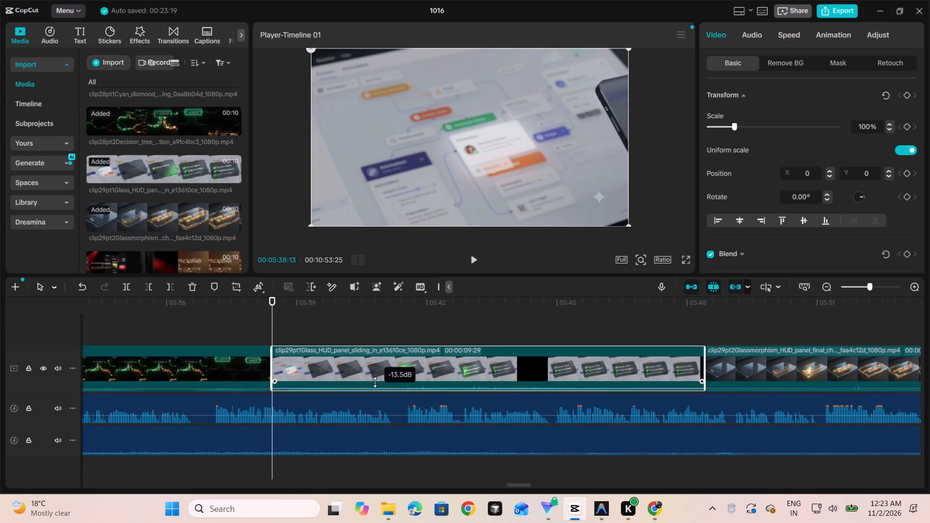
key("space")
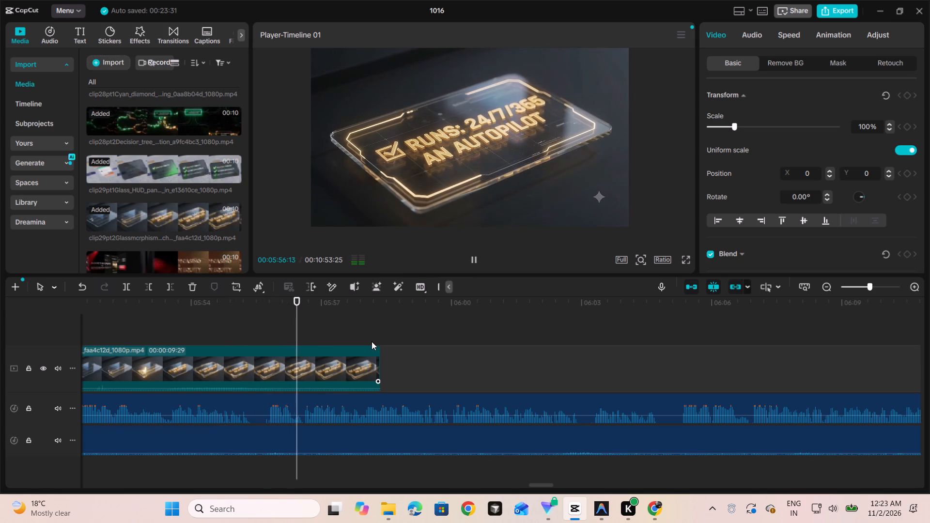
key("space")
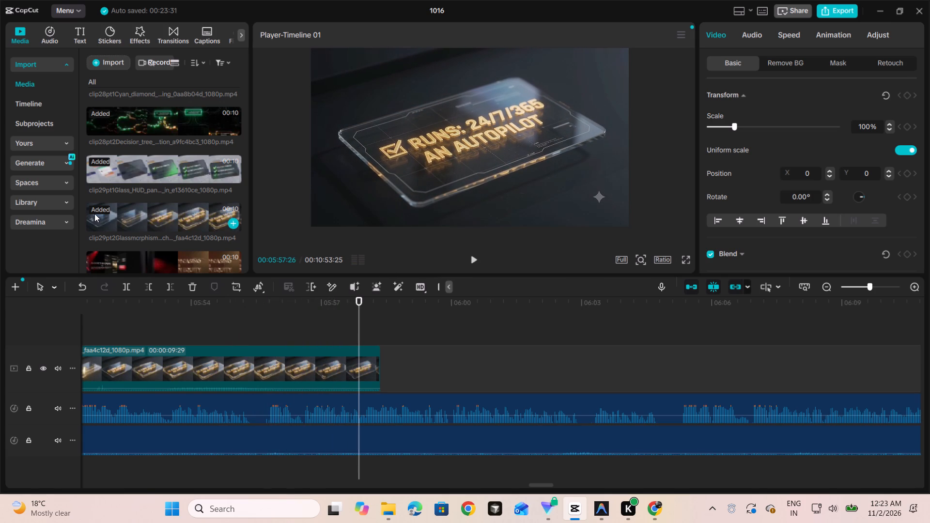
Add clip30pt1Algorithm_Casino and clip30pt2Digital_currency_particles after clip29pt2, placing clip30pt2 directly after clip30pt1 on the main track.
scroll(94, 213, "down", 1)
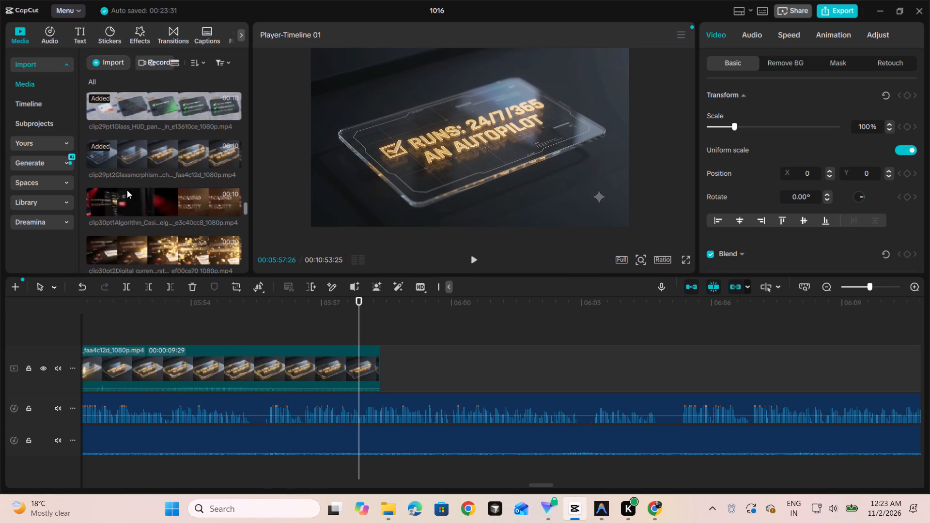
left_click(233, 209)
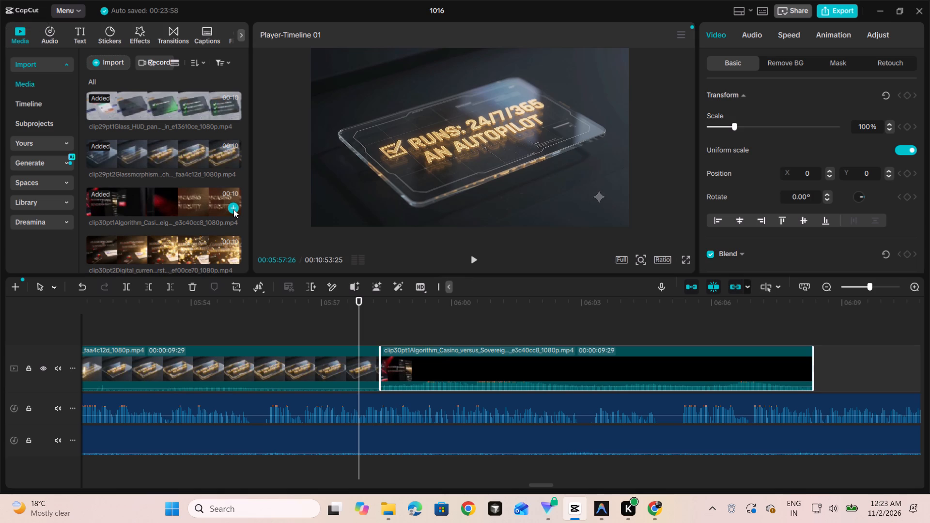
scroll(233, 217, "down", 1)
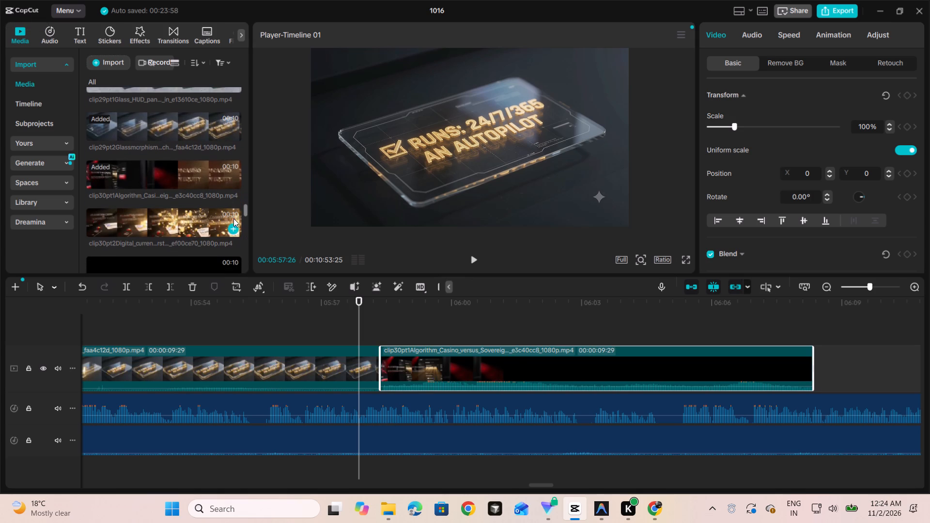
left_click(234, 226)
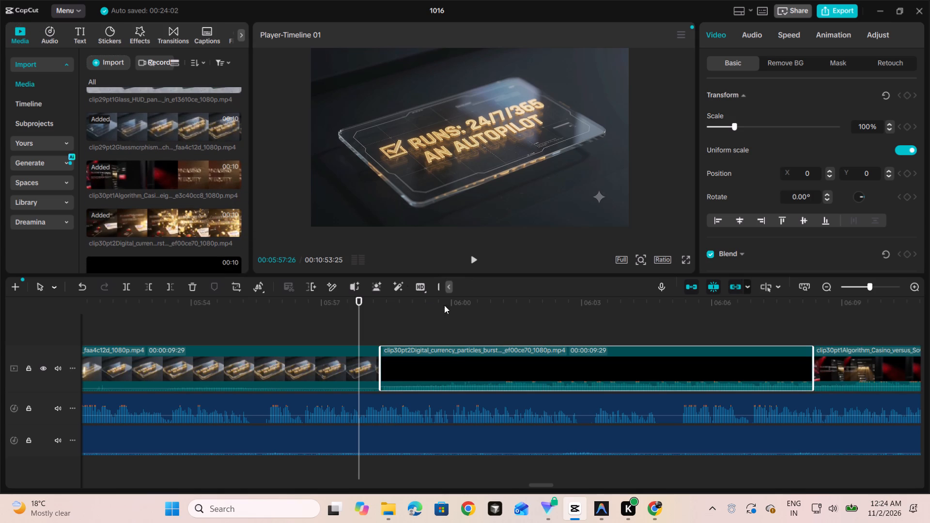
left_click_drag(465, 365, 797, 329)
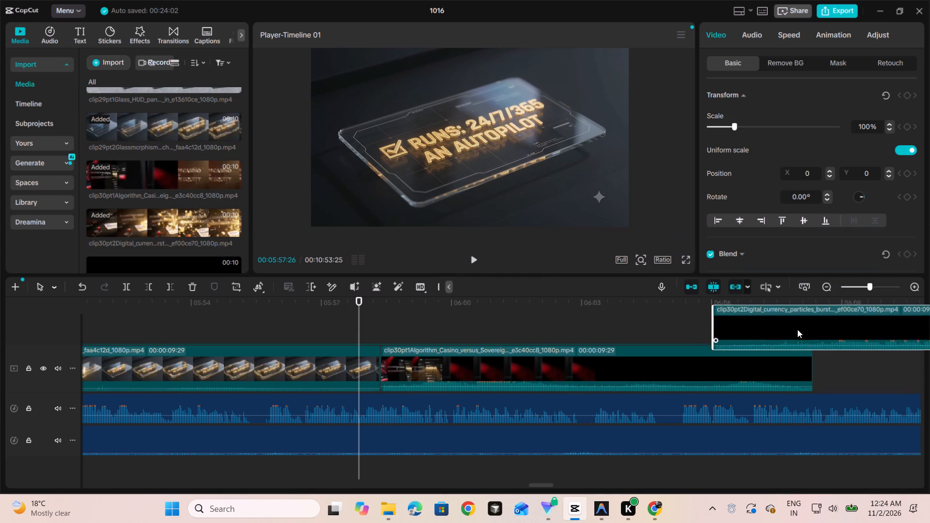
left_click_drag(797, 329, 805, 339)
left_click_drag(802, 357, 803, 359)
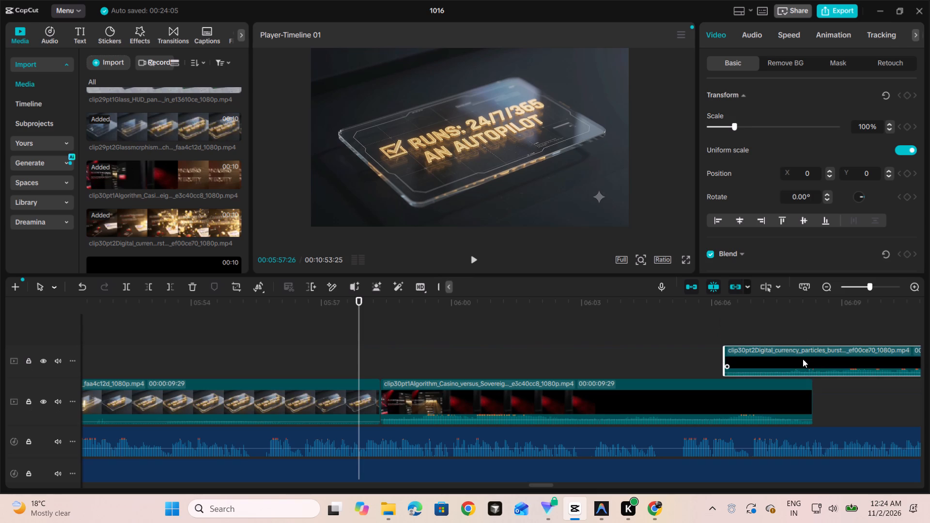
left_click_drag(803, 359, 838, 392)
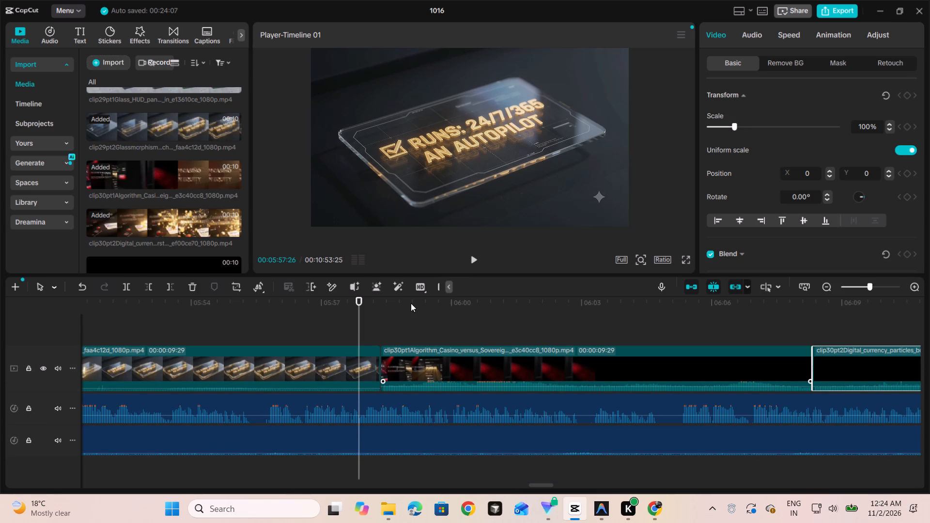
Play back from about 05:57 through clip30pt1Algorithm_Casino into clip30pt2Digital_currency_particles against the voiceover.
key("space")
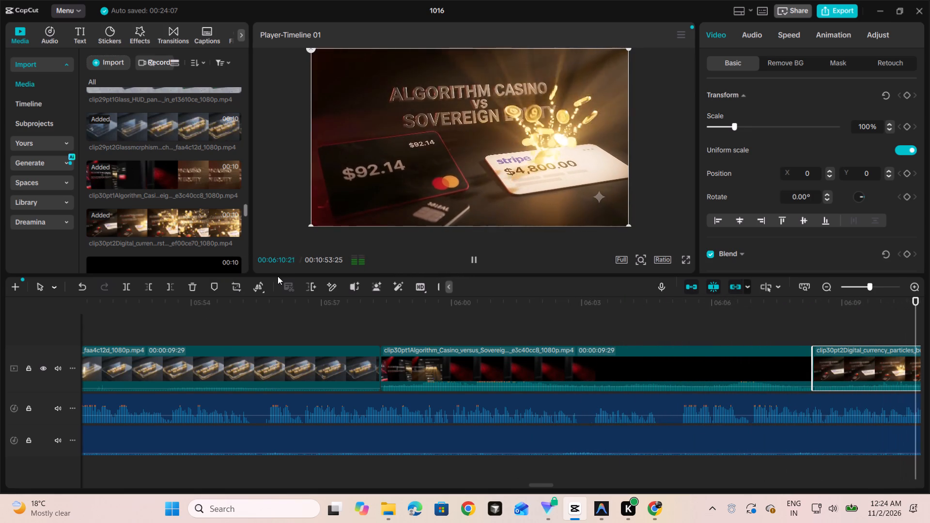
left_click(478, 262)
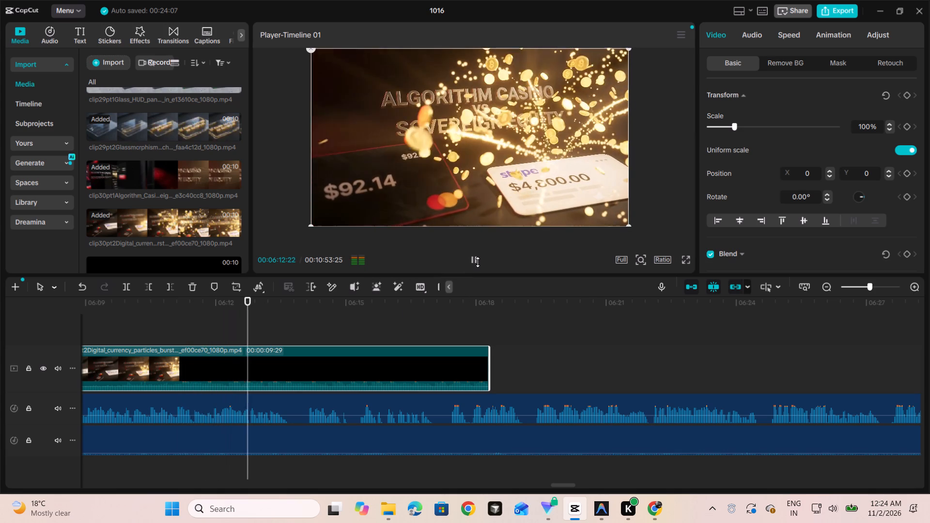
Check the clip29pt1Glass_HUD_panel audio level and set the clip29pt2Glassmorphism_HUD_panel volume to -18.0 dB.
scroll(360, 375, "right", 3)
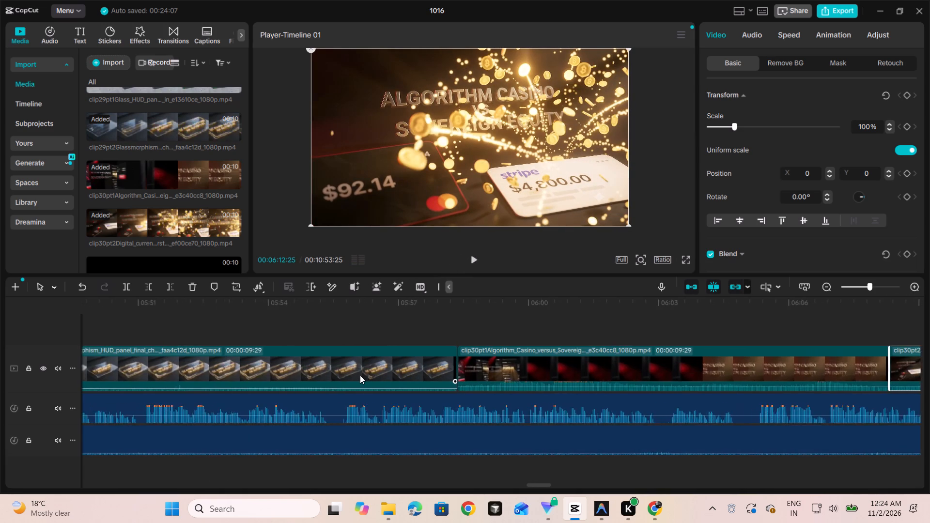
scroll(360, 375, "right", 4)
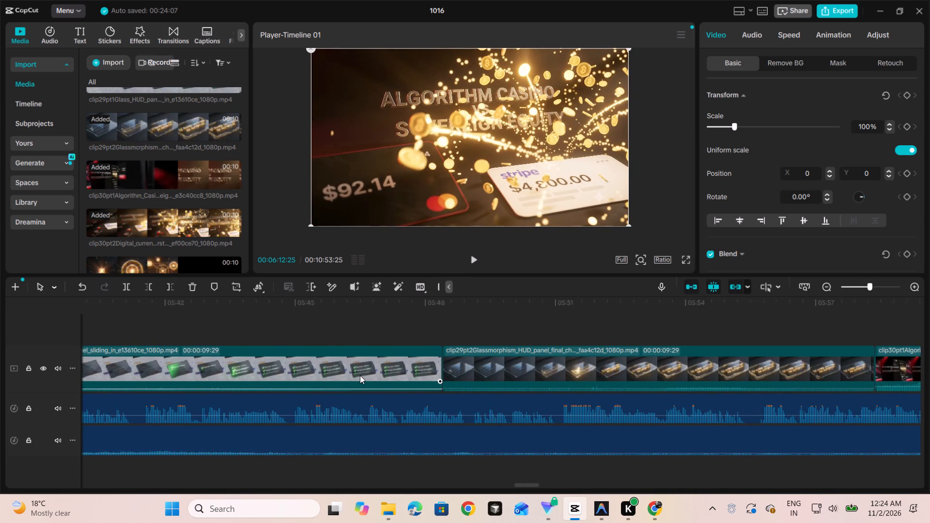
scroll(360, 375, "right", 2)
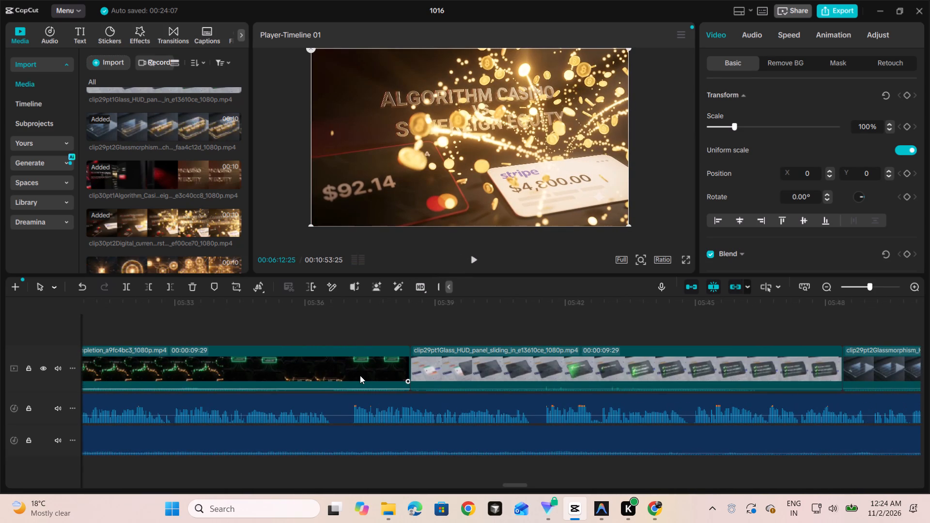
left_click(468, 369)
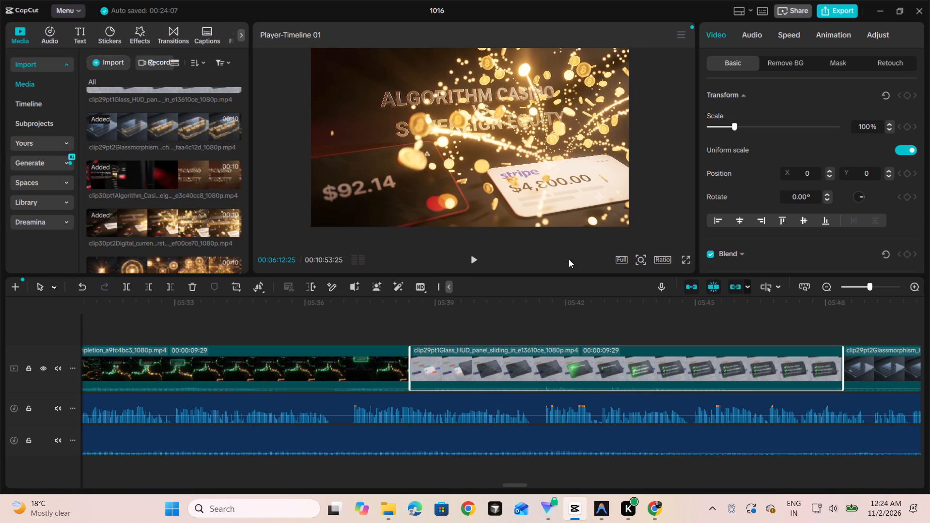
left_click(756, 38)
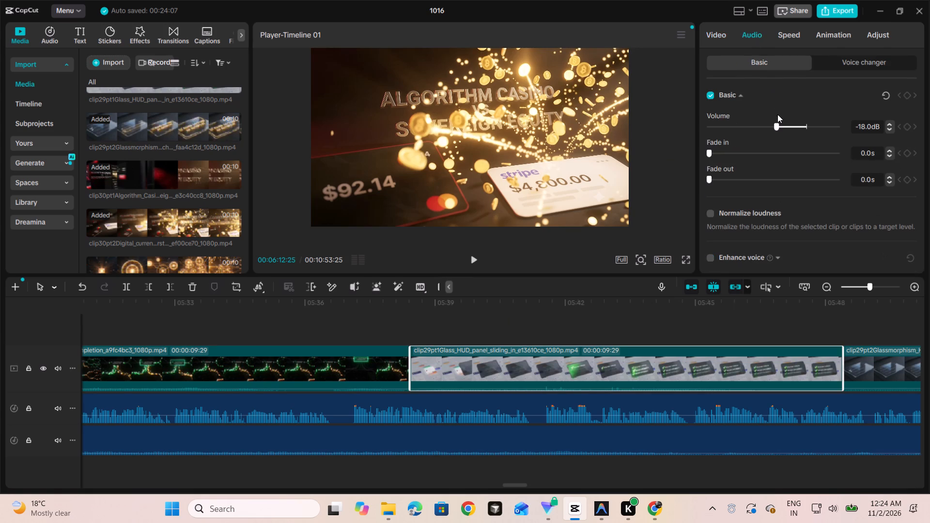
scroll(759, 278, "left", 1)
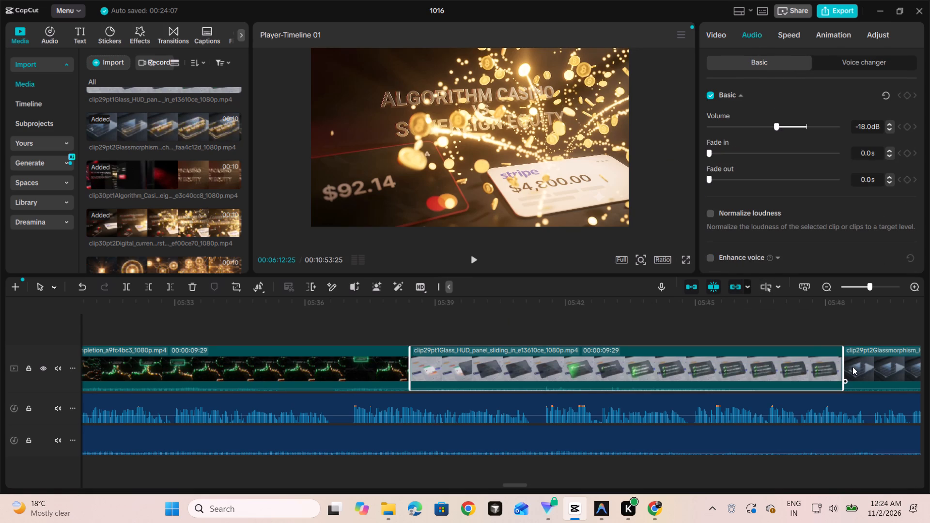
left_click(856, 369)
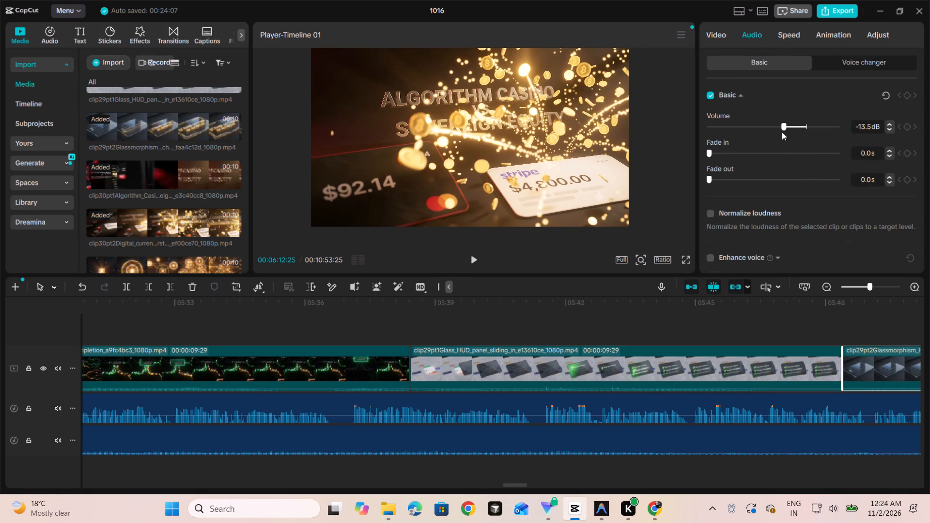
left_click_drag(787, 127, 783, 127)
left_click_drag(783, 127, 767, 129)
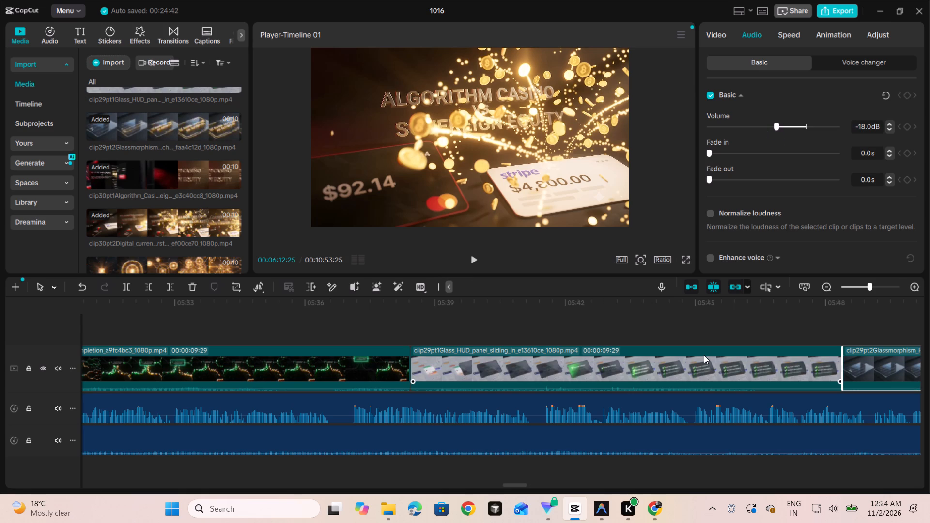
Lower the volume of clip30pt1Algorithm_Casino so its audio sits under the voiceover.
scroll(704, 355, "left", 2)
left_click(578, 376)
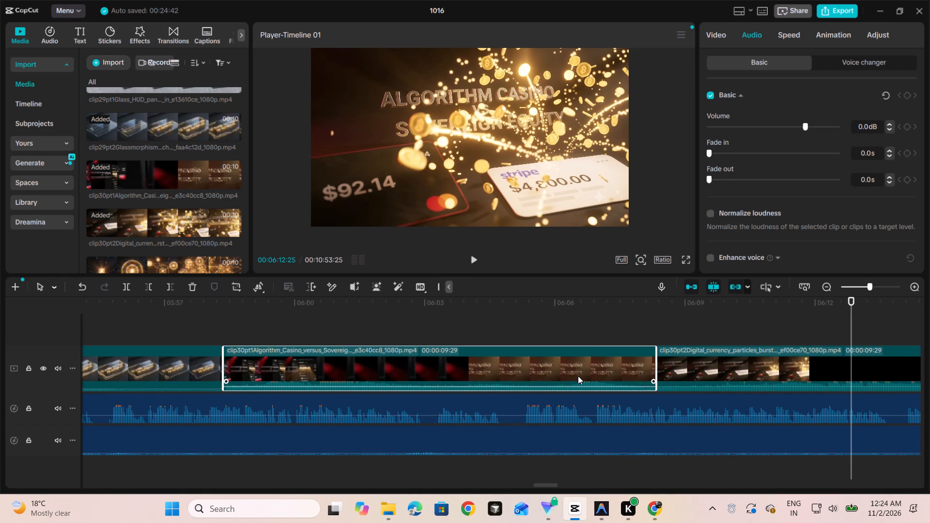
left_click_drag(807, 125, 765, 129)
left_click_drag(774, 125, 768, 125)
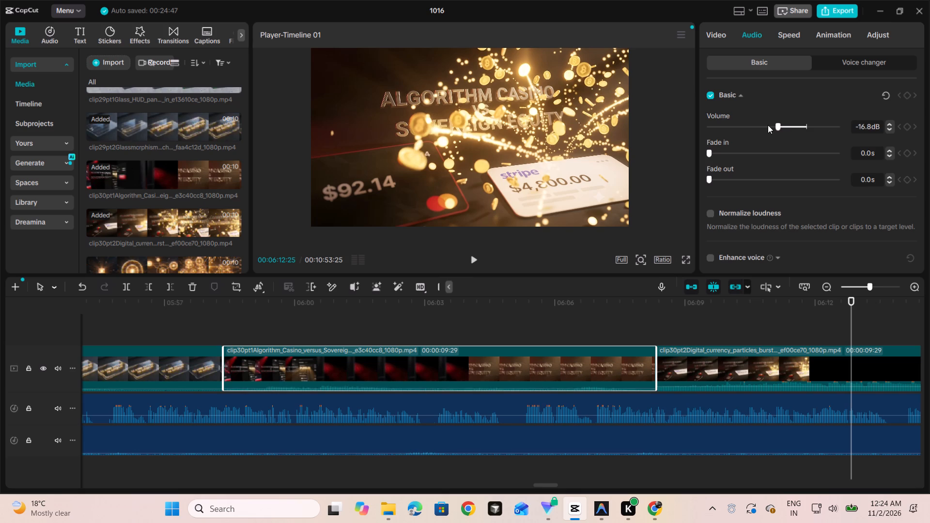
left_click_drag(768, 125, 751, 124)
Lower the volume of clip30pt2Digital_currency_particles to -22.9 dB.
left_click(795, 354)
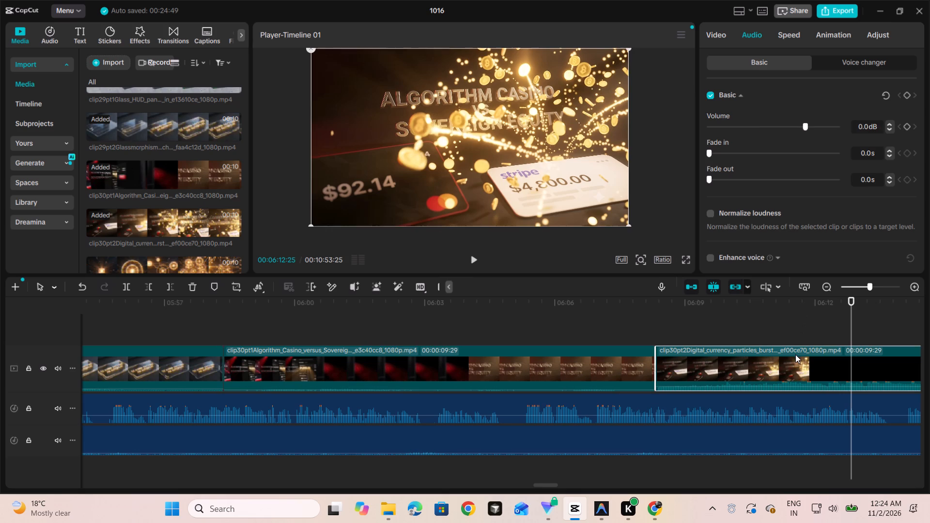
left_click_drag(805, 124, 804, 124)
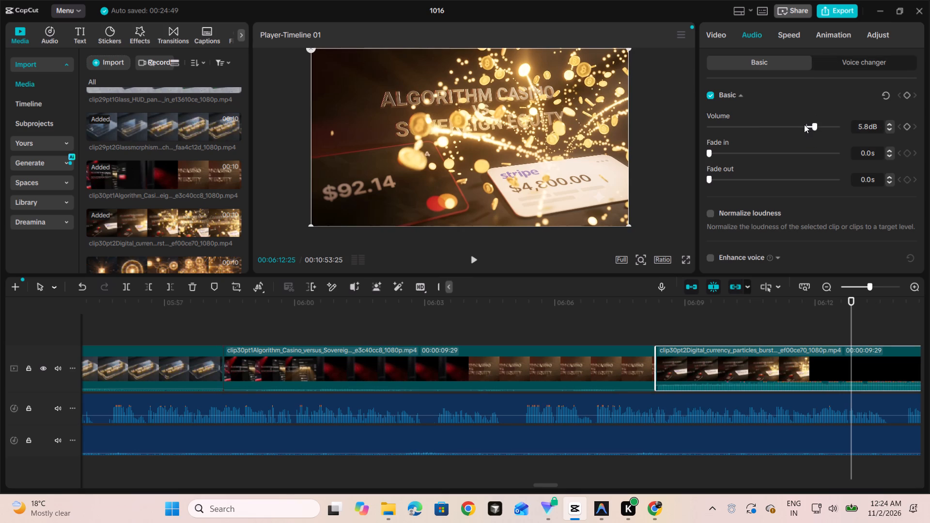
left_click_drag(804, 124, 744, 131)
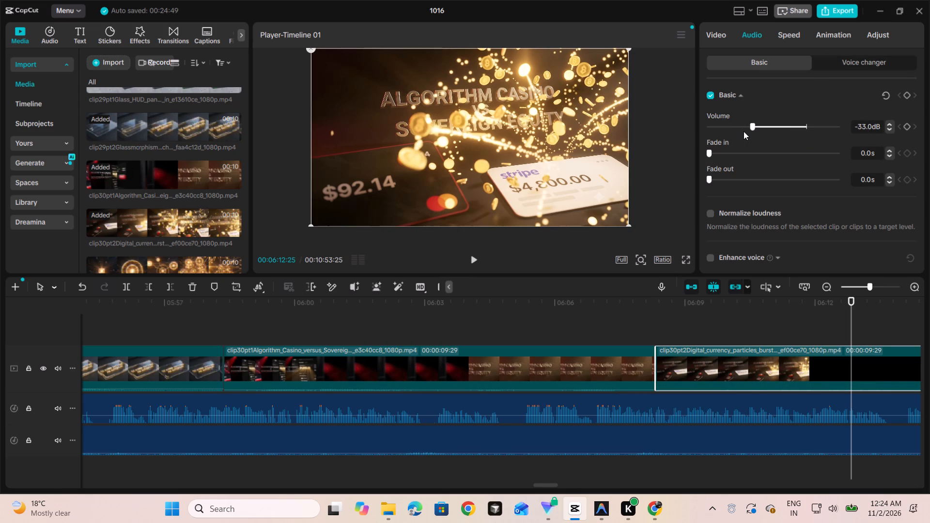
left_click_drag(744, 131, 754, 131)
left_click_drag(754, 131, 753, 131)
scroll(734, 372, "left", 1)
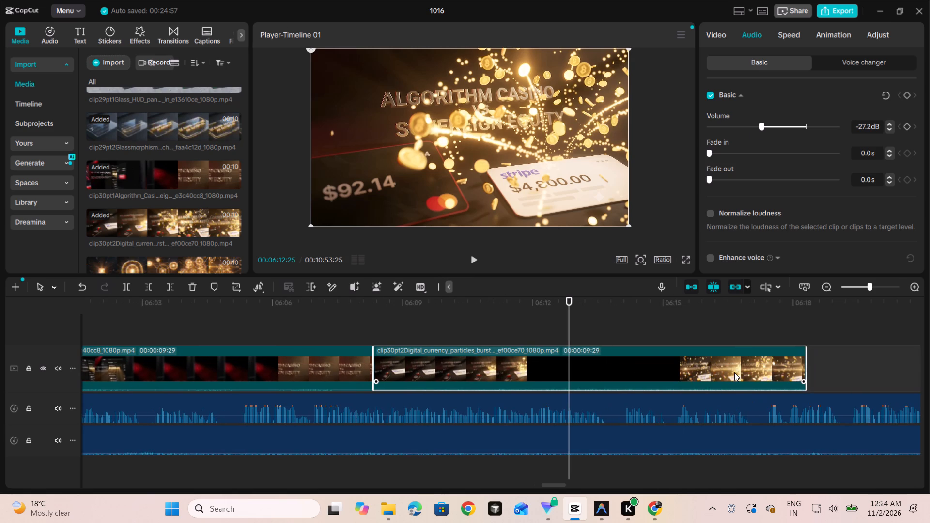
left_click(762, 129)
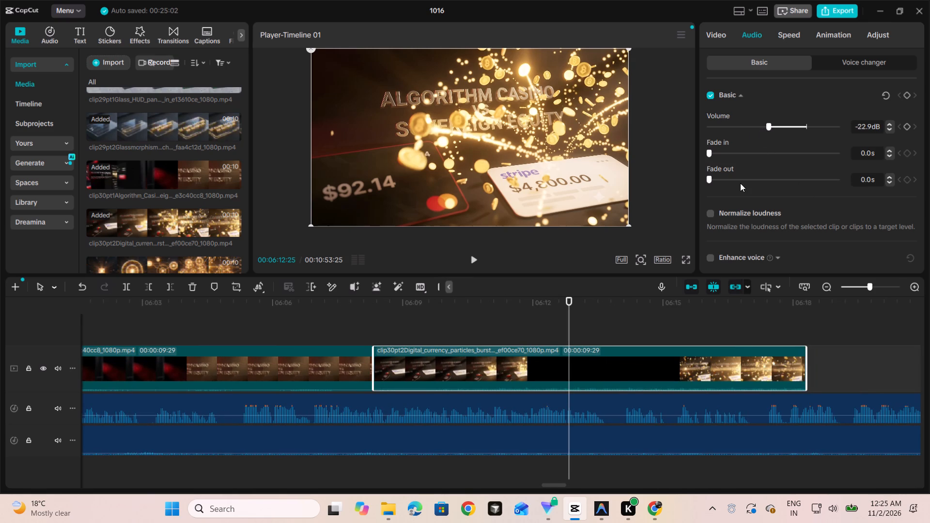
Play back clip28pt2Decision_tree from about 05:30 and lower its volume to -22.6 dB.
scroll(585, 307, "right", 3)
scroll(454, 379, "right", 4)
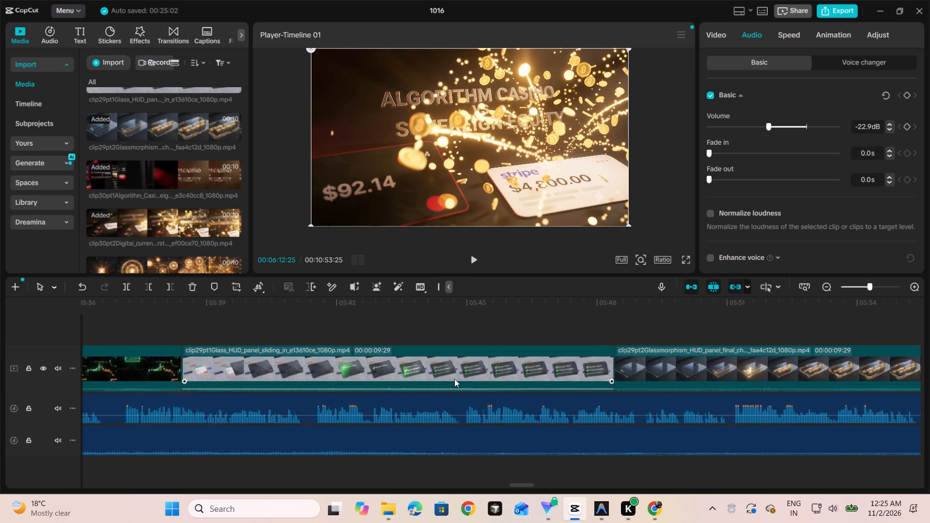
scroll(454, 379, "right", 3)
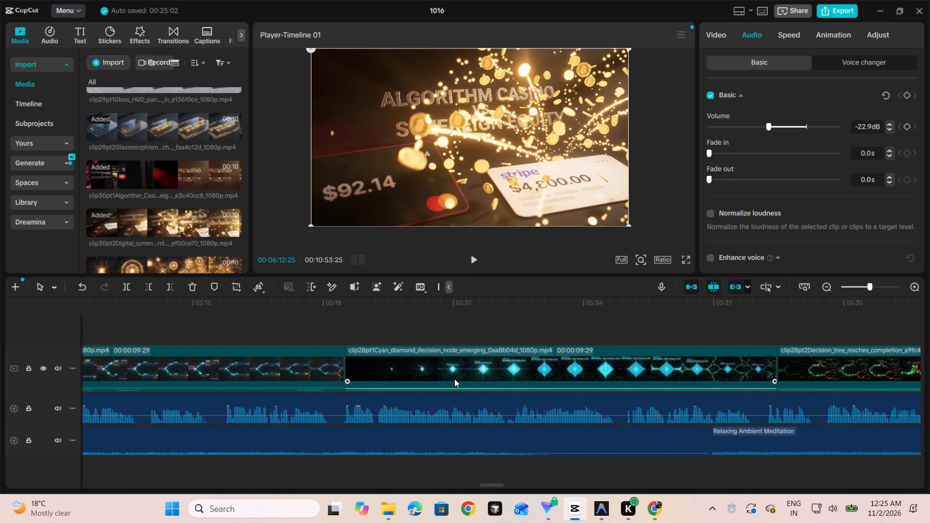
scroll(454, 379, "left", 1)
left_click(437, 326)
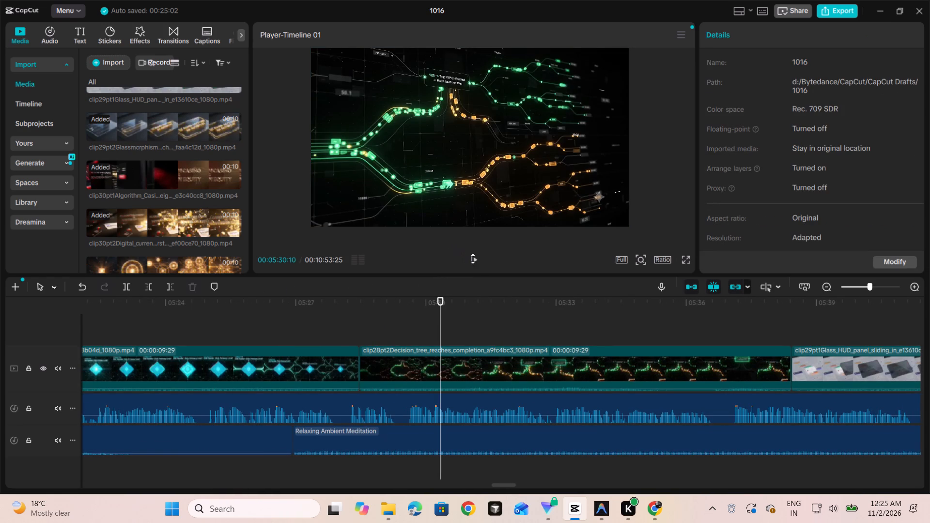
left_click(474, 259)
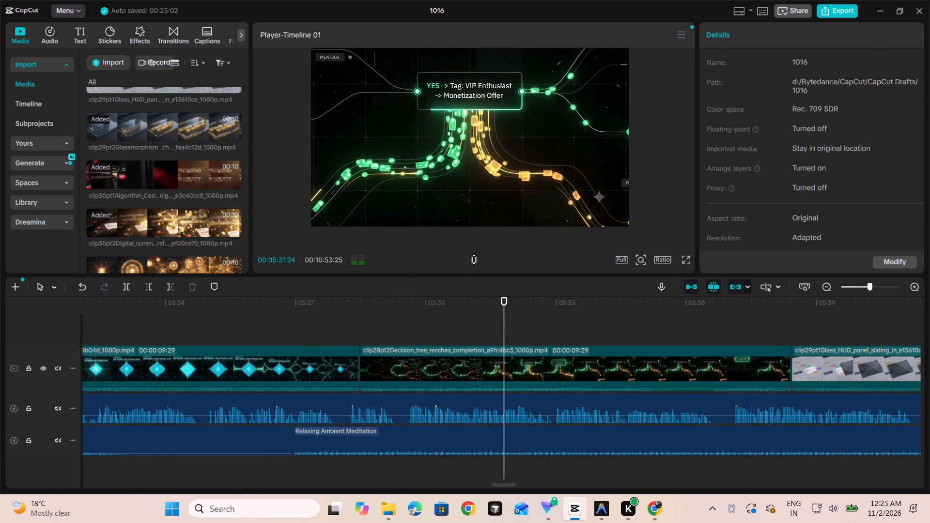
left_click(458, 362)
left_click(740, 33)
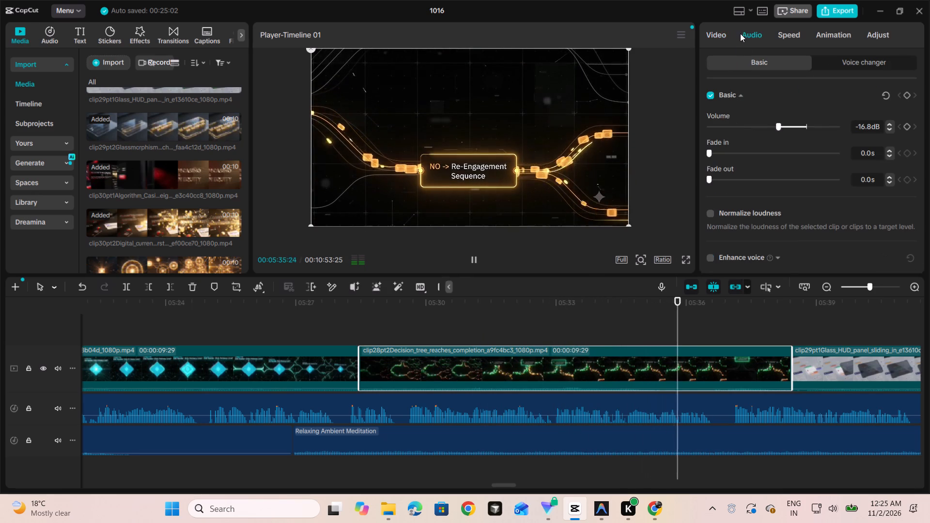
left_click_drag(780, 126, 760, 129)
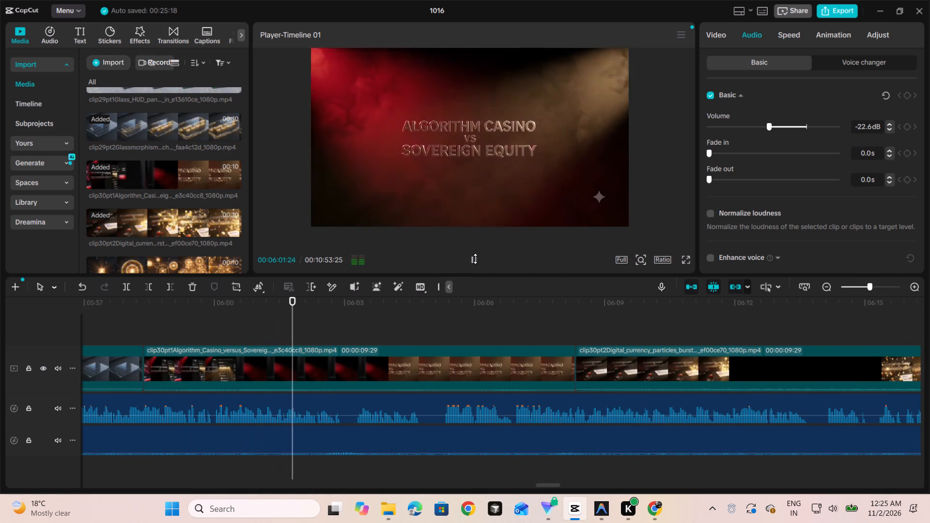
Play back clip29pt2Glassmorphism_HUD_panel through clip30pt1 and clip30pt2 against the voiceover, starting at about 05:49, and find the clip31 files in the media.
key("space")
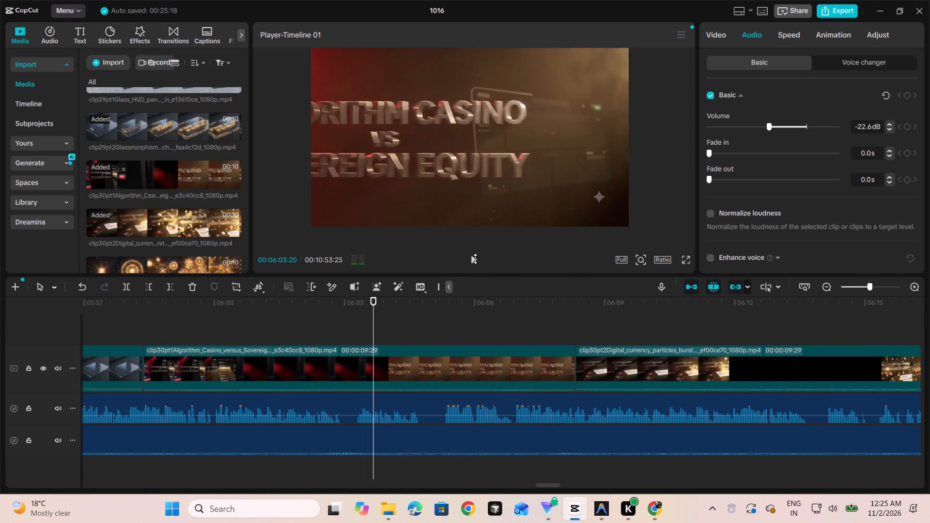
left_click(105, 326)
key("space")
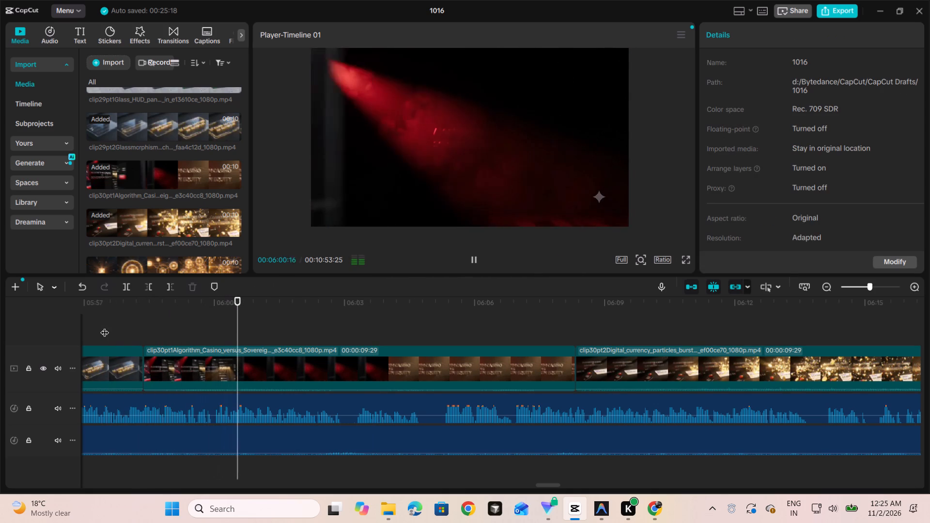
key("space")
scroll(110, 368, "right", 1)
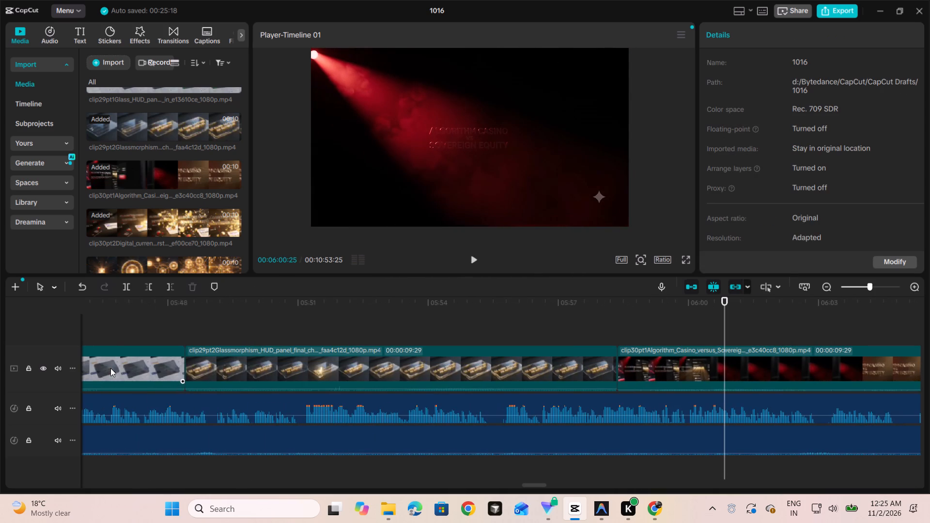
left_click(231, 314)
key("space")
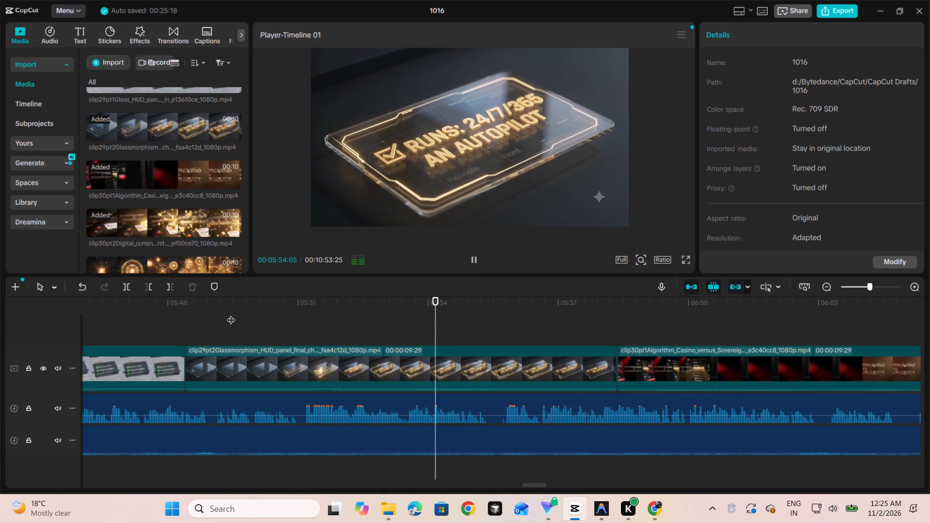
scroll(392, 348, "left", 1)
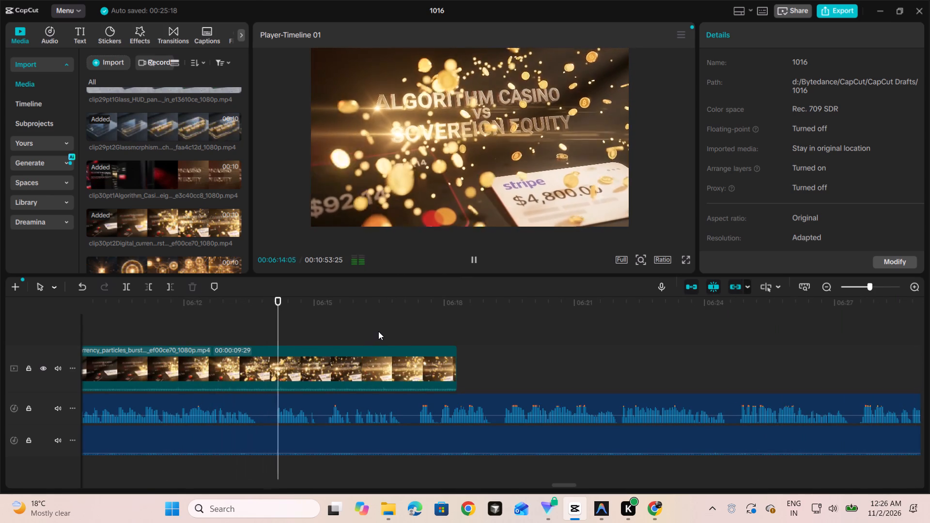
scroll(198, 210, "down", 1)
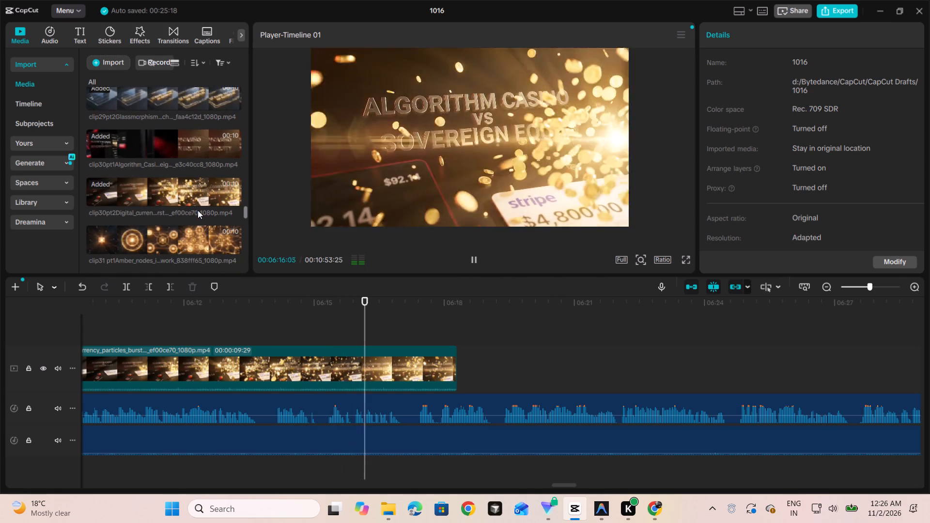
scroll(198, 210, "down", 2)
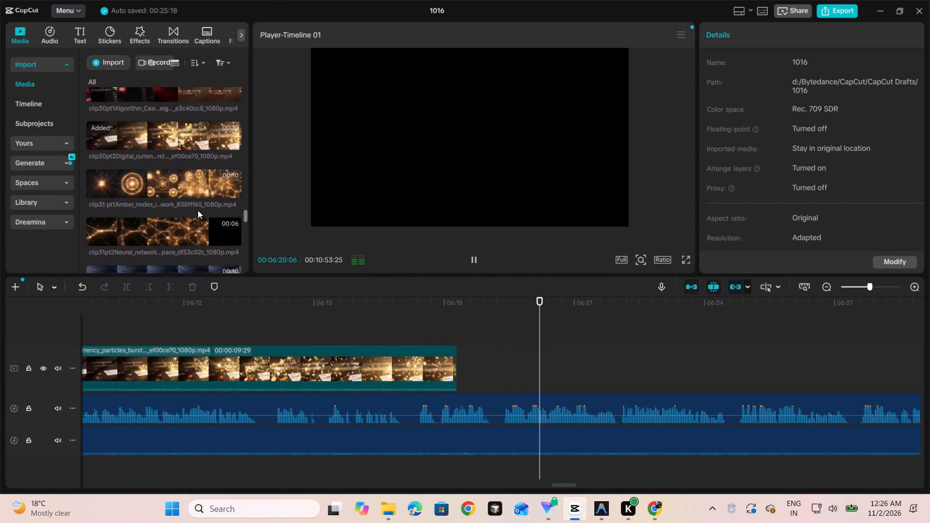
key("space")
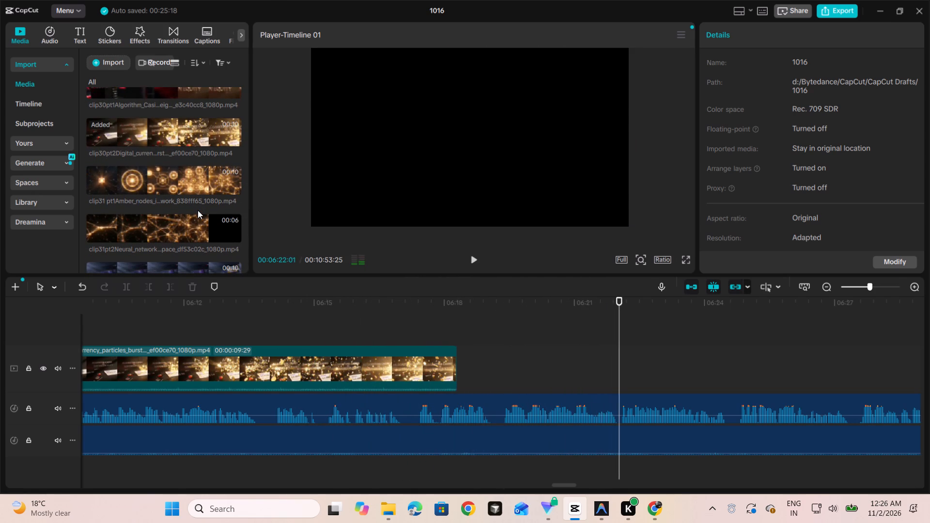
Lower the volume of clip29pt2Glassmorphism_HUD_panel to -23.2 dB.
scroll(258, 317, "right", 3)
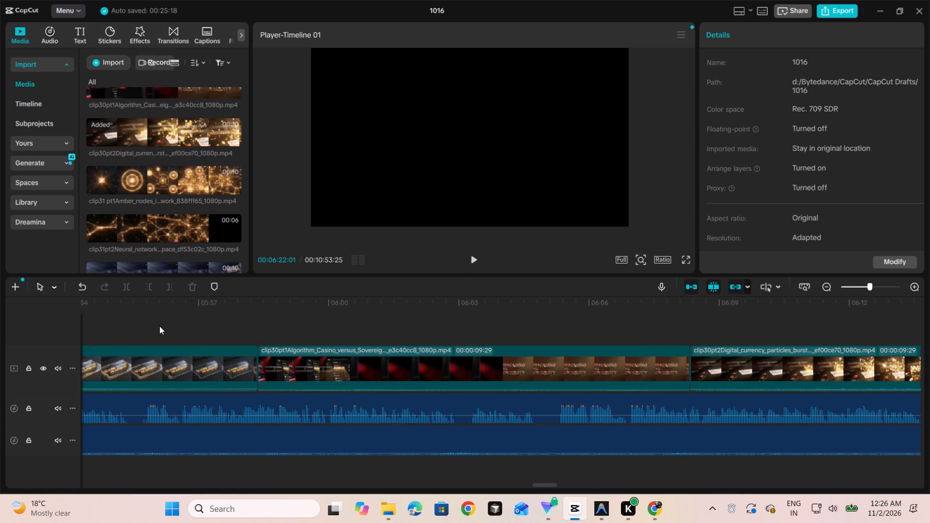
scroll(159, 326, "right", 1)
left_click(273, 353)
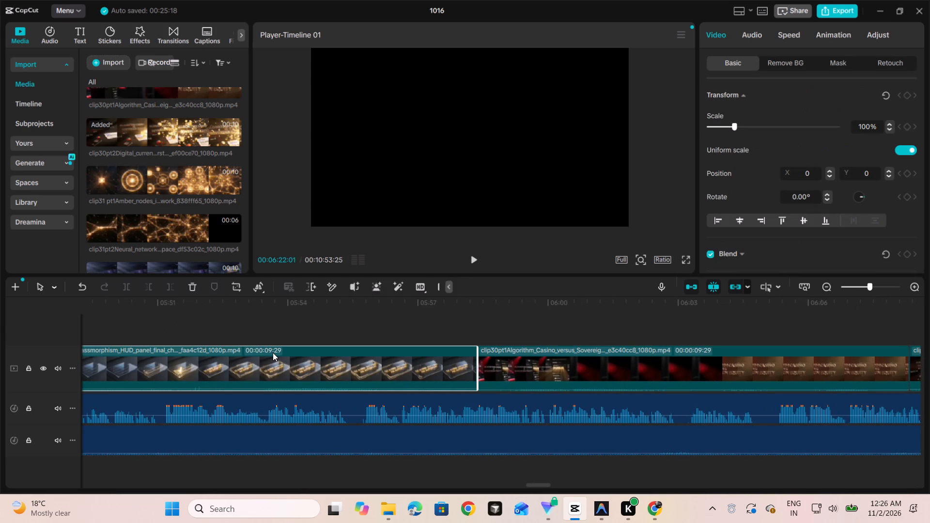
left_click(759, 32)
left_click_drag(779, 124, 762, 130)
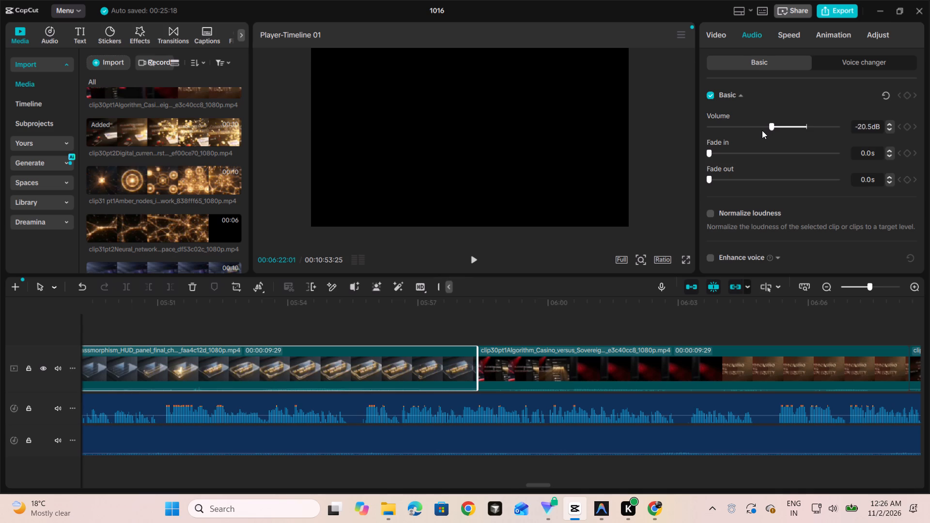
left_click_drag(762, 130, 759, 132)
Move the playhead to about 05:44 within clip29pt1Glass_HUD_panel.
scroll(422, 338, "right", 2)
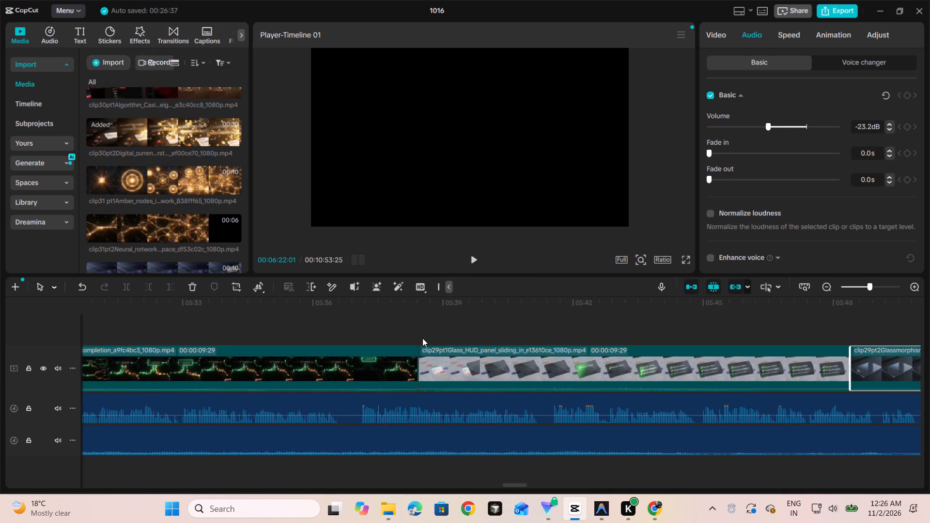
scroll(422, 338, "left", 1)
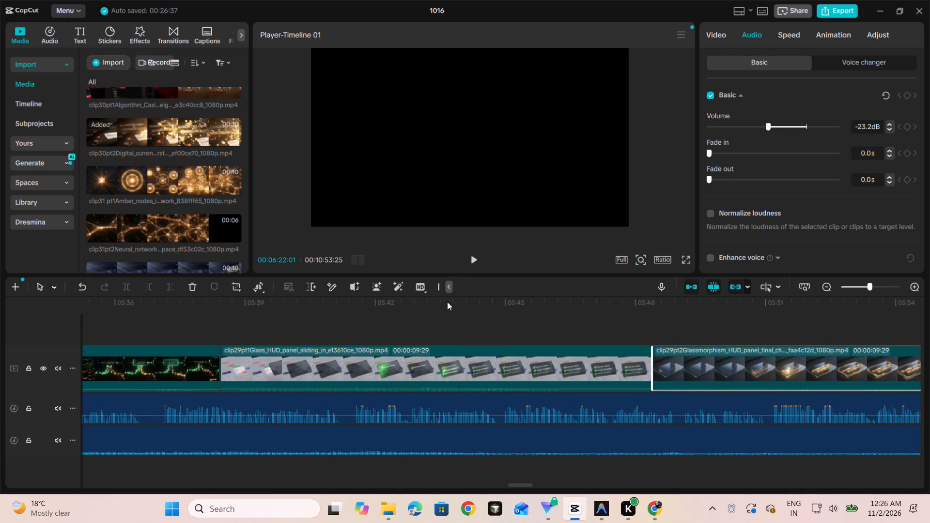
left_click(462, 336)
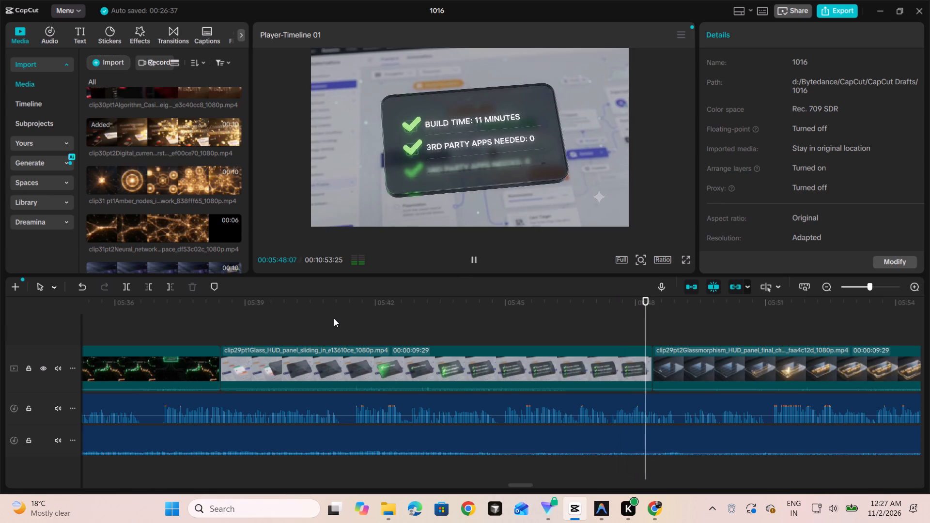
key("space")
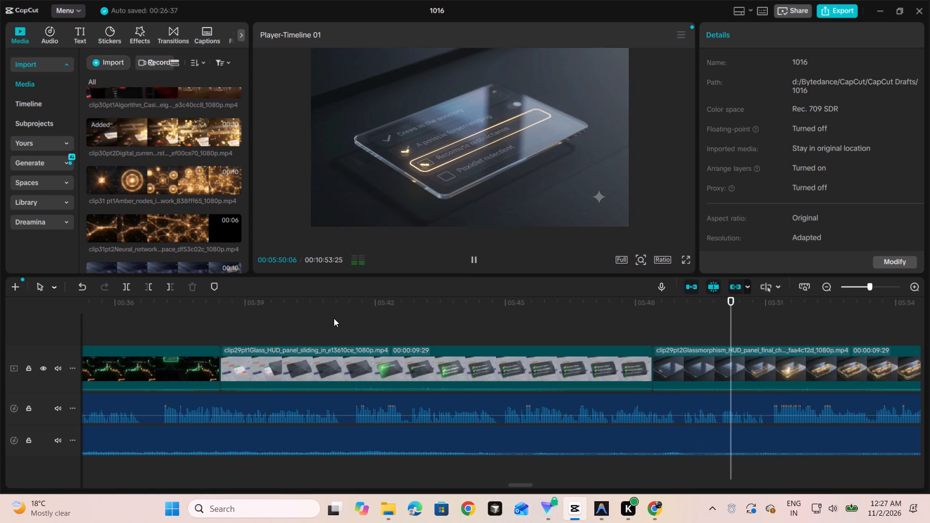
left_click(378, 369)
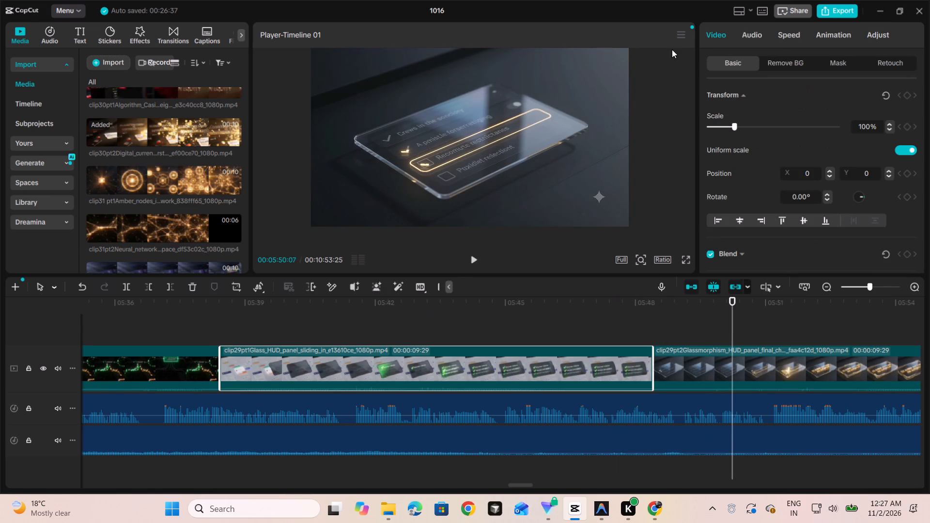
left_click(790, 34)
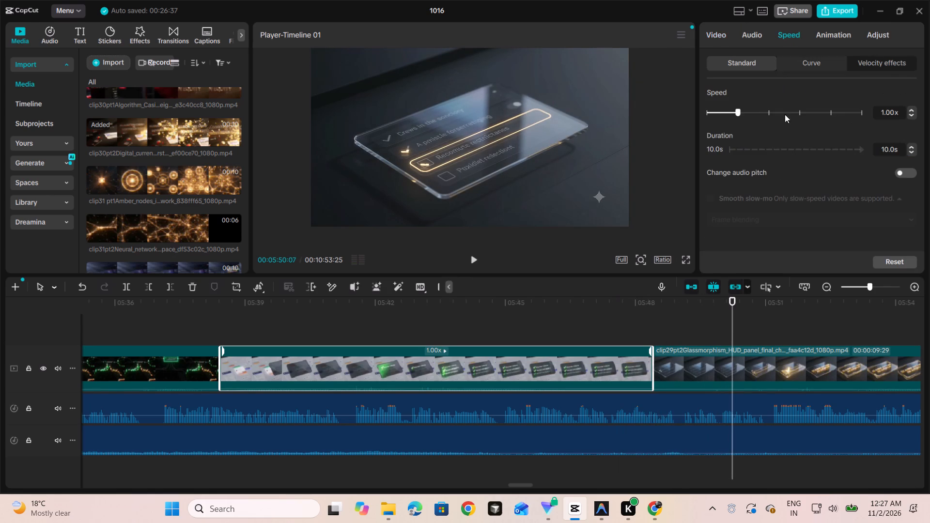
left_click_drag(736, 115, 740, 115)
left_click_drag(740, 115, 744, 117)
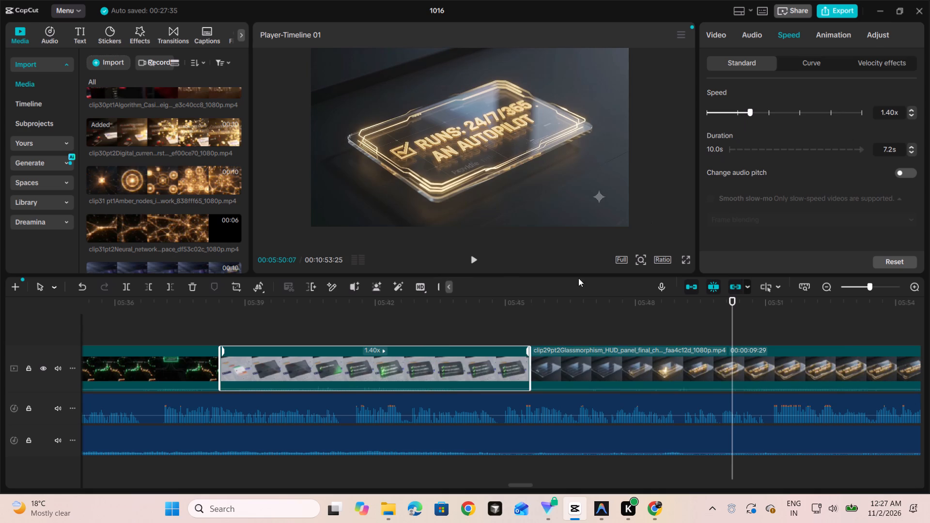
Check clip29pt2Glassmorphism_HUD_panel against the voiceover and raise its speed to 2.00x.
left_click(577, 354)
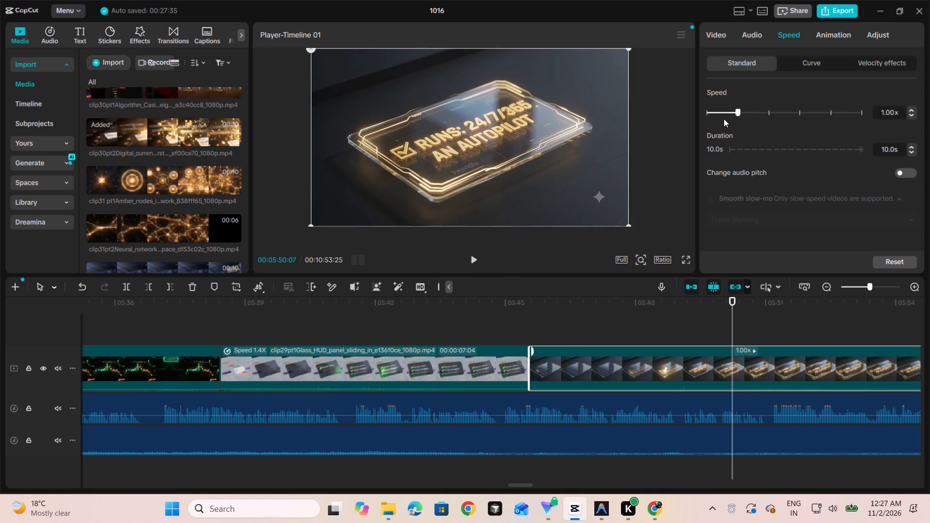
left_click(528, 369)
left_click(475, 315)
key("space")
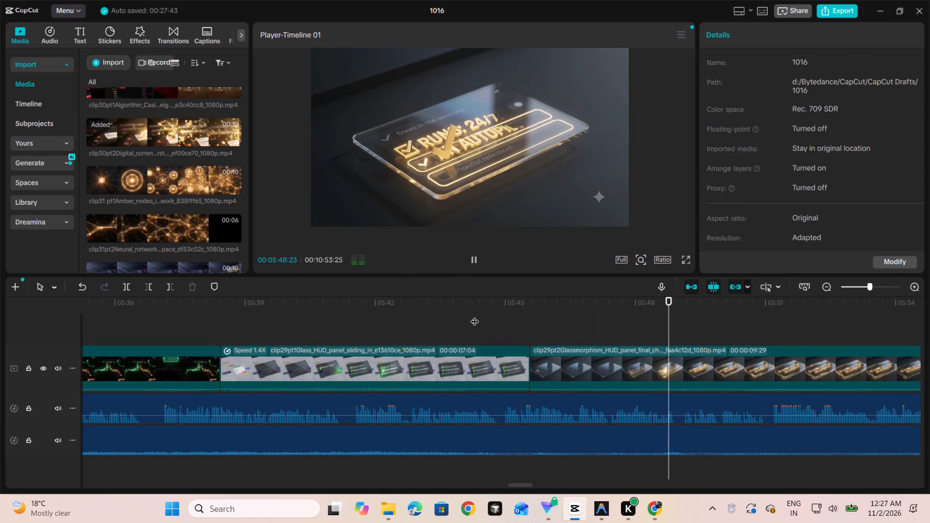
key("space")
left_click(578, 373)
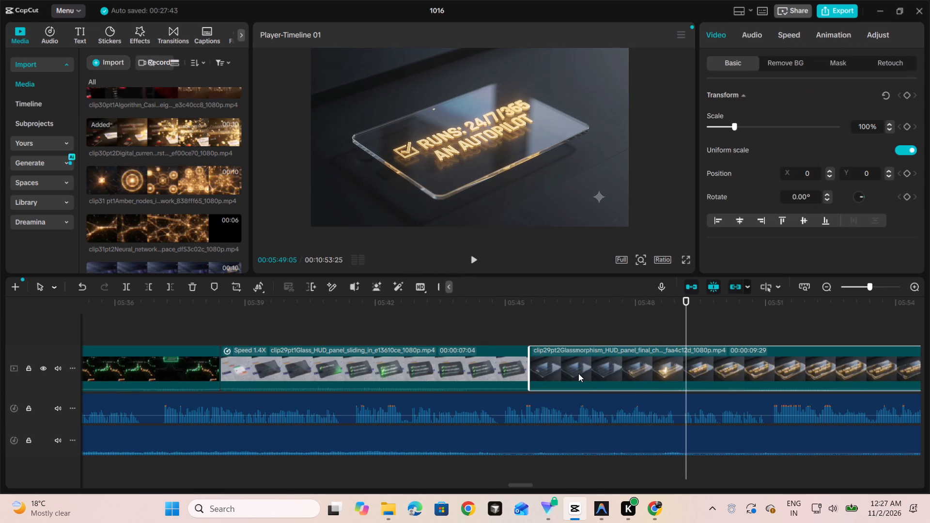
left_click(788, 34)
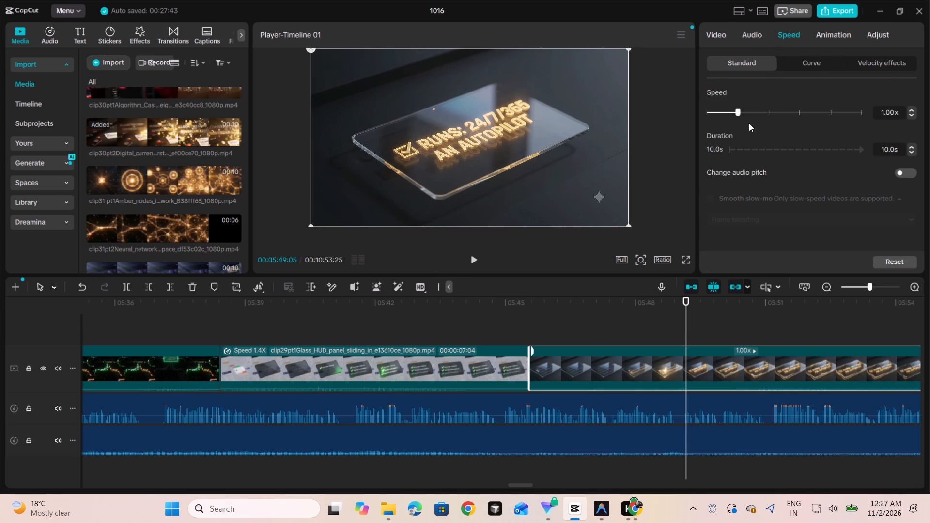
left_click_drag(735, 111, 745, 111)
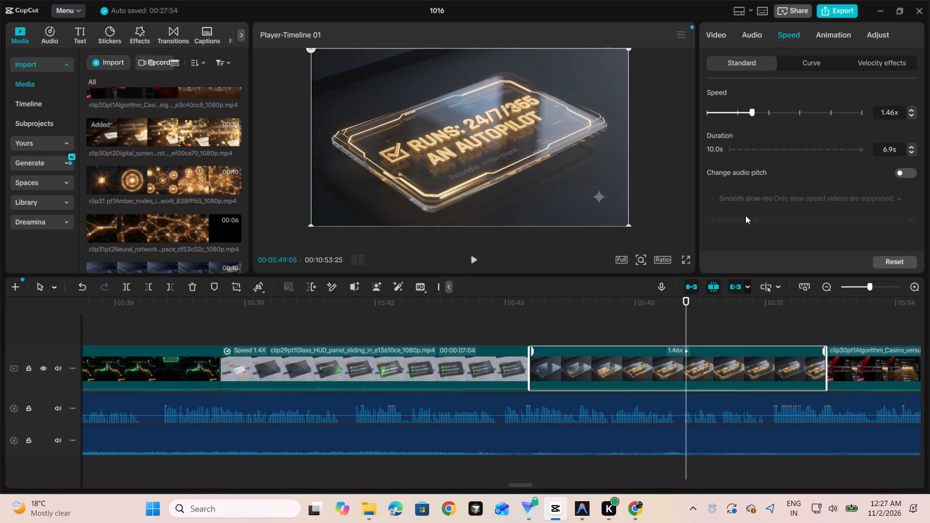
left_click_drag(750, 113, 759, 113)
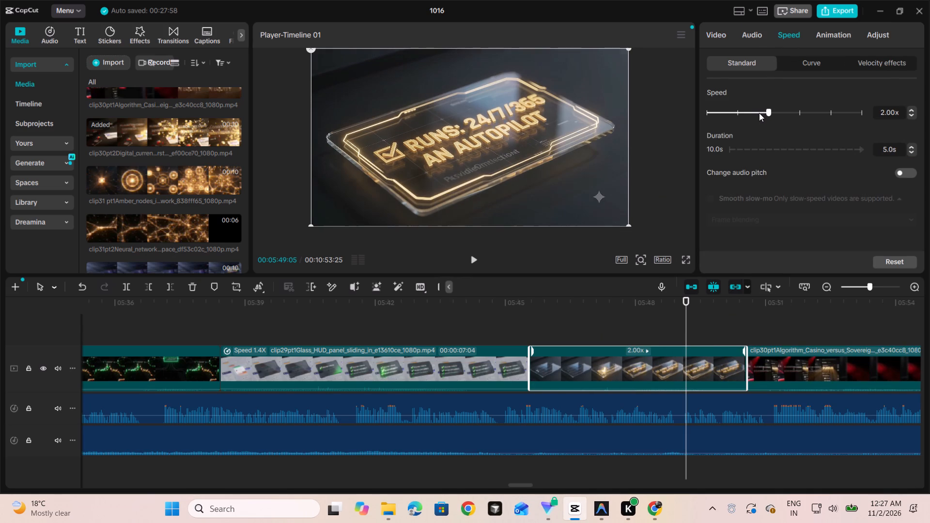
Play back the transition into clip30pt1 and set the speed of clip29pt2Glassmorphism_HUD_panel to 1.82x.
left_click(461, 325)
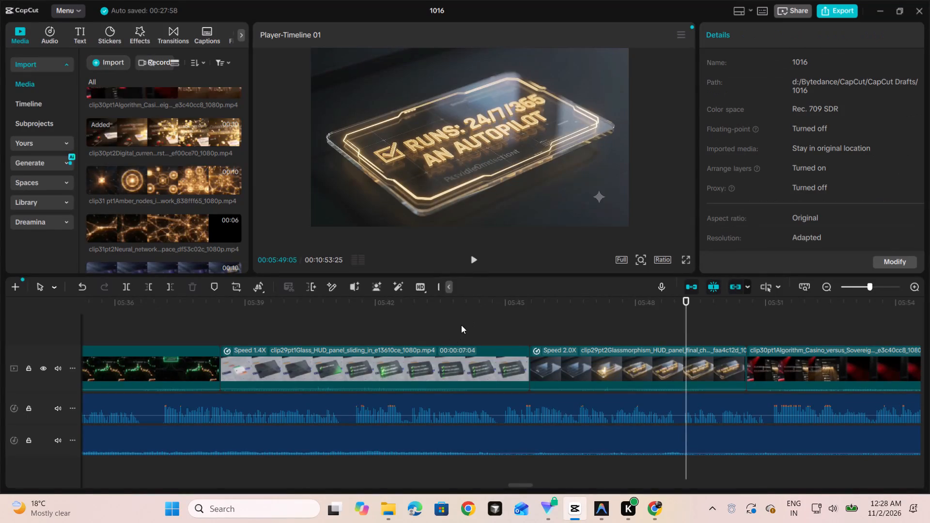
key("space")
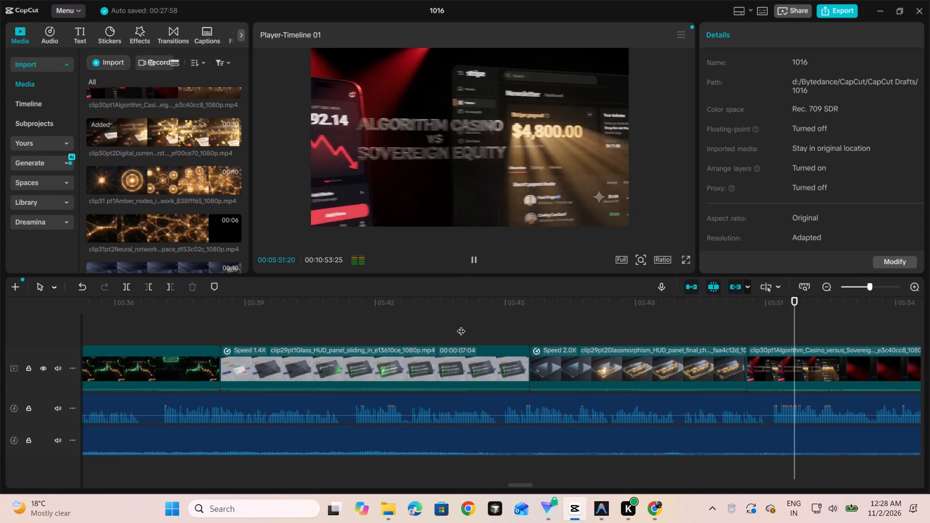
key("space")
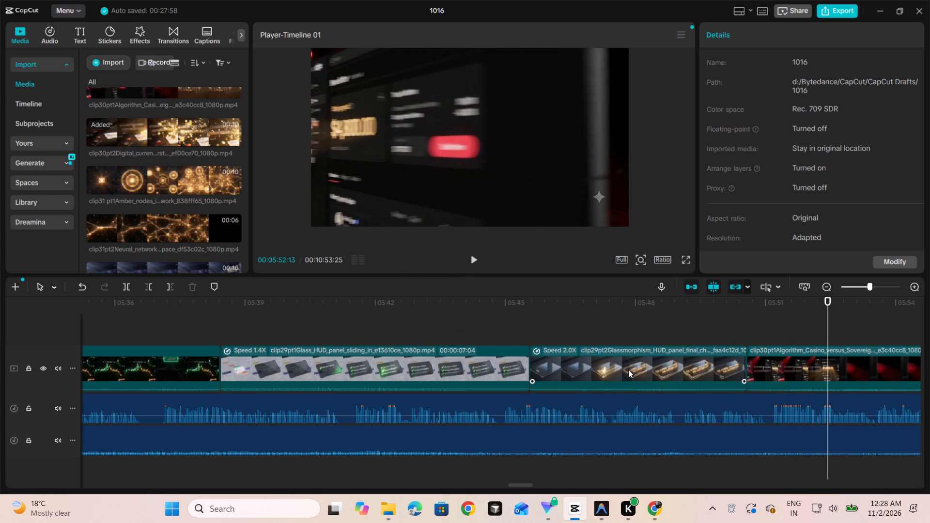
left_click(628, 369)
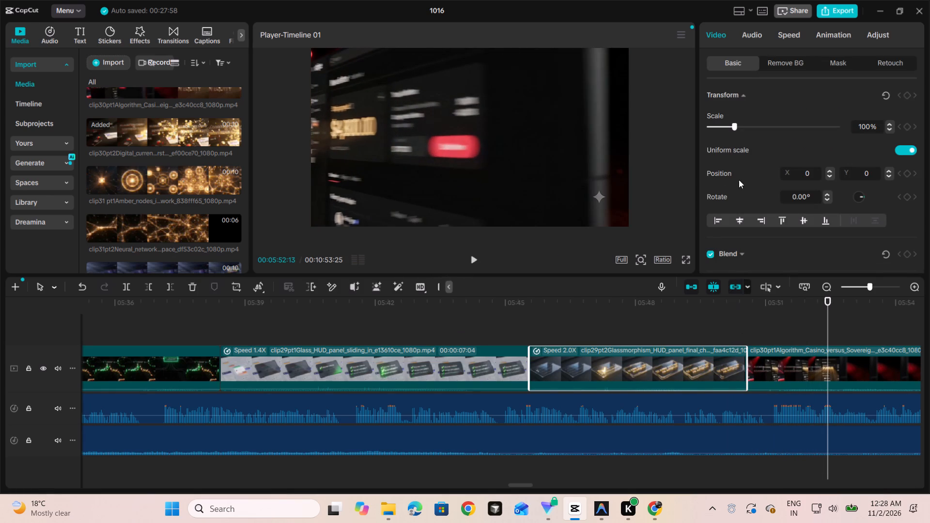
left_click(788, 30)
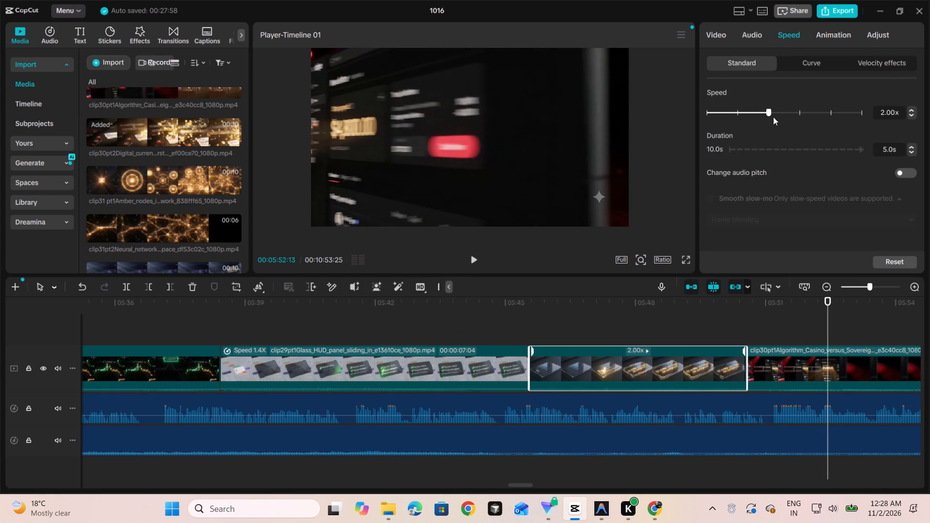
left_click_drag(770, 114, 759, 112)
left_click_drag(759, 112, 750, 115)
left_click_drag(758, 112, 763, 114)
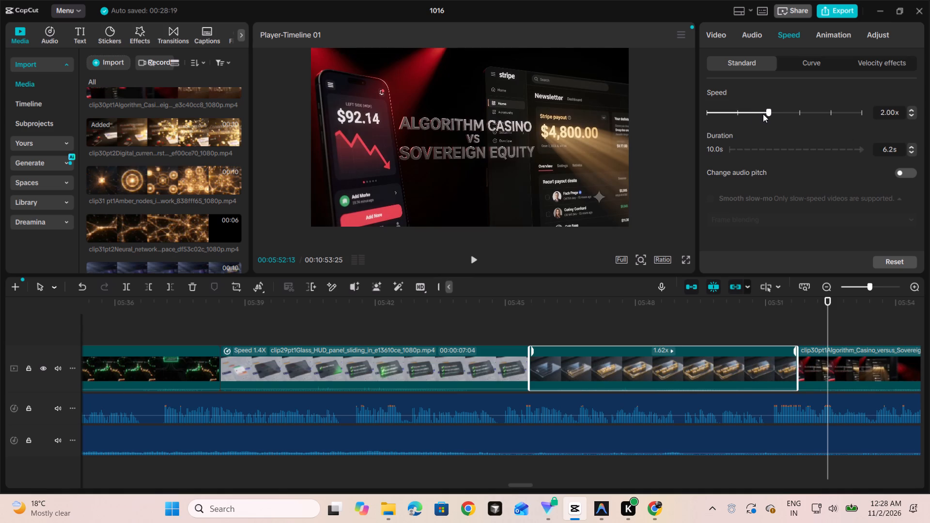
left_click_drag(763, 114, 762, 114)
left_click_drag(762, 114, 766, 113)
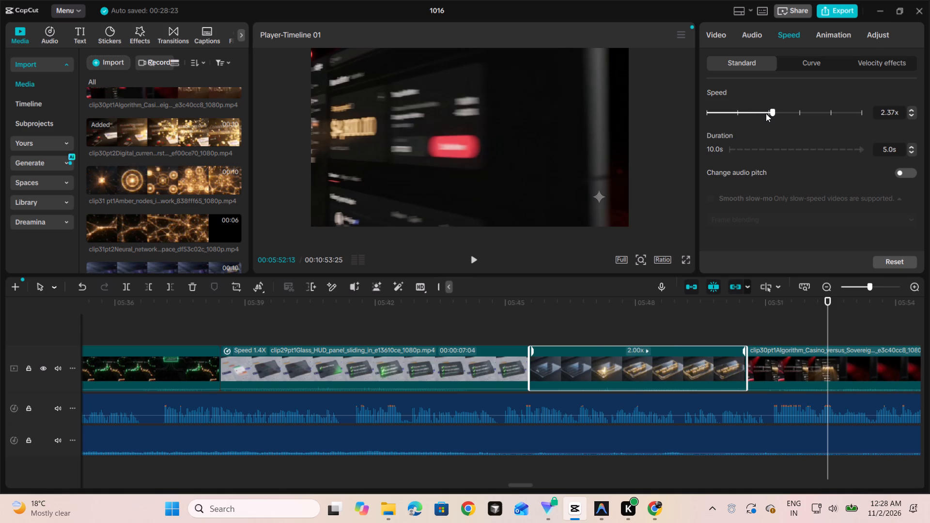
left_click_drag(766, 113, 758, 113)
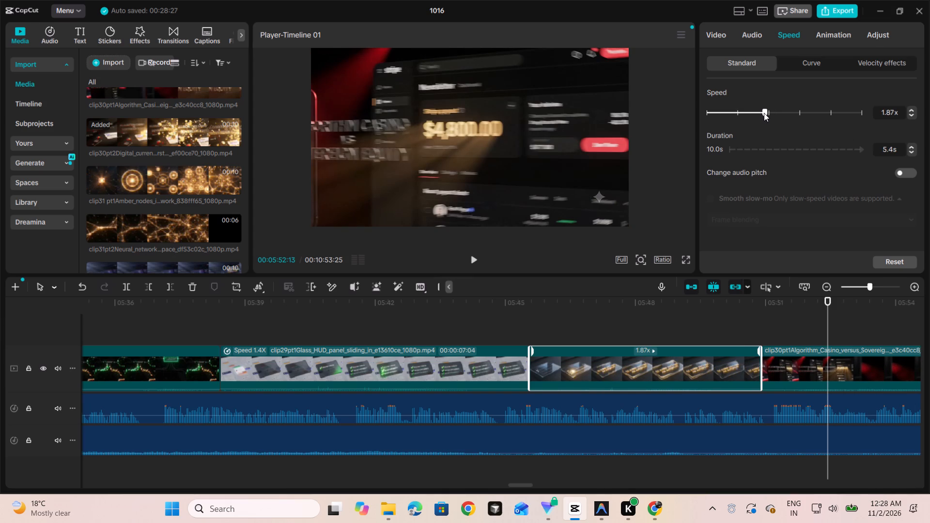
left_click_drag(764, 113, 755, 113)
left_click_drag(755, 113, 757, 113)
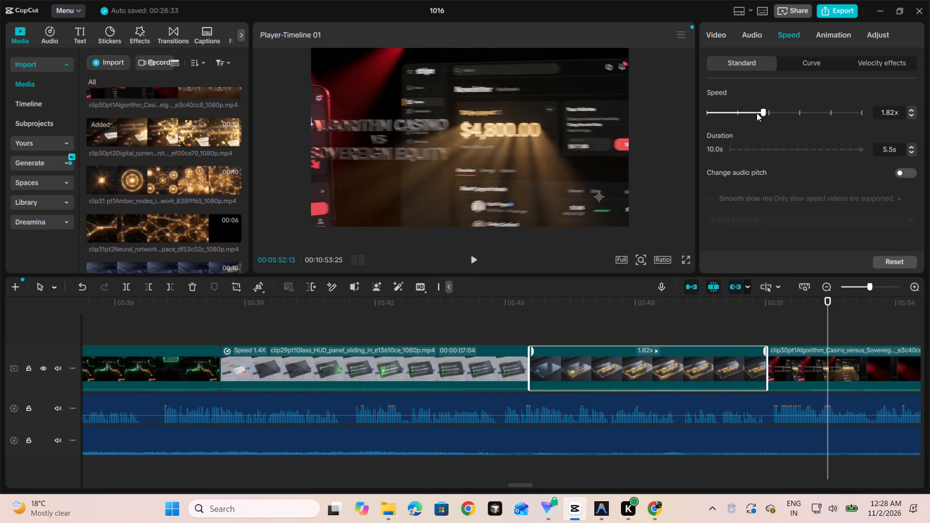
left_click(909, 116)
double_click(909, 116)
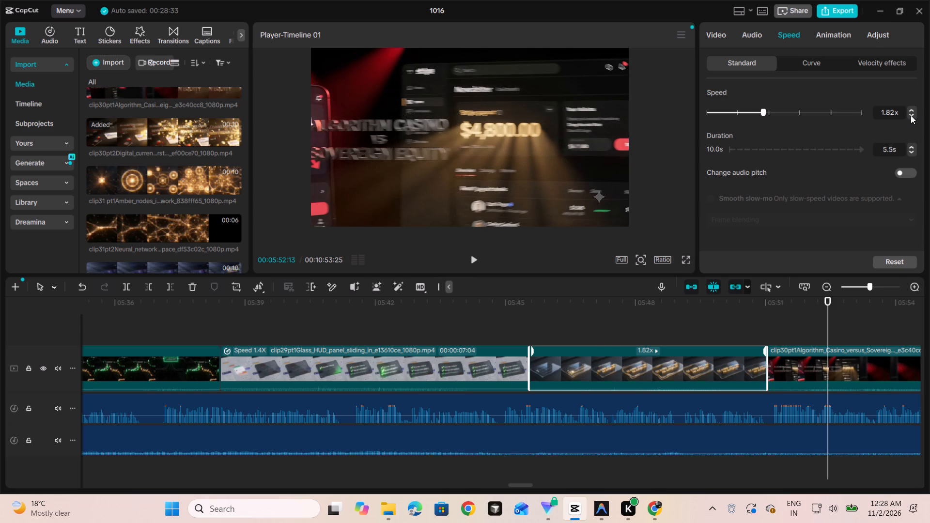
triple_click(911, 115)
Play back from the start of clip29pt2Glassmorphism_HUD_panel through clip30pt1 and clip30pt2 to about 06:14 against the voiceover.
key("Down")
key("Down")
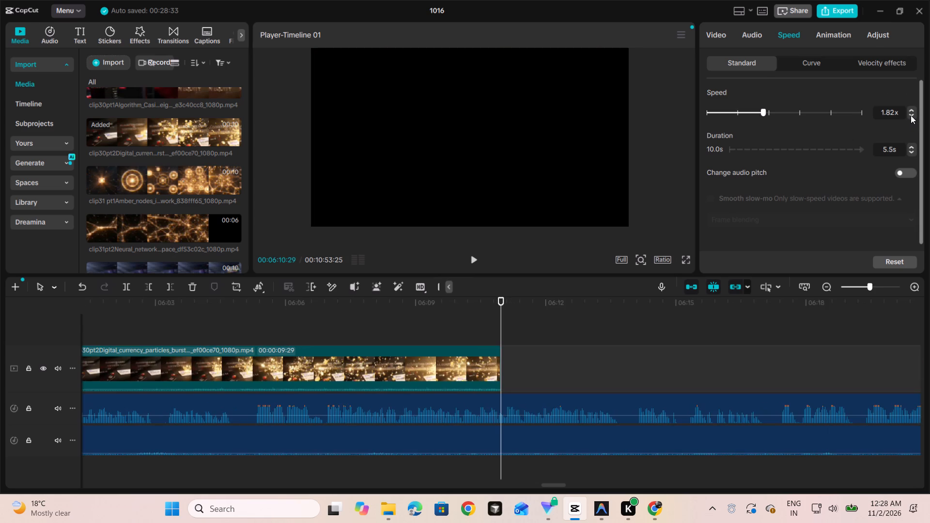
key("Up")
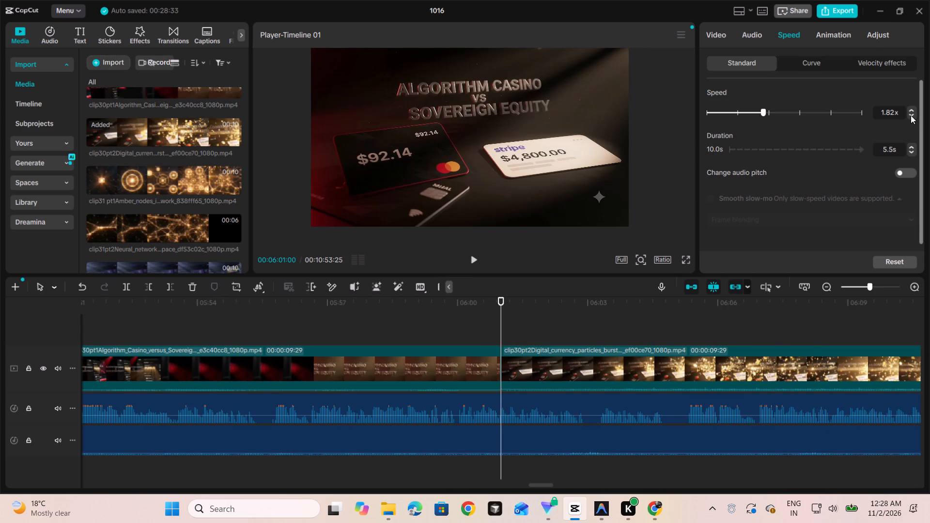
key("Up")
key("Up")
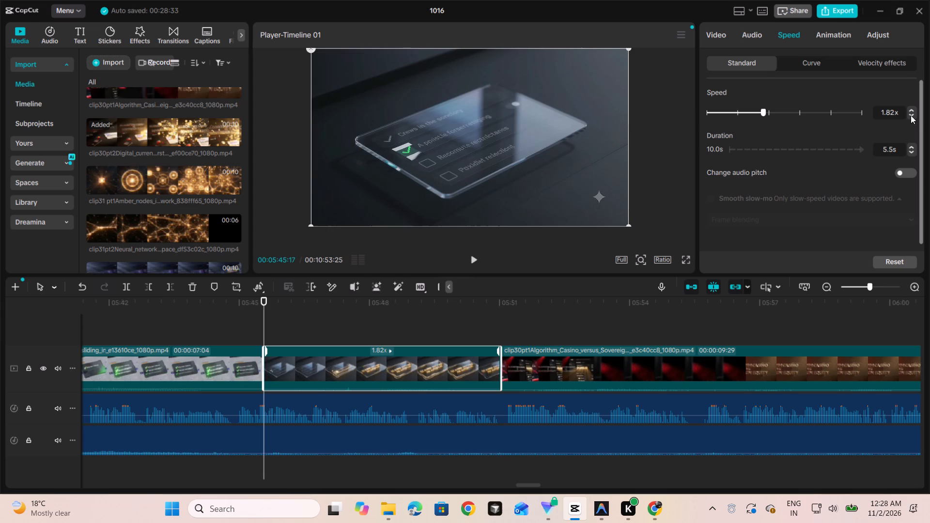
key("space")
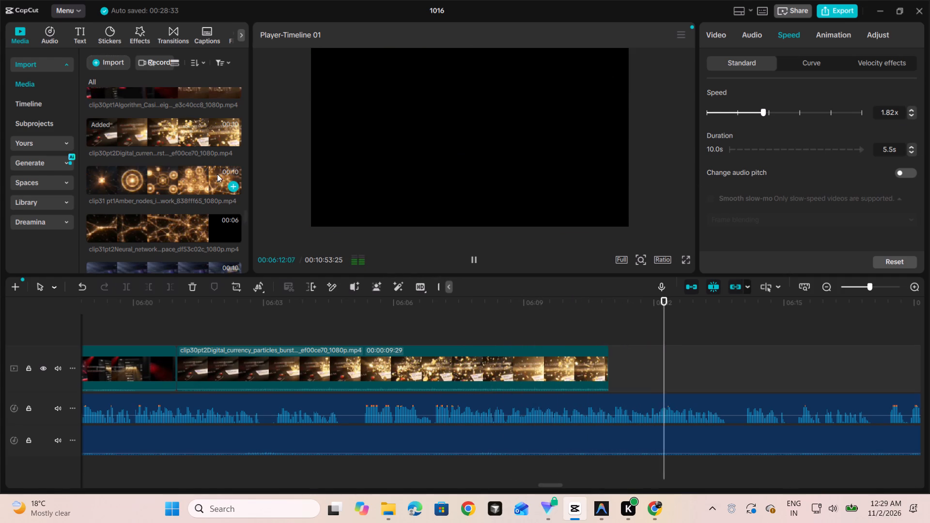
left_click(477, 259)
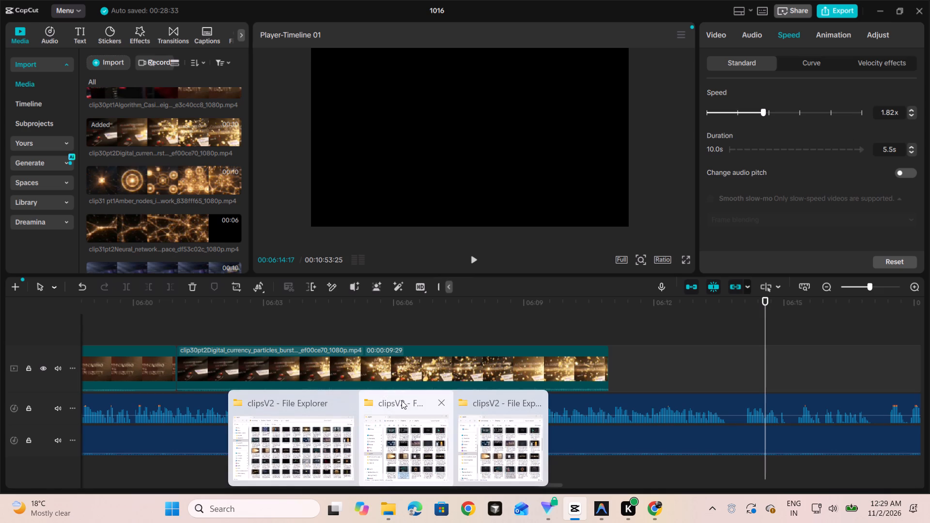
Switch to File Explorer and look through the numbered clip files in the clipsV2 folder.
left_click(402, 400)
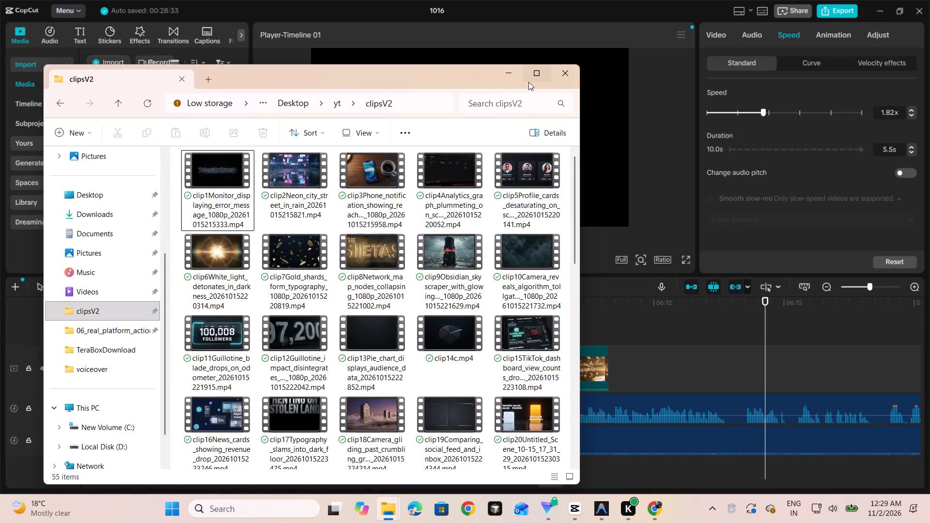
left_click(528, 82)
scroll(429, 305, "down", 1)
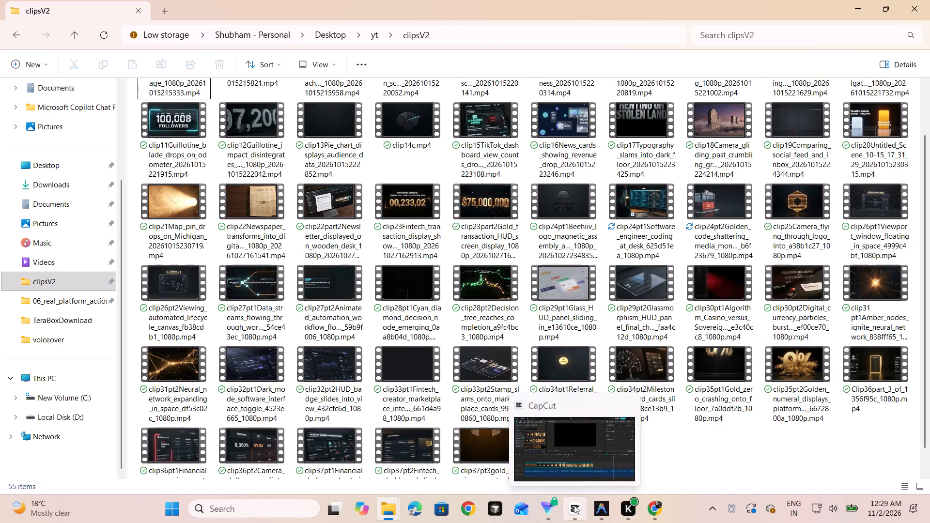
Switch back to CapCut and lower the audio volume of clip30pt2Digital_currency_particles to about -23.8 dB.
left_click(583, 469)
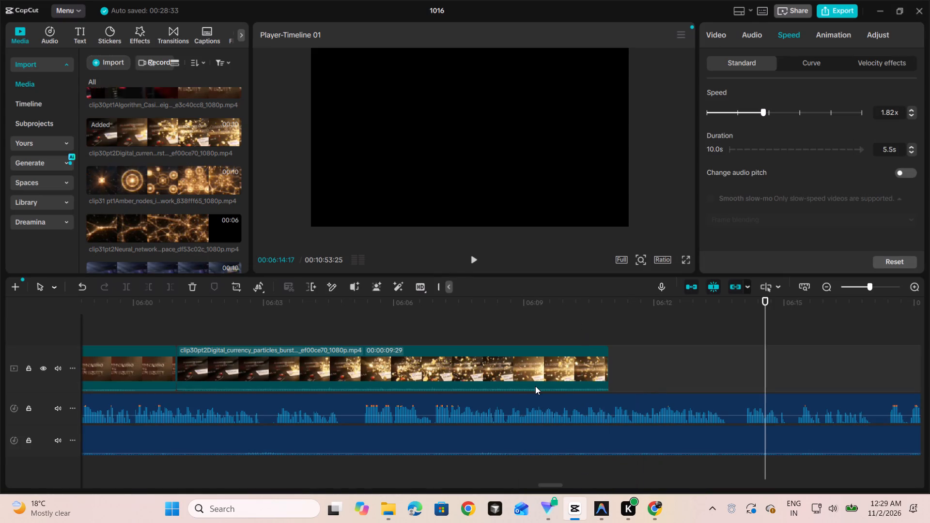
scroll(535, 386, "right", 1)
left_click(597, 358)
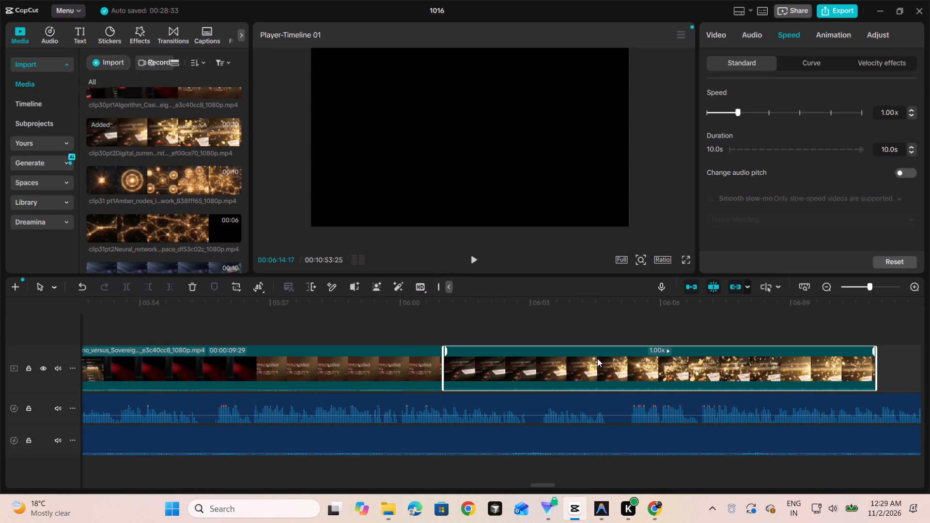
left_click(759, 33)
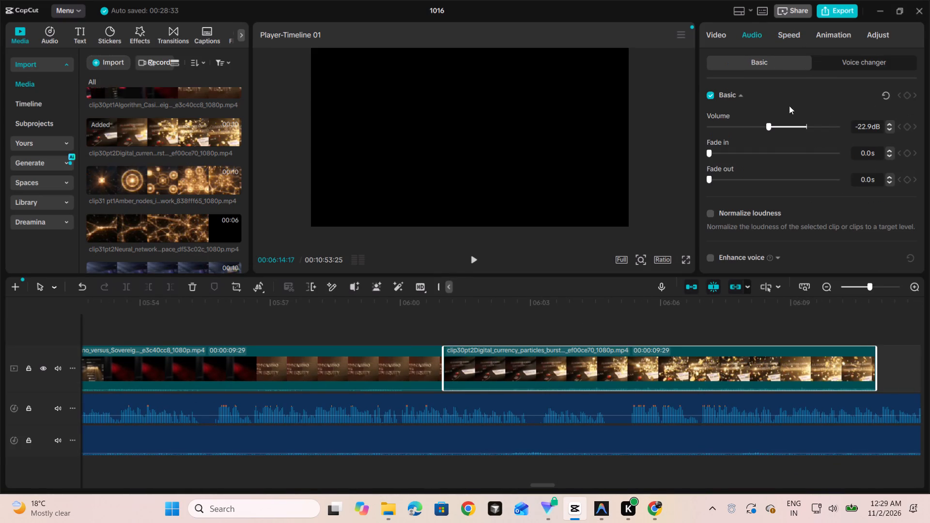
left_click_drag(766, 132, 766, 123)
left_click_drag(766, 123, 758, 123)
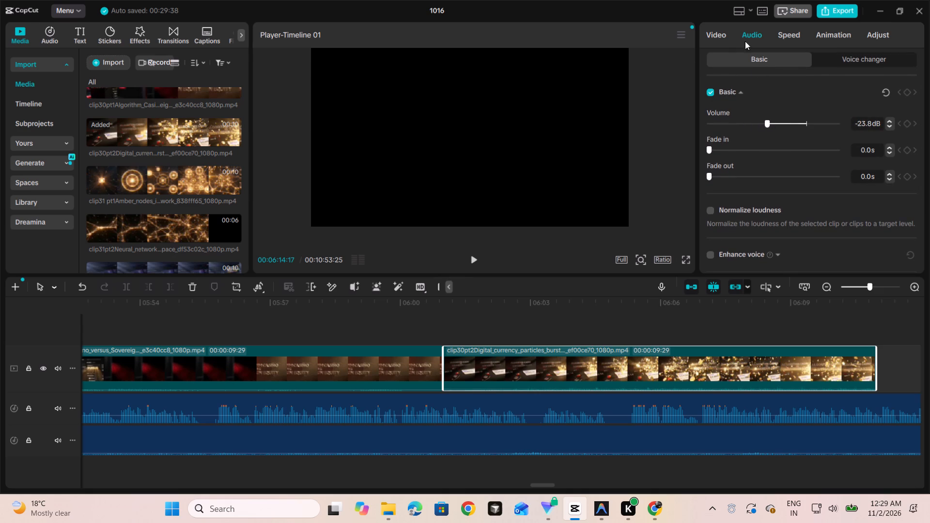
Check the volume of clip30pt1Algorithm_Casino and look over the timeline from the opening clips to the end of the voiceover.
left_click(376, 355)
scroll(482, 318, "right", 2)
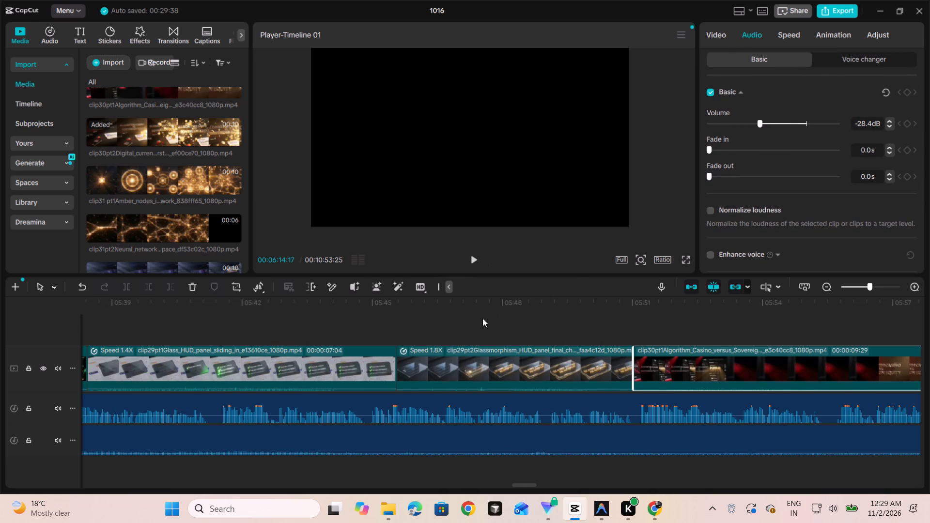
scroll(458, 333, "right", 2)
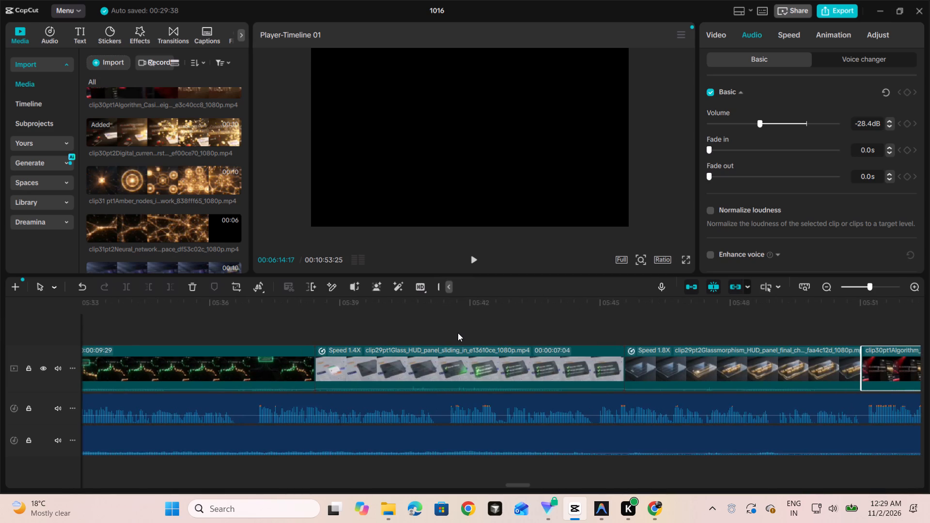
scroll(458, 333, "right", 1)
scroll(362, 358, "right", 1)
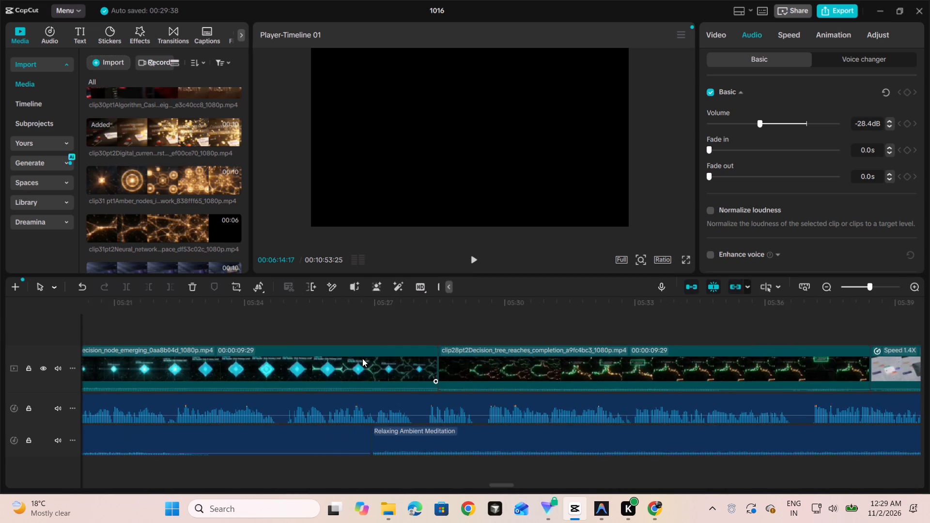
scroll(362, 358, "right", 2)
scroll(362, 358, "down", 5, "ctrl")
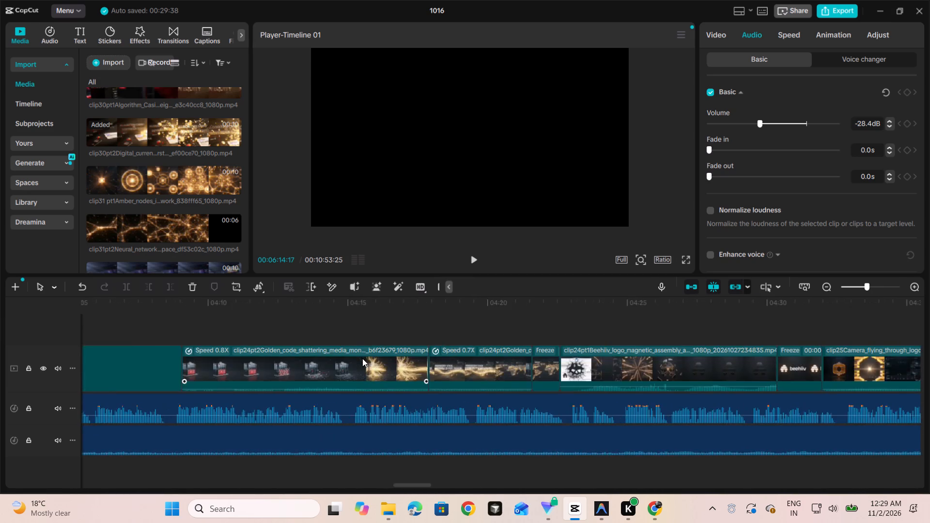
scroll(362, 358, "down", 8, "ctrl")
scroll(362, 358, "down", 1)
scroll(362, 358, "right", 1)
scroll(362, 358, "left", 1)
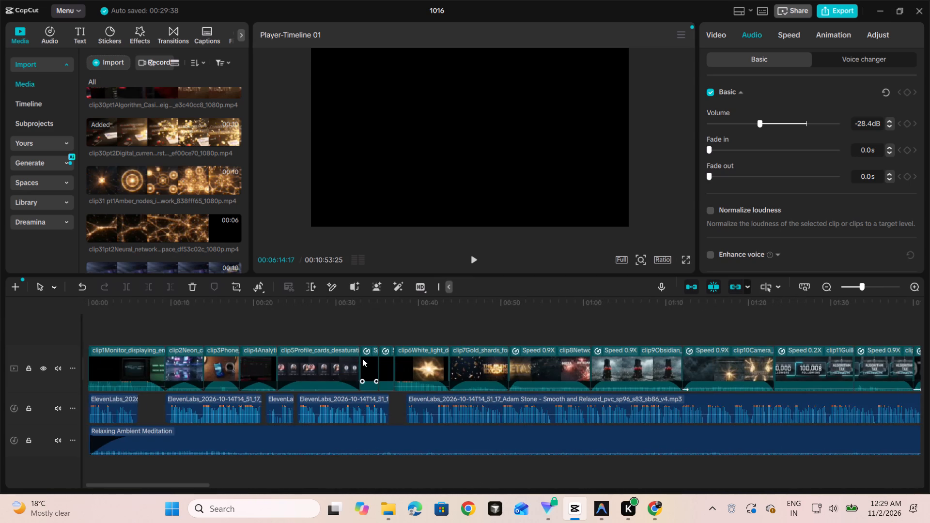
scroll(362, 358, "left", 4)
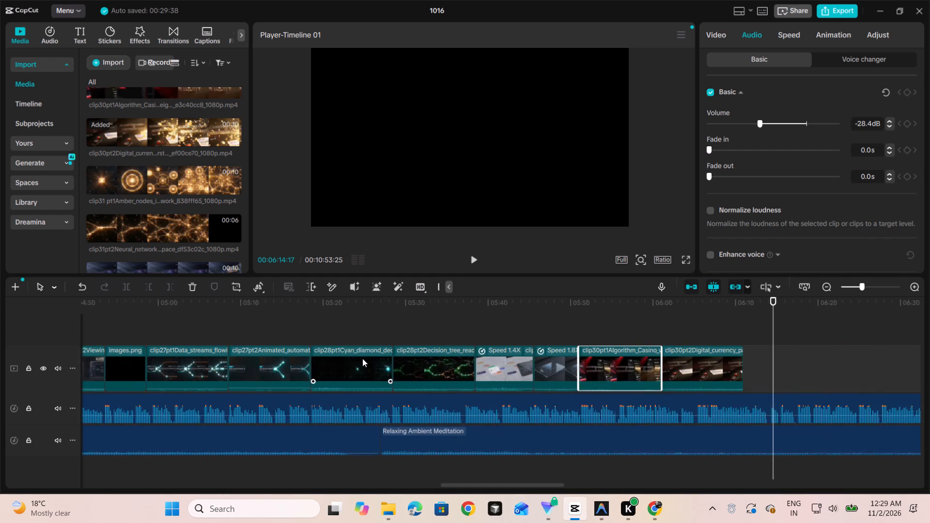
scroll(362, 358, "left", 2)
scroll(362, 358, "down", 3, "ctrl")
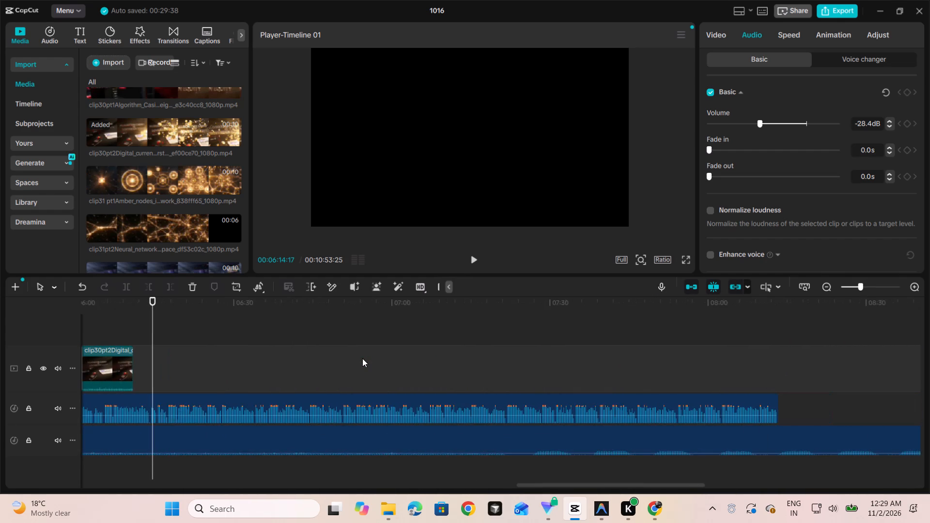
scroll(362, 358, "down", 4, "ctrl")
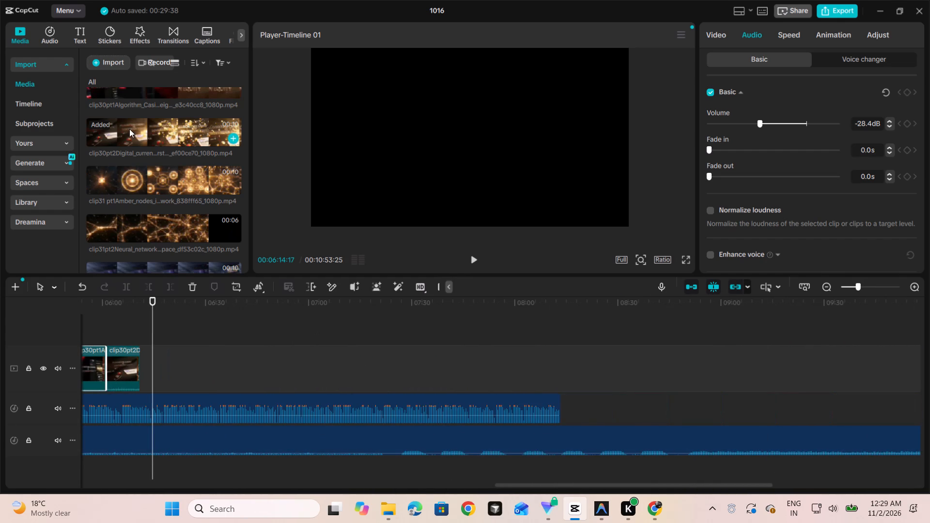
scroll(280, 375, "right", 1)
scroll(280, 375, "down", 3, "ctrl")
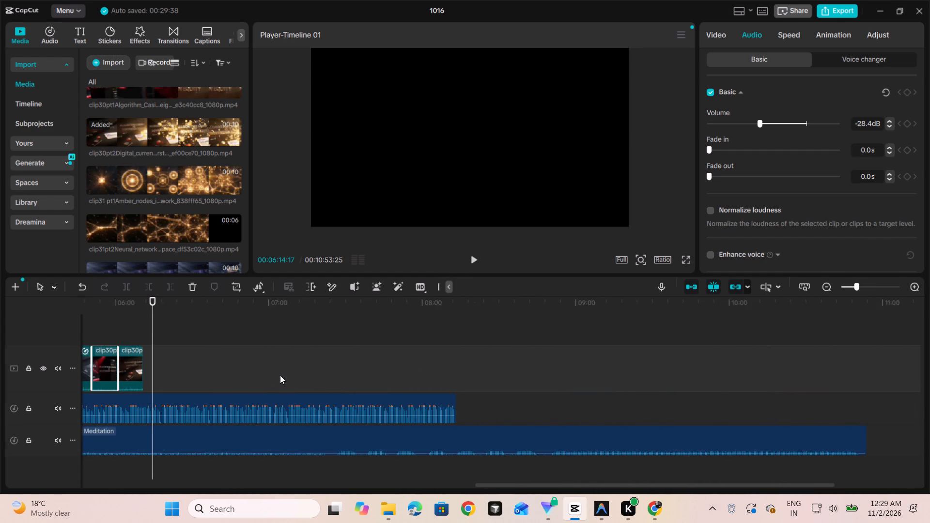
scroll(280, 375, "down", 2, "ctrl")
scroll(280, 375, "right", 1)
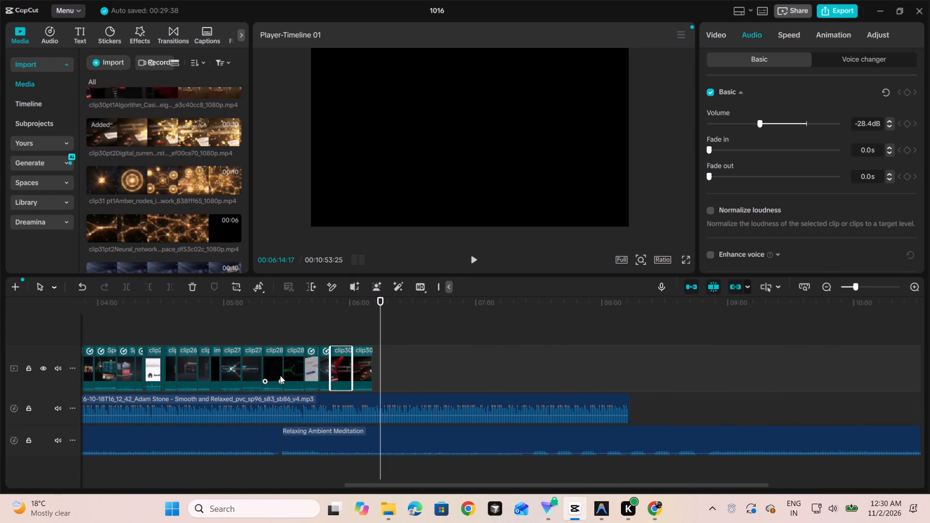
scroll(280, 375, "right", 2)
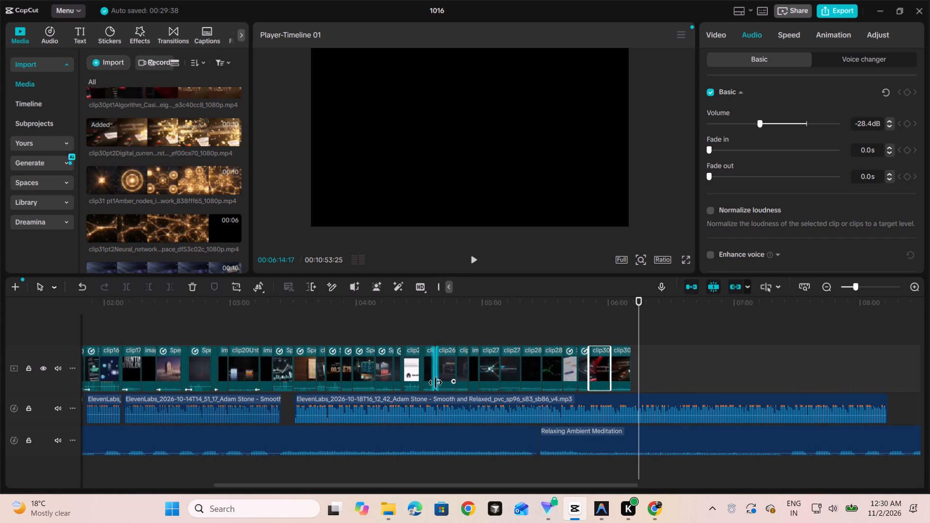
scroll(435, 383, "up", 4, "ctrl")
scroll(435, 383, "up", 3)
scroll(435, 383, "up", 6, "ctrl")
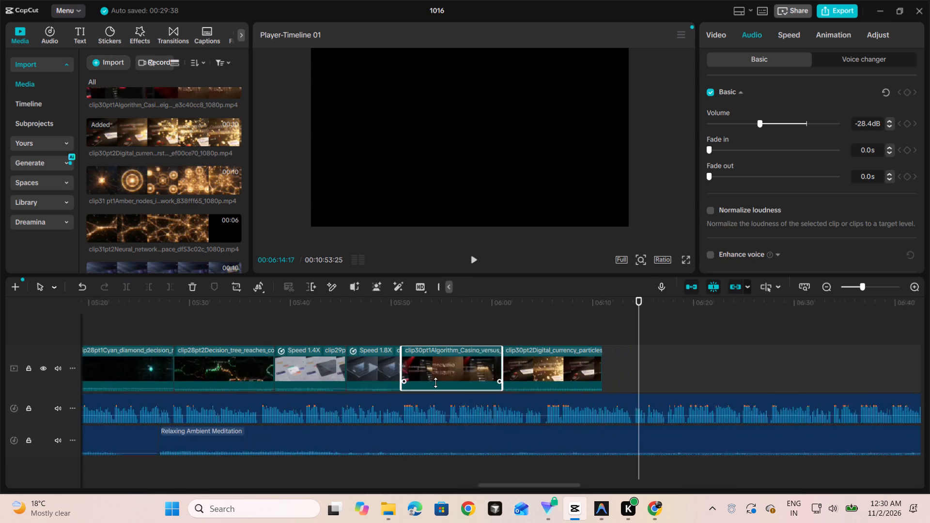
scroll(435, 383, "up", 1, "ctrl")
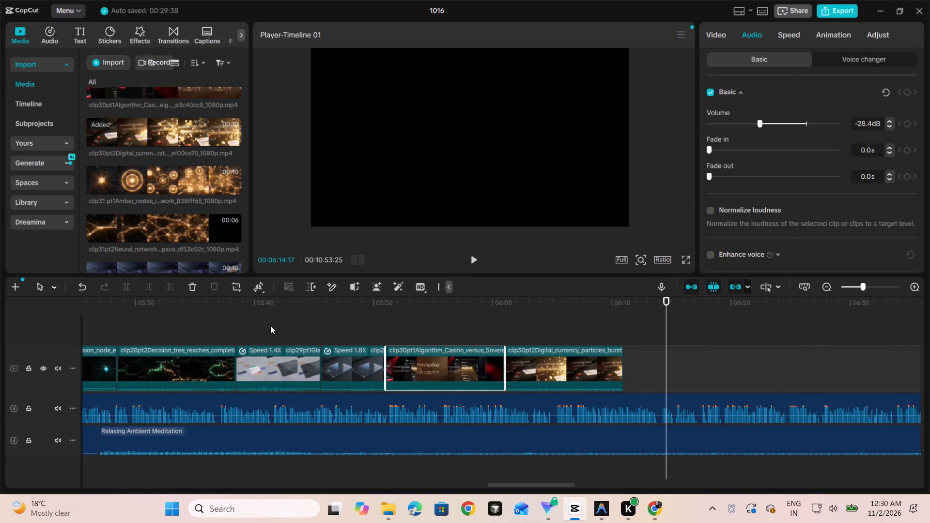
Play back from clip29pt1 at about 05:40 to 06:09 against the voiceover, and replay the transition into clip30pt2.
left_click(269, 325)
key("space")
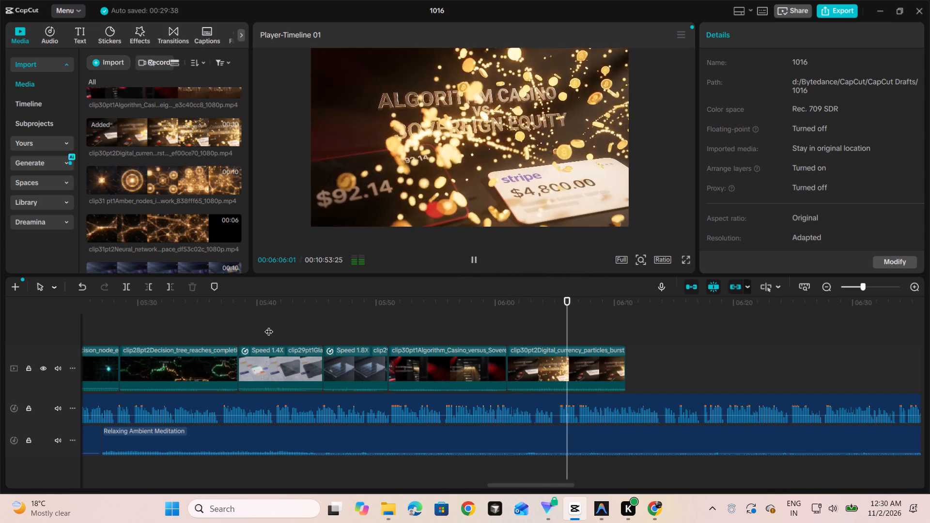
left_click(475, 261)
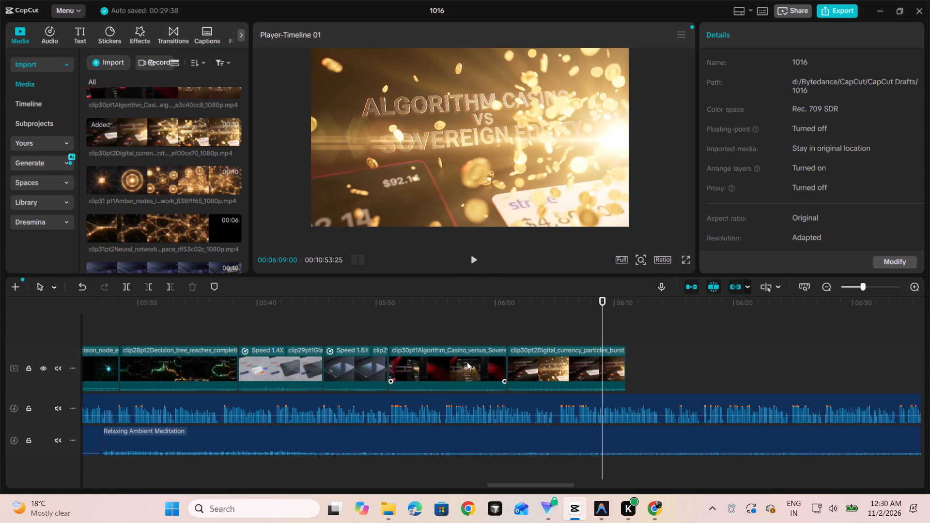
left_click(475, 334)
key("space")
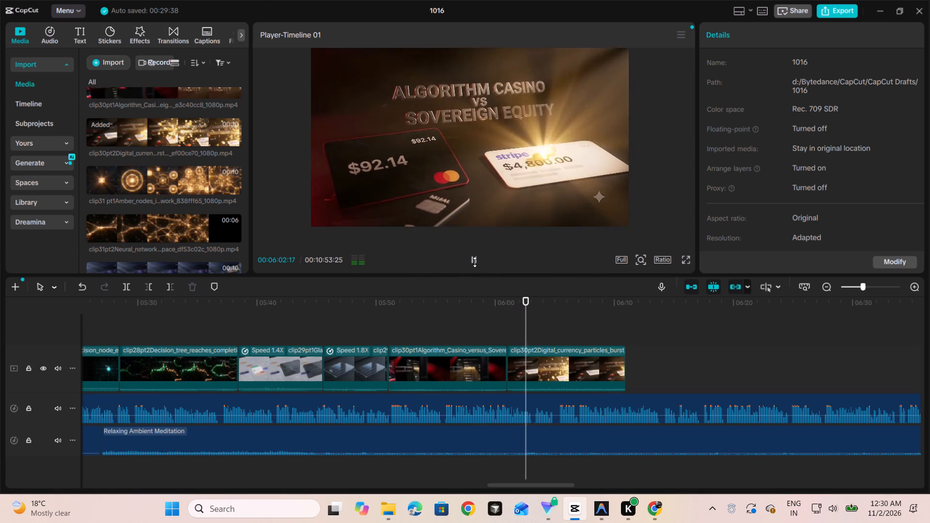
key("space")
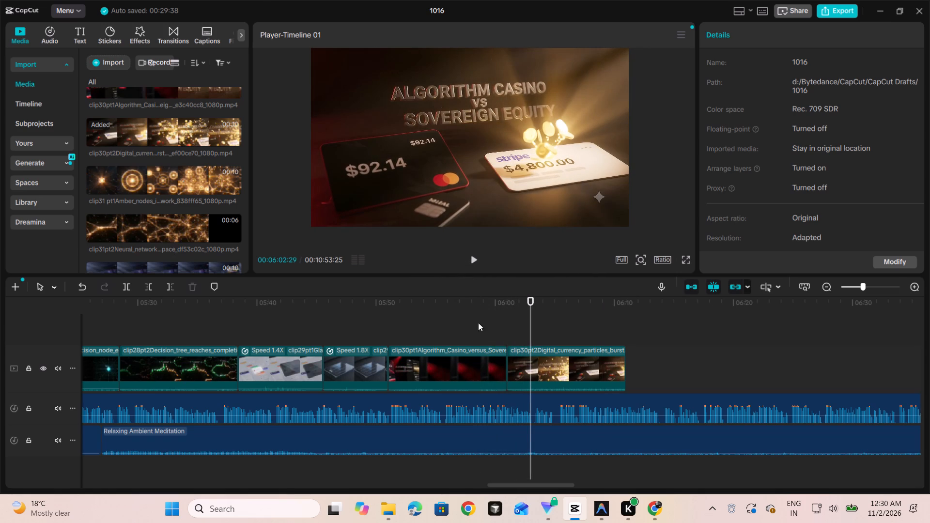
Play back from 05:56 in clip30pt1 through the end of clip30pt2 to about 06:12 against the voiceover.
scroll(478, 358, "up", 6)
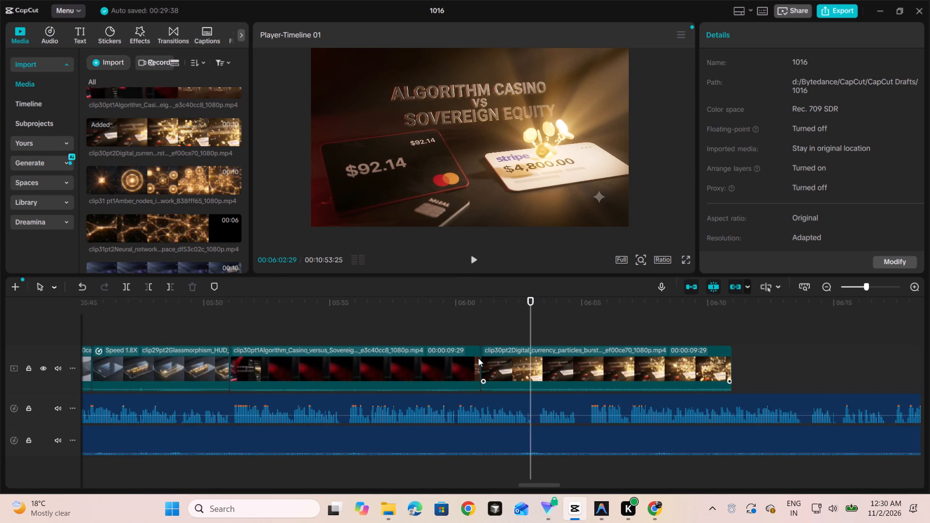
scroll(478, 358, "up", 5, "ctrl")
left_click(272, 320)
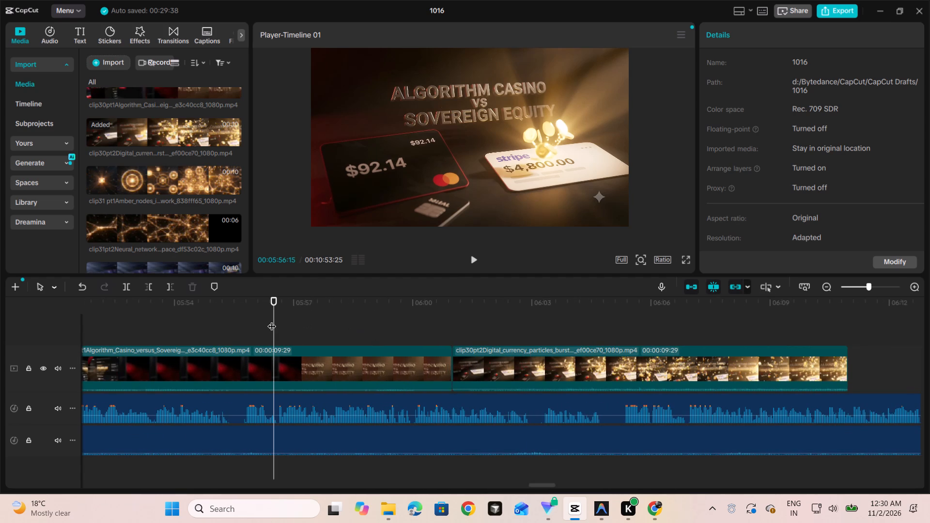
scroll(255, 326, "down", 1)
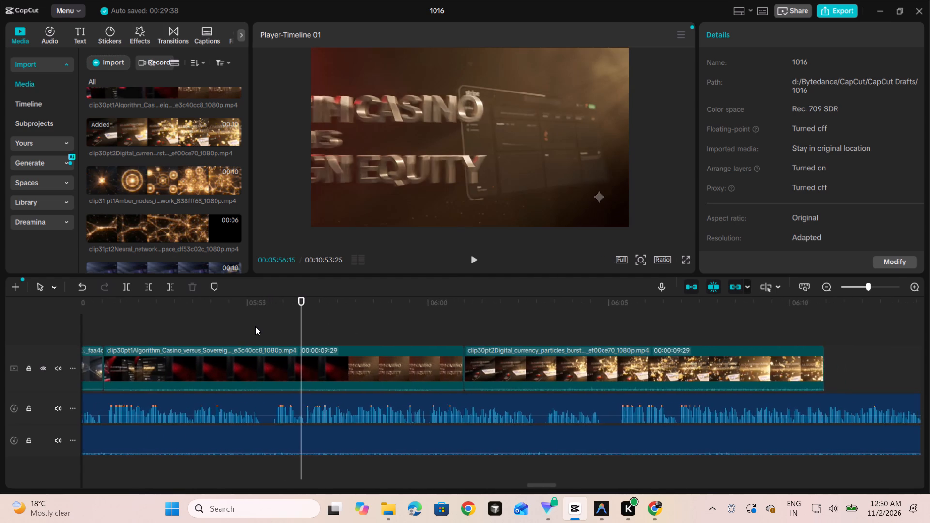
scroll(255, 326, "right", 1)
key("space")
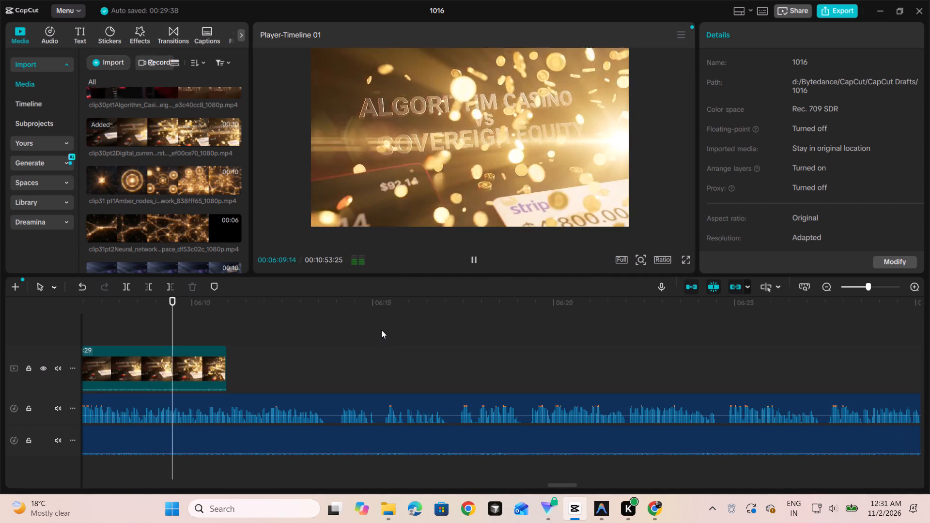
scroll(373, 328, "right", 5)
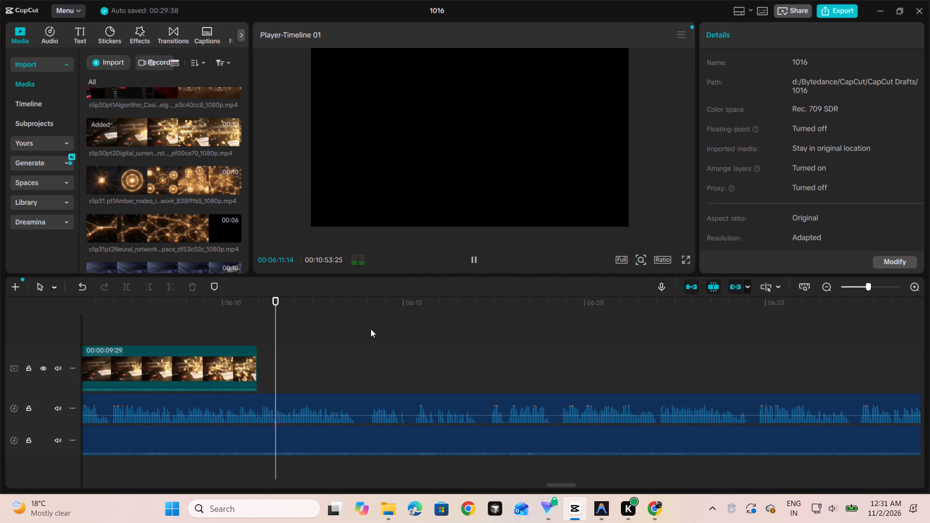
key("space")
Play back from just before clip30pt1 through clip30pt2 to about 06:14 to compare both clips with the voiceover.
scroll(362, 330, "right", 2)
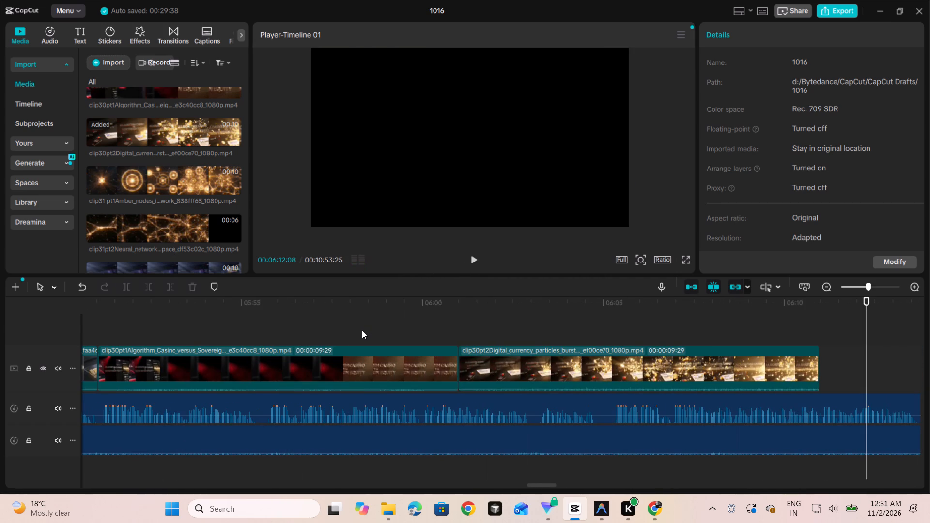
left_click(137, 329)
key("space")
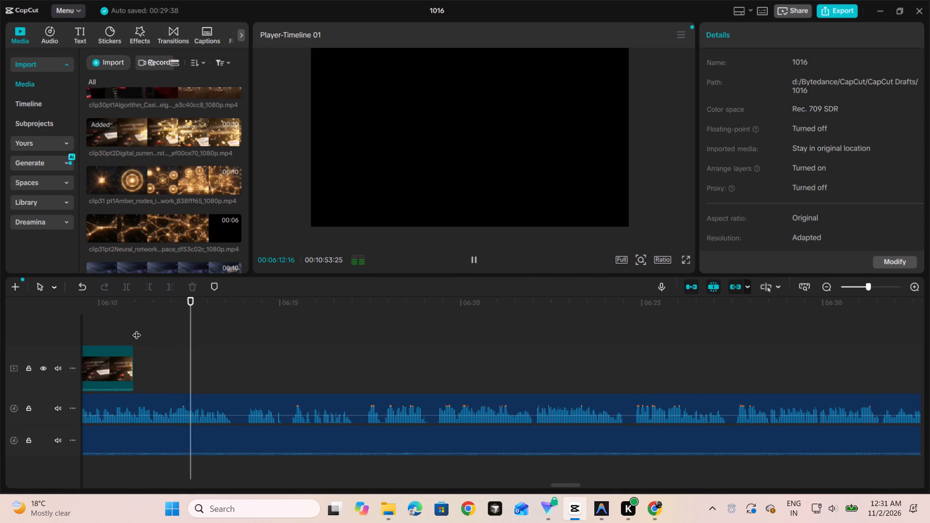
left_click(473, 263)
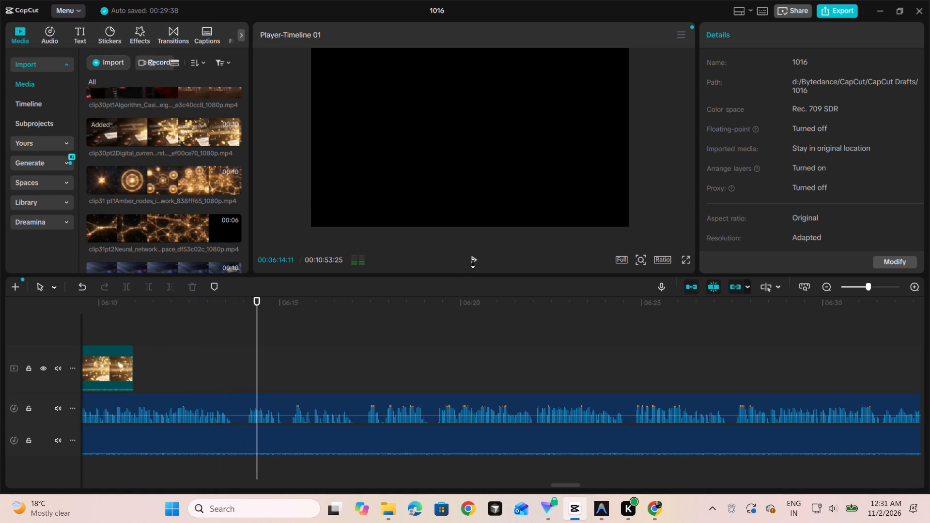
Slow clip30pt1Algorithm_Casino on the main track to 0.88x speed.
scroll(341, 344, "right", 1)
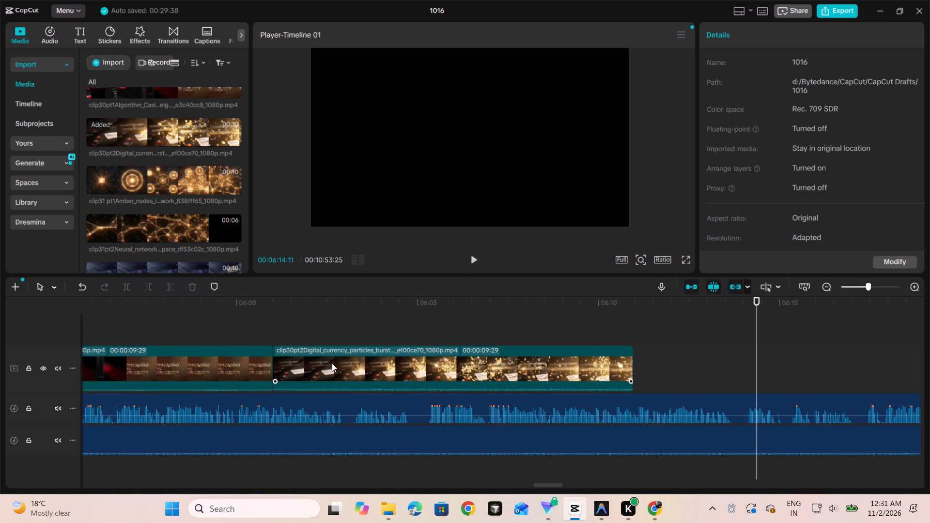
scroll(332, 363, "right", 1)
left_click(292, 373)
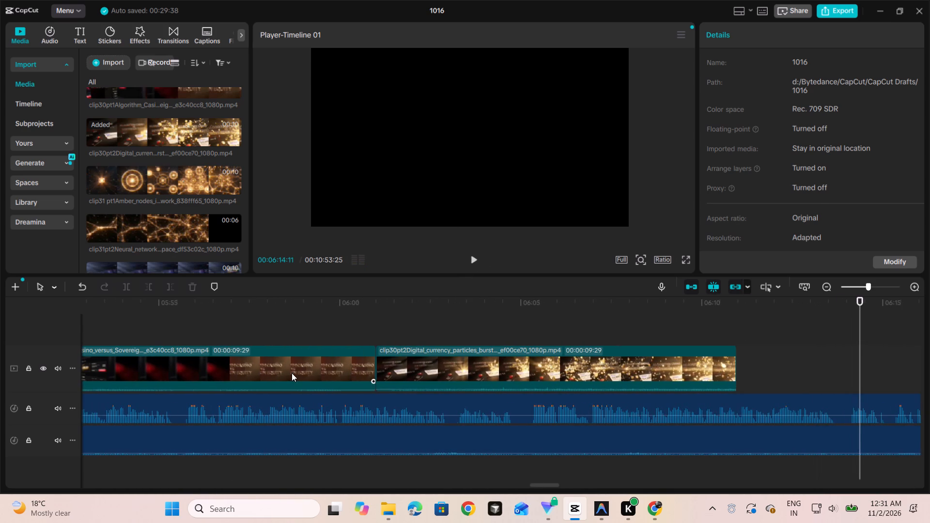
scroll(430, 371, "right", 1)
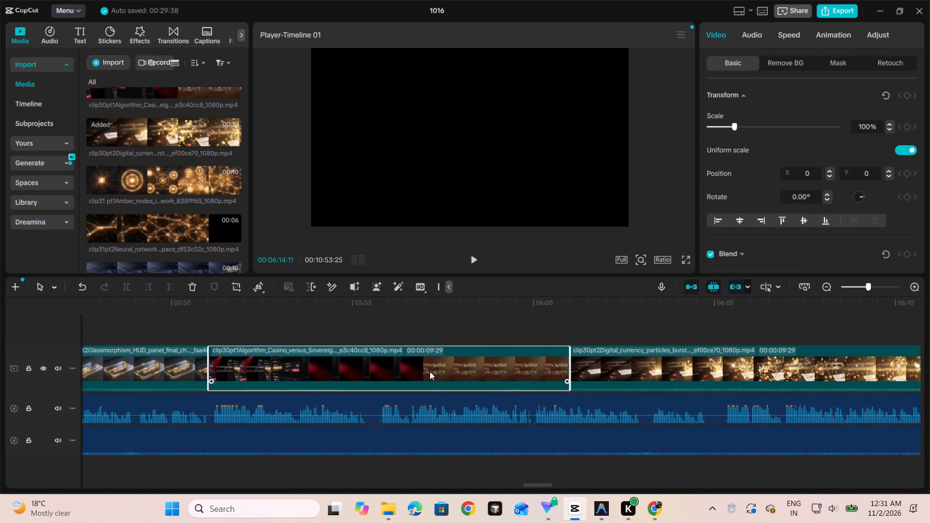
left_click(776, 34)
left_click_drag(740, 114, 737, 114)
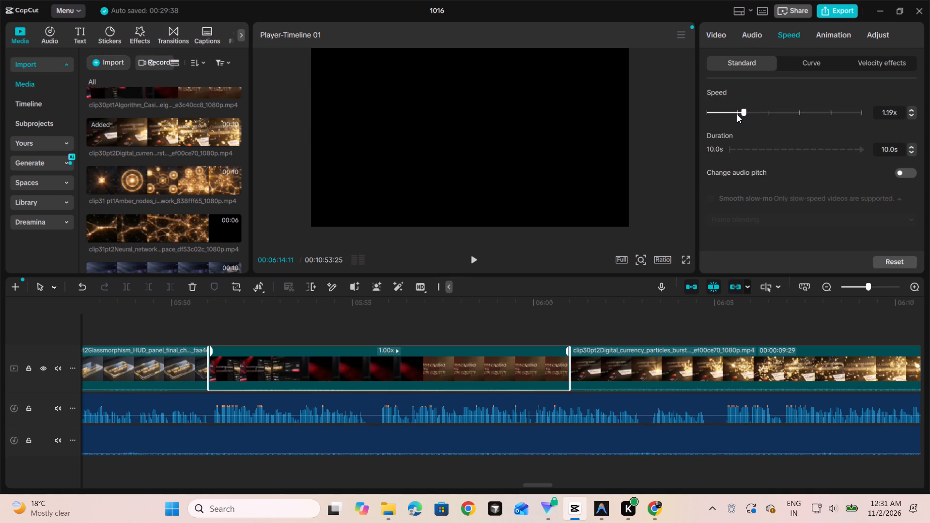
left_click_drag(737, 114, 727, 114)
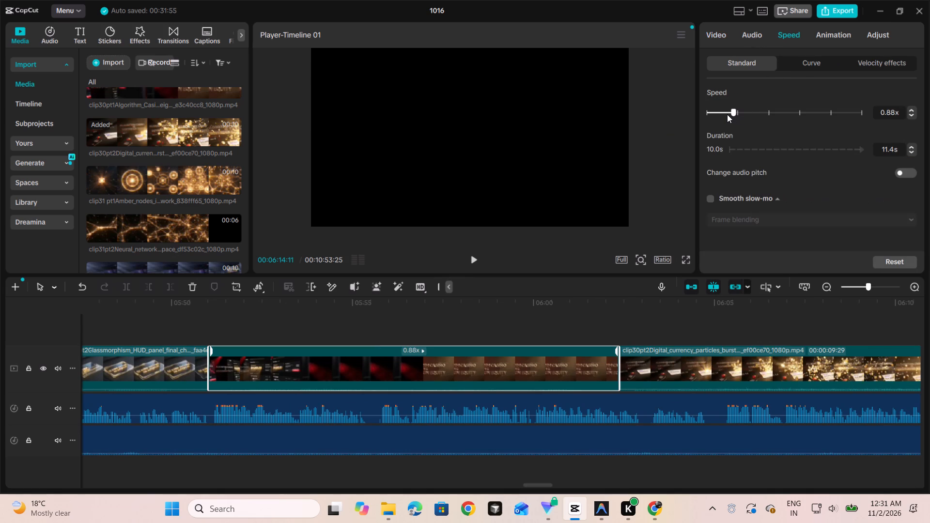
Slow clip30pt2Digital_currency to 0.85x speed and play it back against the voiceover to about 06:17.
left_click(744, 351)
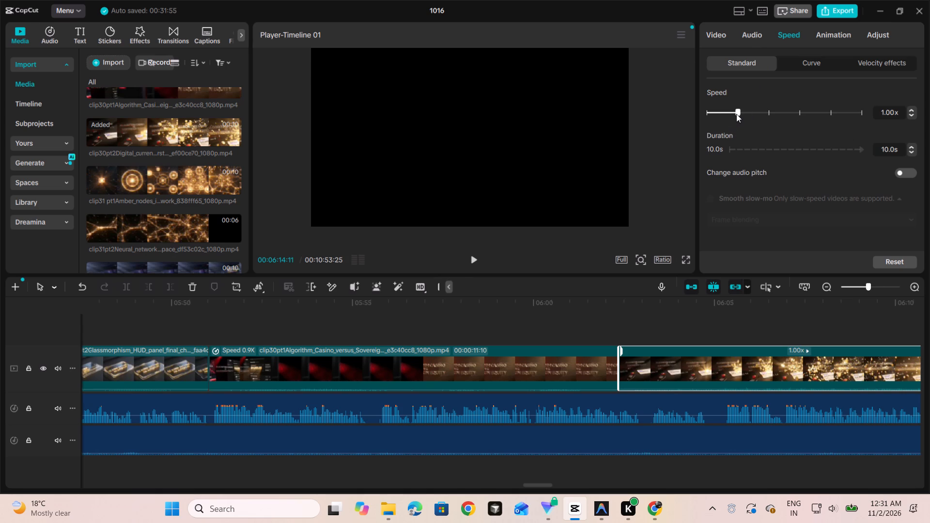
left_click_drag(736, 113, 729, 113)
left_click_drag(729, 113, 726, 113)
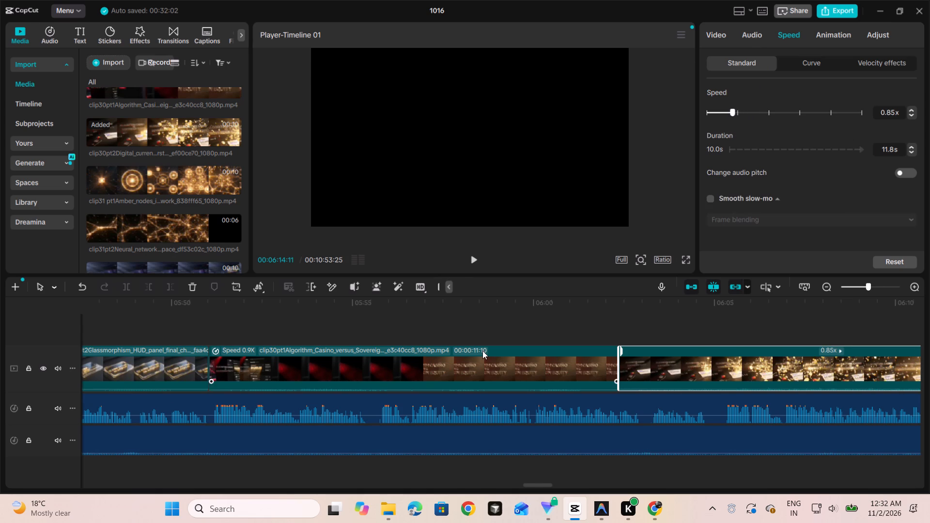
scroll(482, 351, "right", 1)
left_click(231, 323)
key("space")
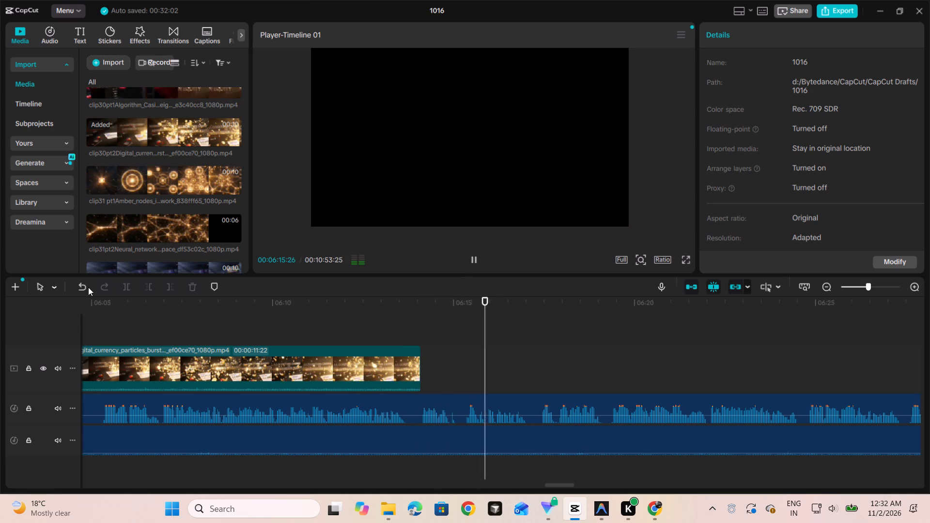
key("space")
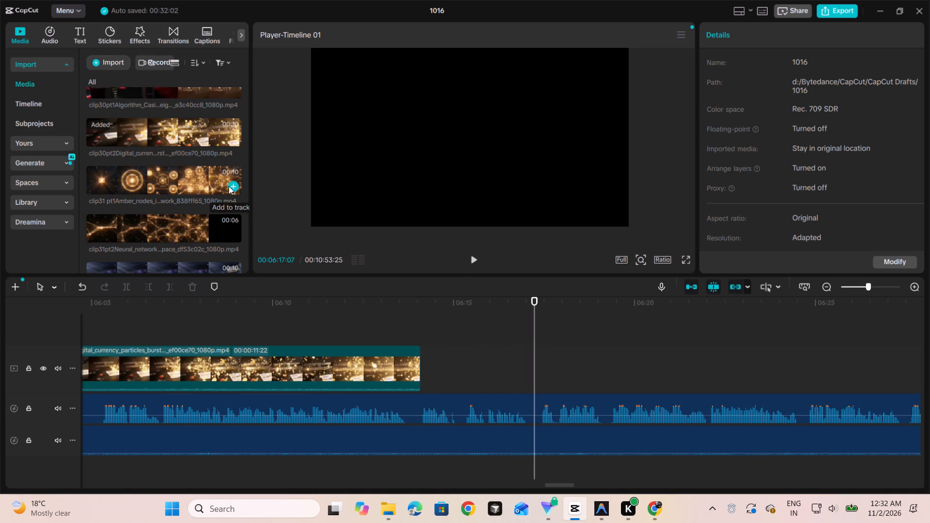
Append clip31 pt1Amber_nodes after clip30pt2 and play back the transition from about 06:10.
left_click(229, 186)
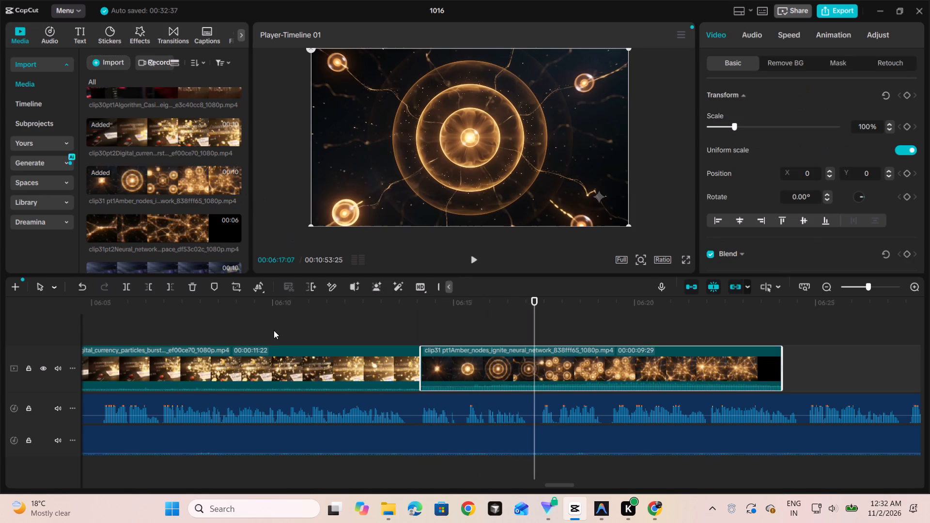
left_click(282, 316)
key("space")
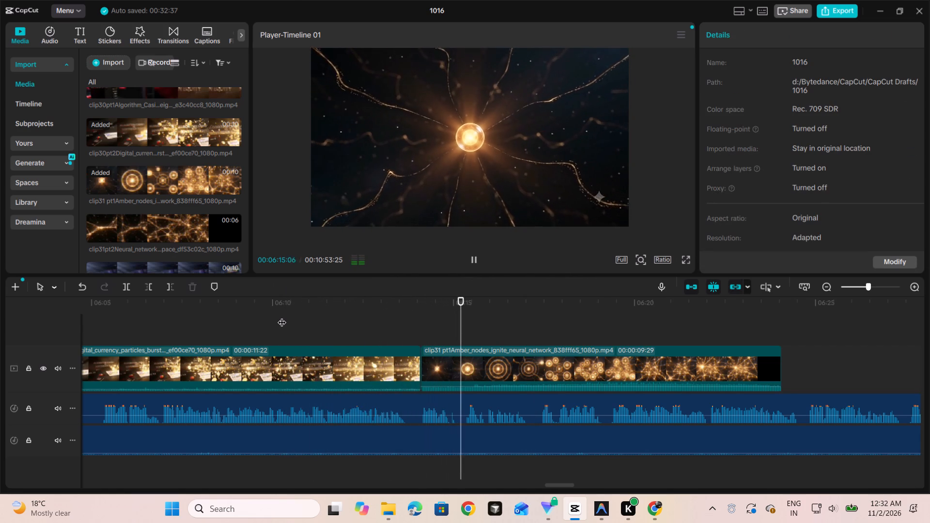
left_click(282, 316)
key("space")
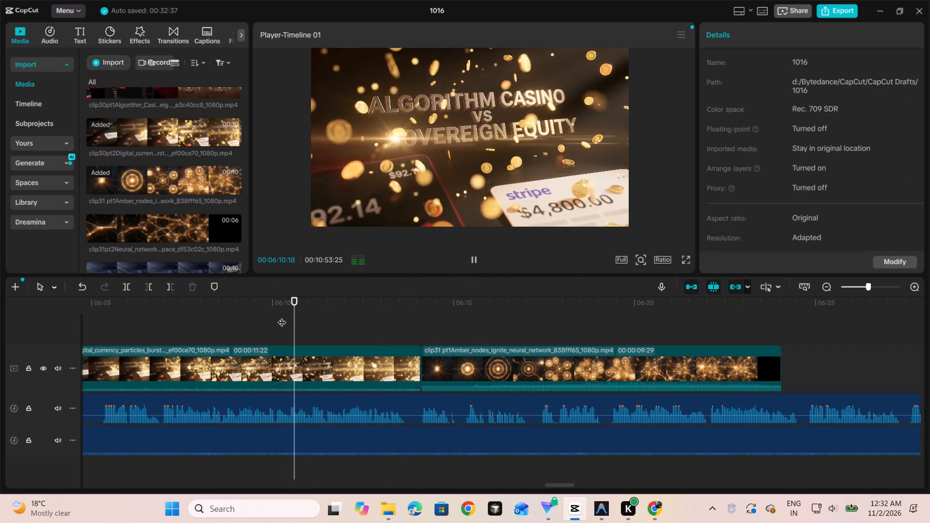
Lower the volume of clip31 pt1Amber_nodes to -25.6 dB.
left_click(497, 358)
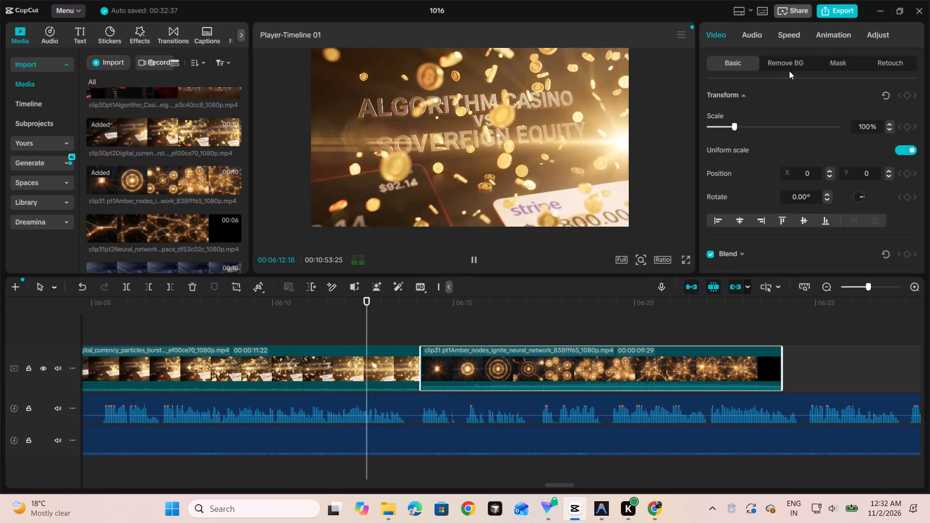
left_click(756, 31)
left_click(774, 132)
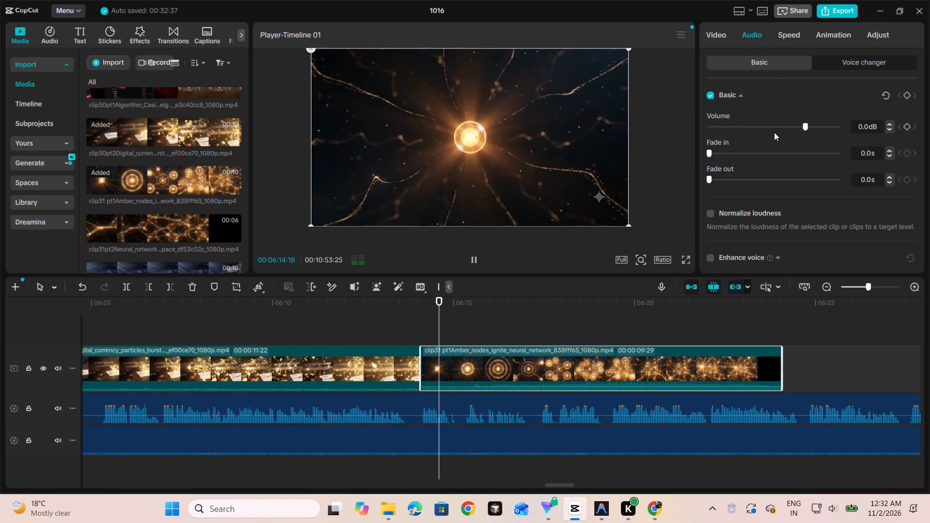
left_click(765, 129)
left_click_drag(765, 129, 759, 129)
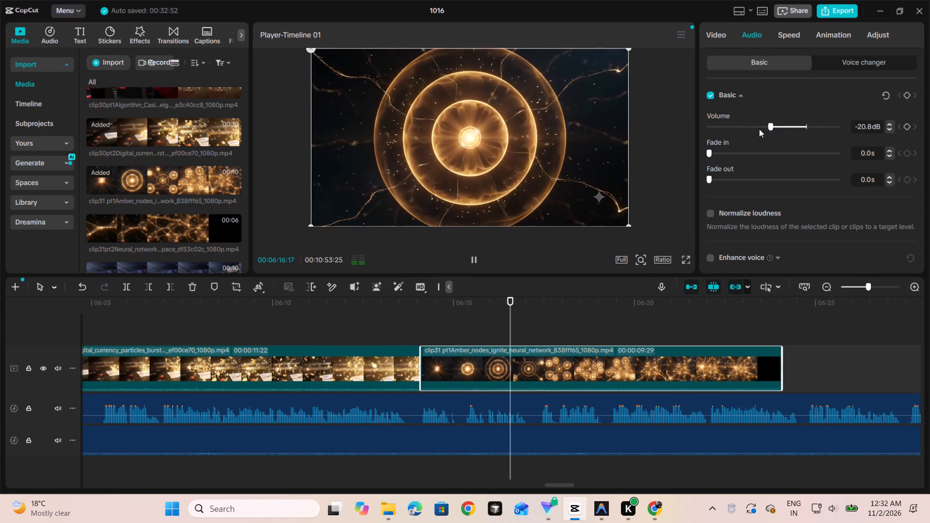
left_click_drag(759, 129, 755, 128)
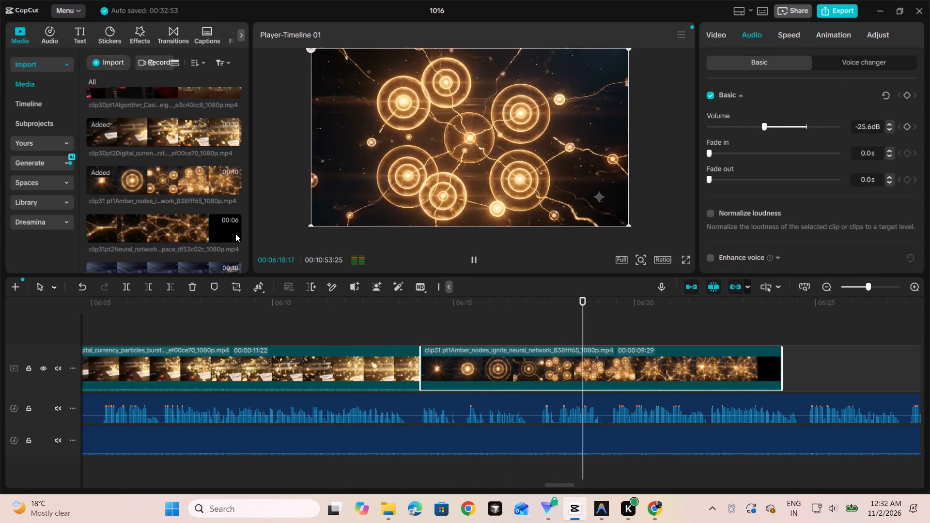
Append clip31pt2Neural_network after clip31 pt1 and lower its volume to -25.6 dB.
left_click(235, 232)
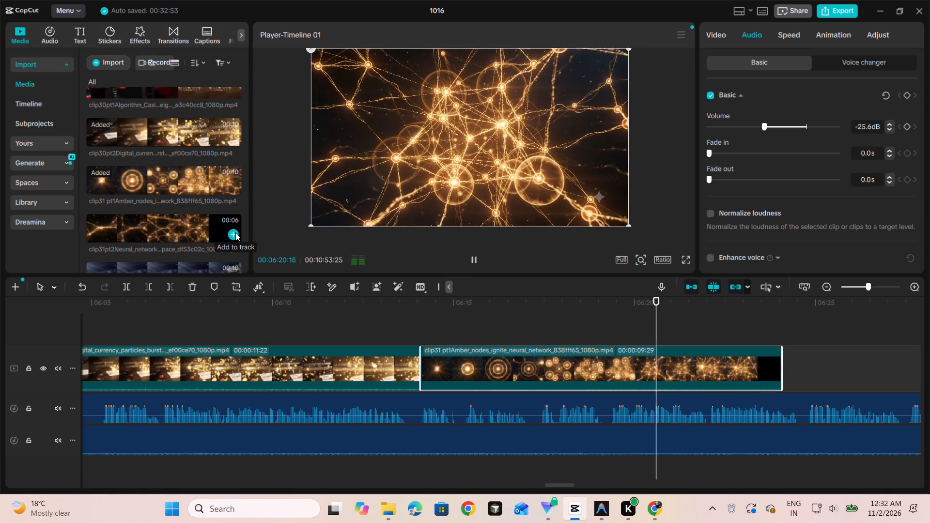
key("space")
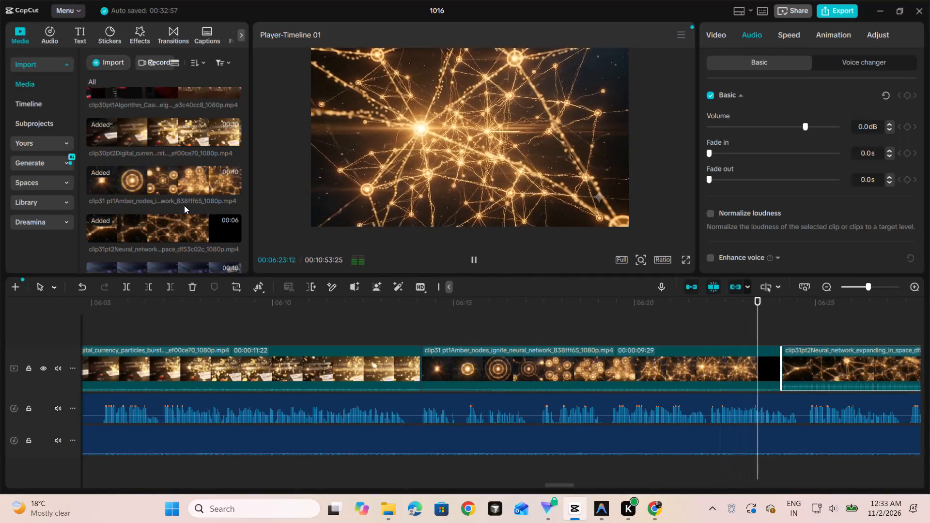
scroll(184, 205, "down", 1)
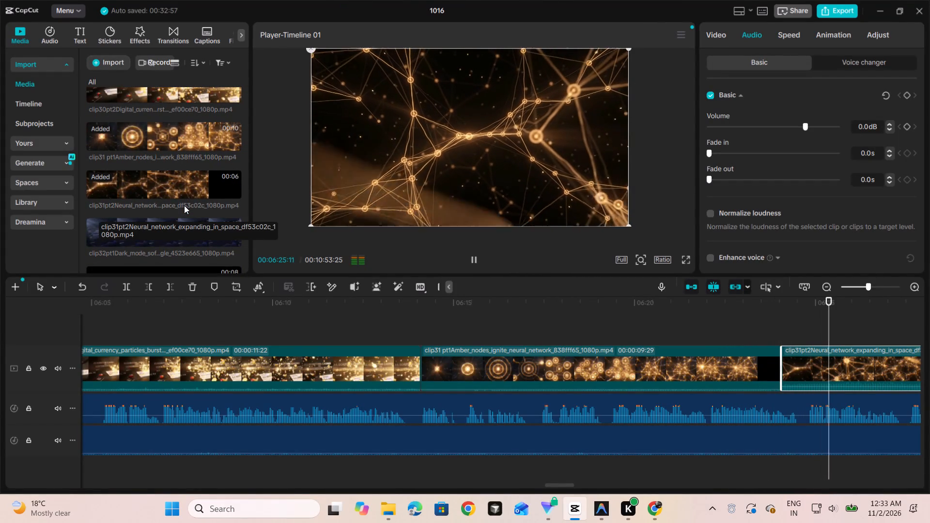
key("space")
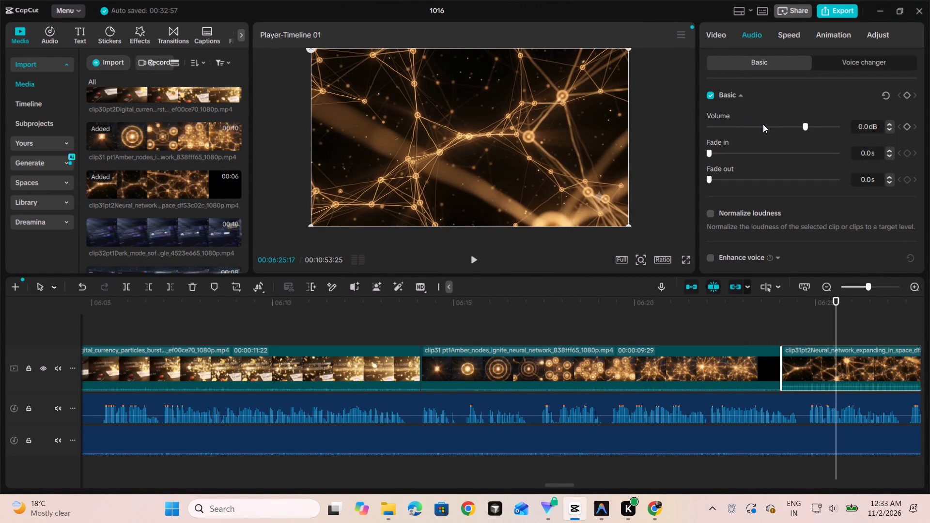
left_click(759, 128)
left_click(759, 128)
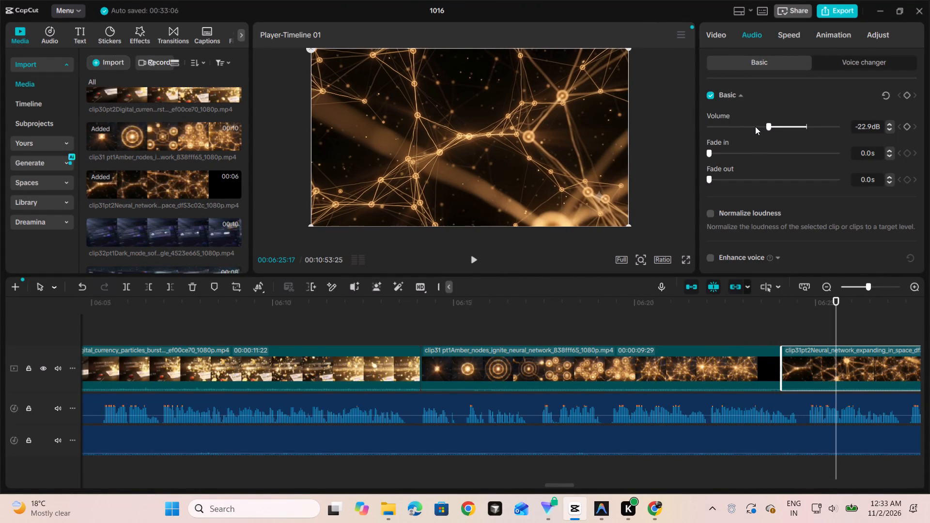
left_click(755, 126)
Play clip31pt2 to about 06:29, then insert clip32pt1Dark_mode and clip32pt2HUD_badge after it in that order.
key("space")
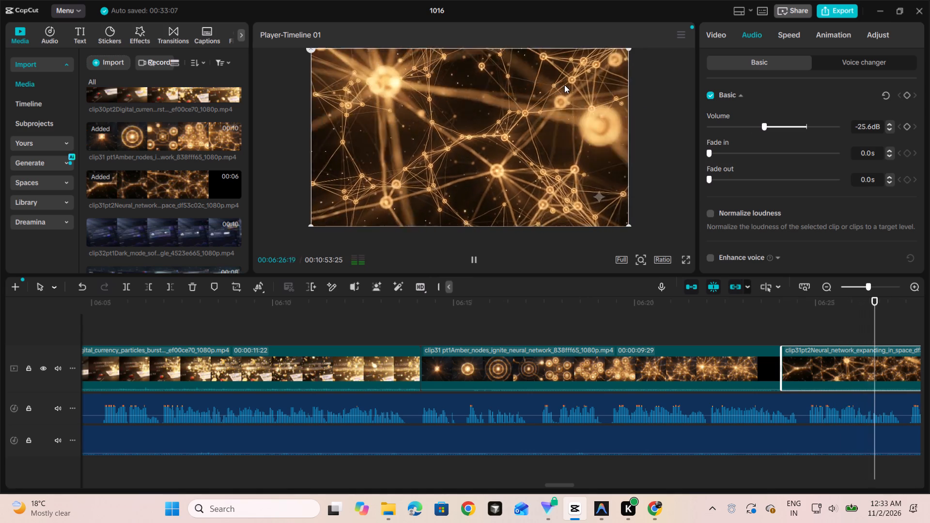
scroll(166, 197, "down", 1)
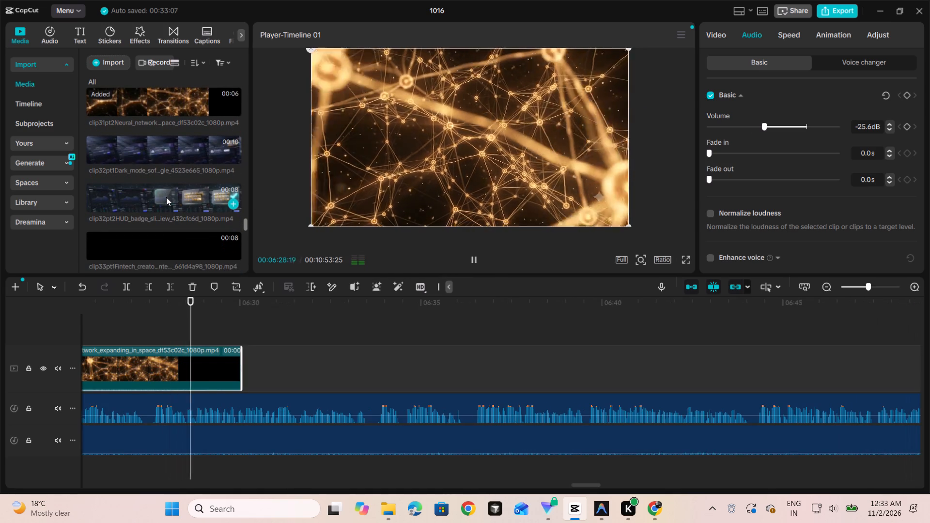
key("space")
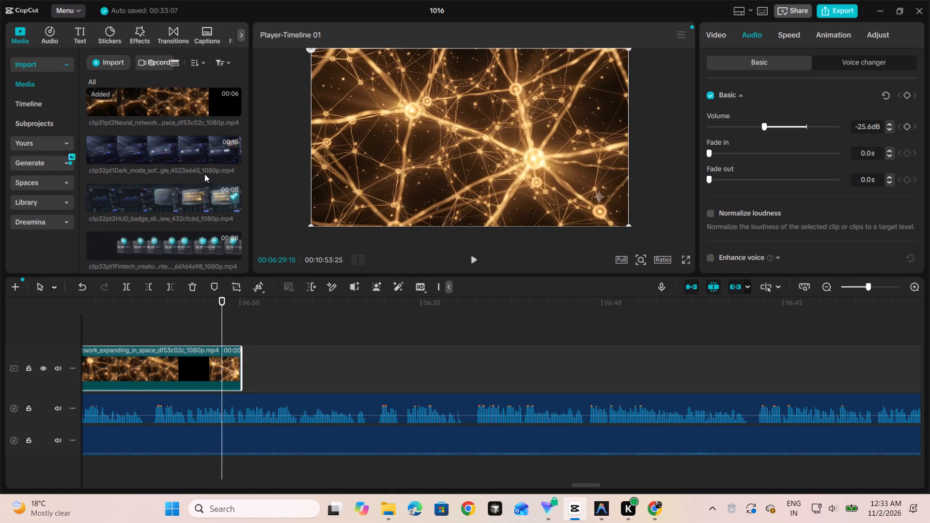
scroll(195, 330, "right", 1)
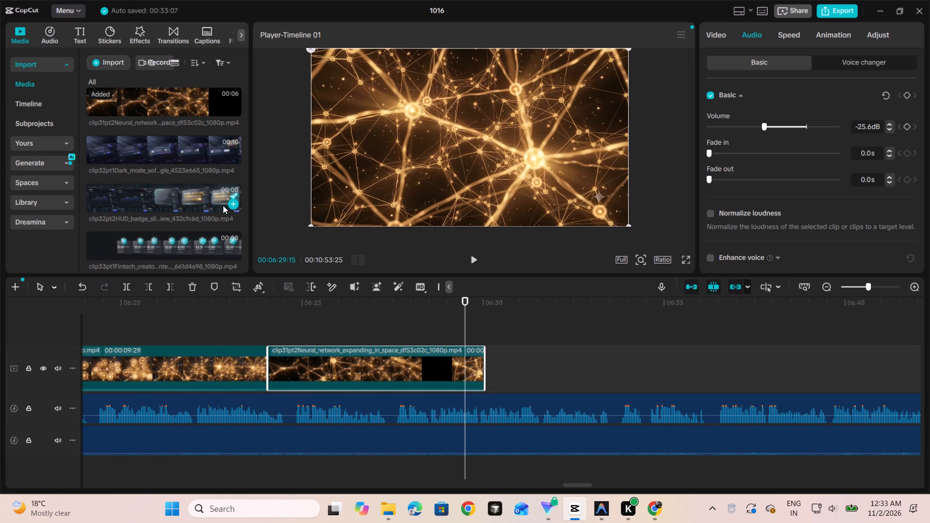
left_click(233, 205)
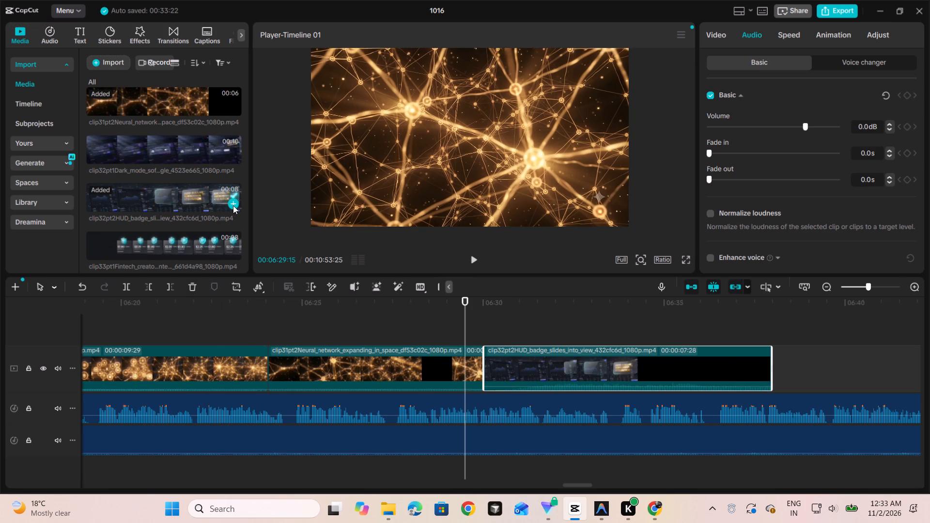
left_click(232, 158)
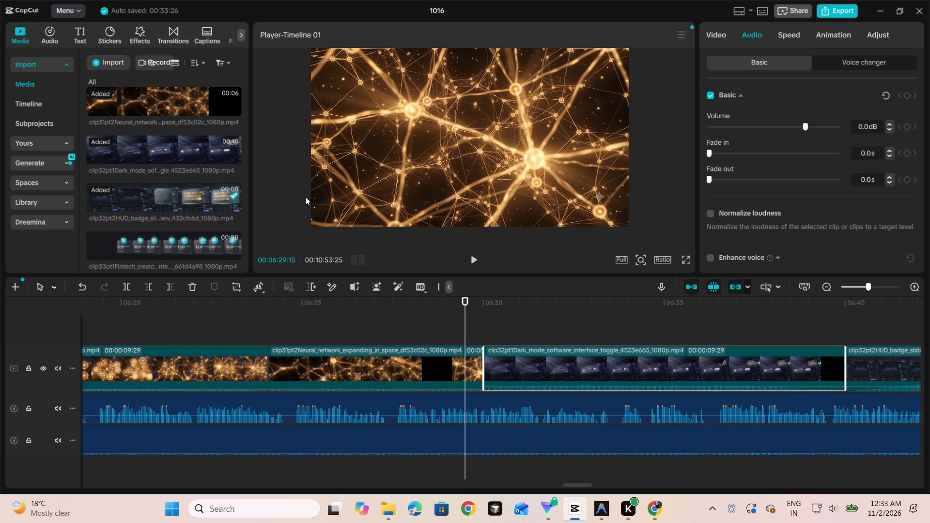
Lower the volume of clip32pt1Dark_mode to -26.2 dB and play it back into clip32pt2 to about 06:42.
key("space")
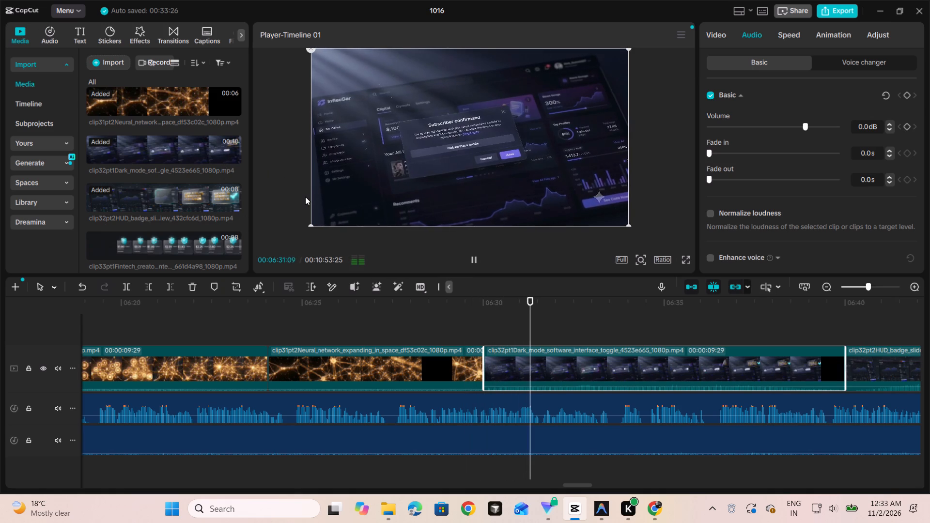
key("space")
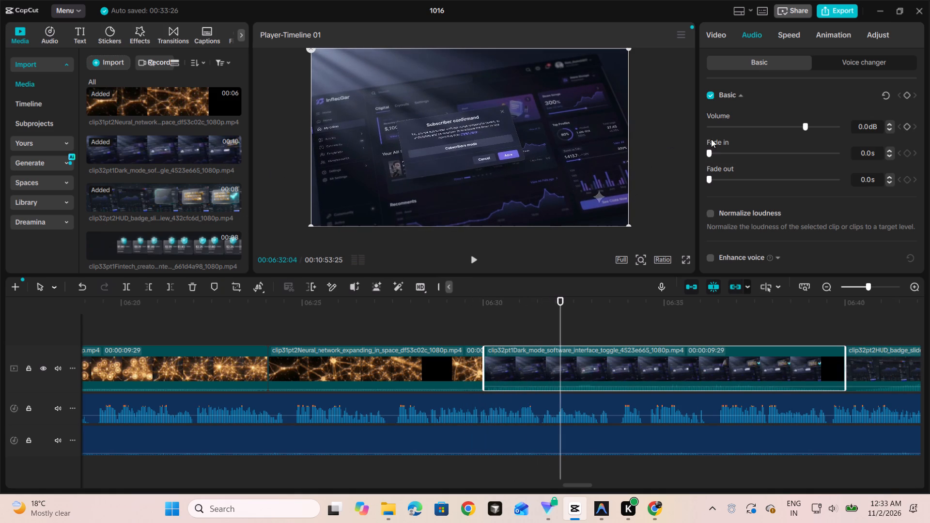
left_click(754, 126)
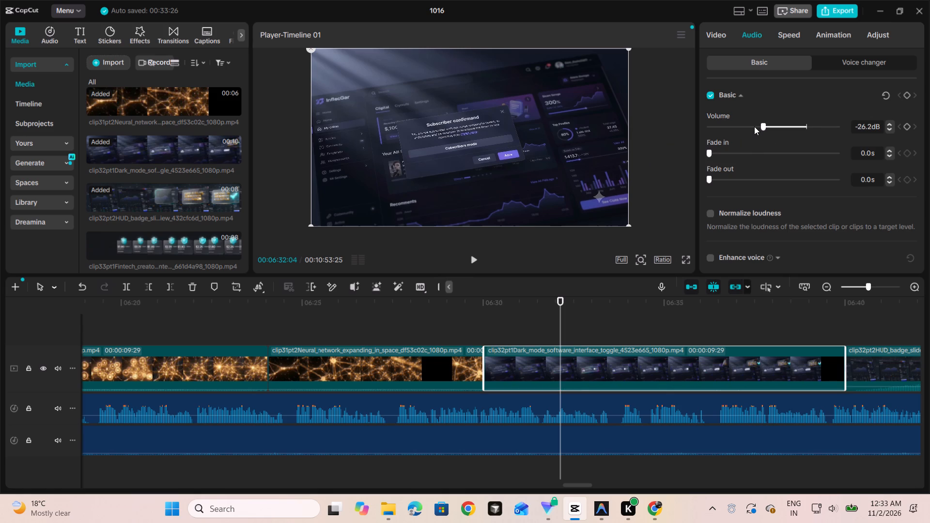
key("space")
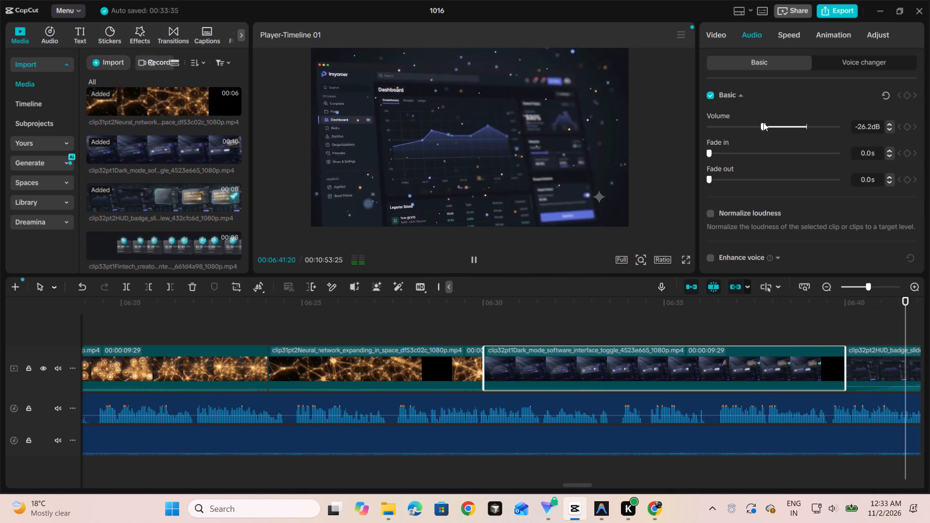
key("space")
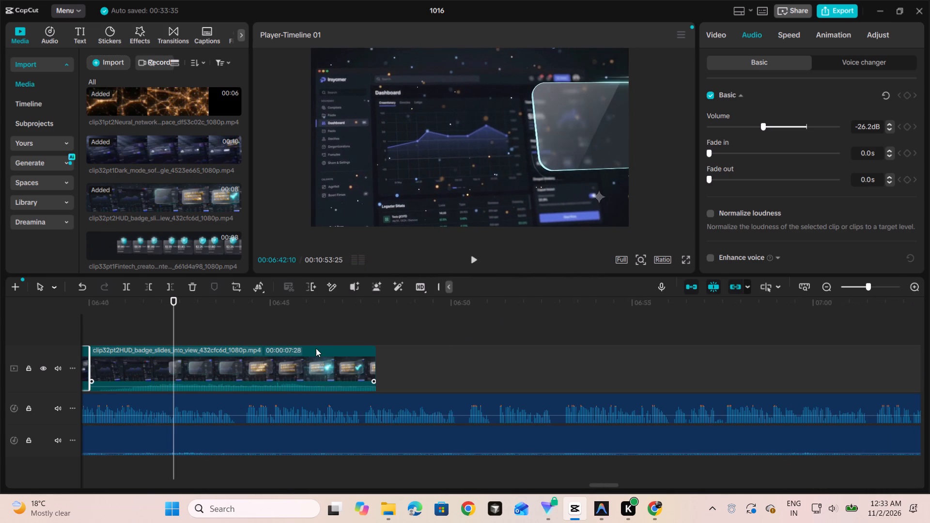
Lower the volume of clip32pt2HUD_badge to -29.0 dB and play past its end to about 06:50.
left_click(316, 348)
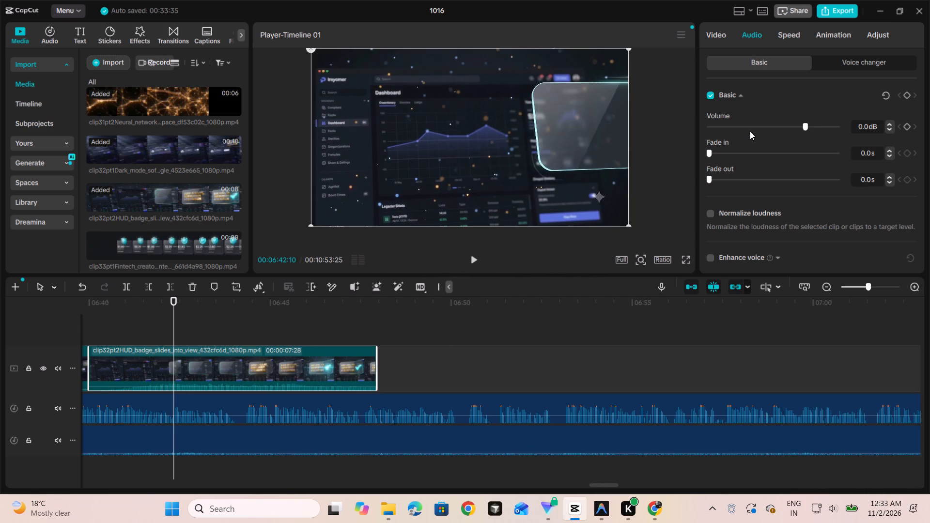
left_click(750, 131)
key("space")
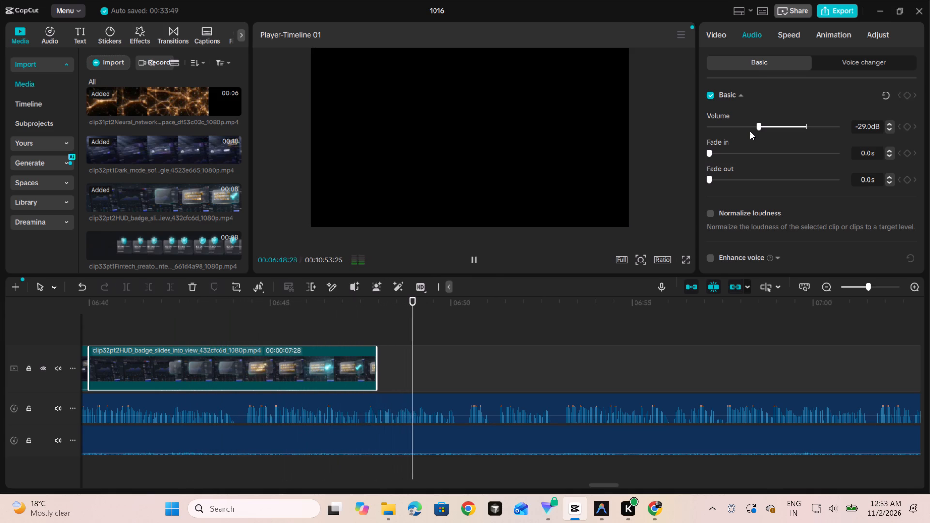
key("space")
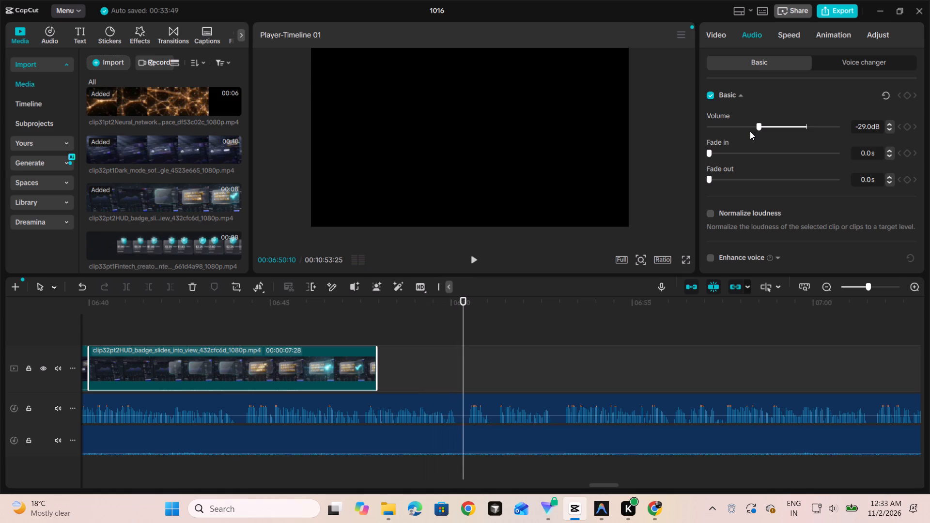
Append clip33pt1Fintech_creator after clip32pt2, play it to about 06:52, and lower its volume to -25.0 dB.
scroll(207, 212, "down", 1)
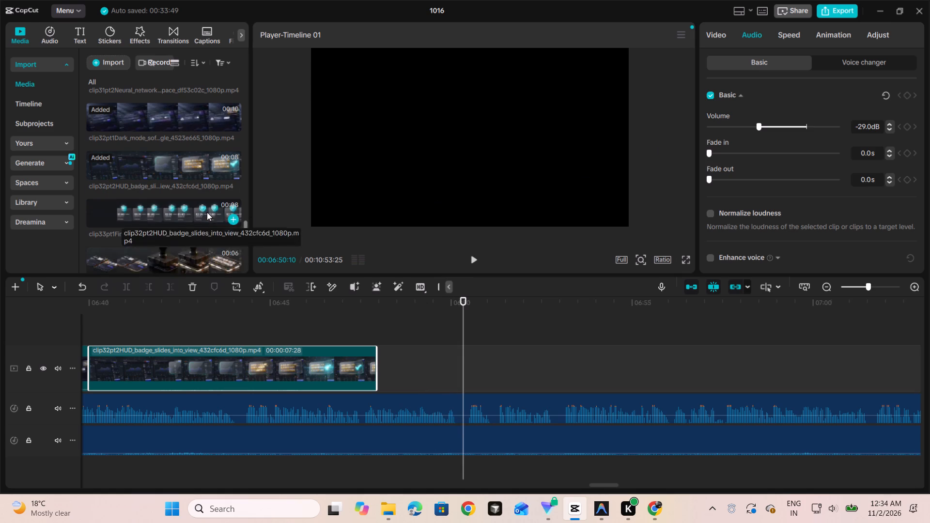
scroll(207, 212, "down", 1)
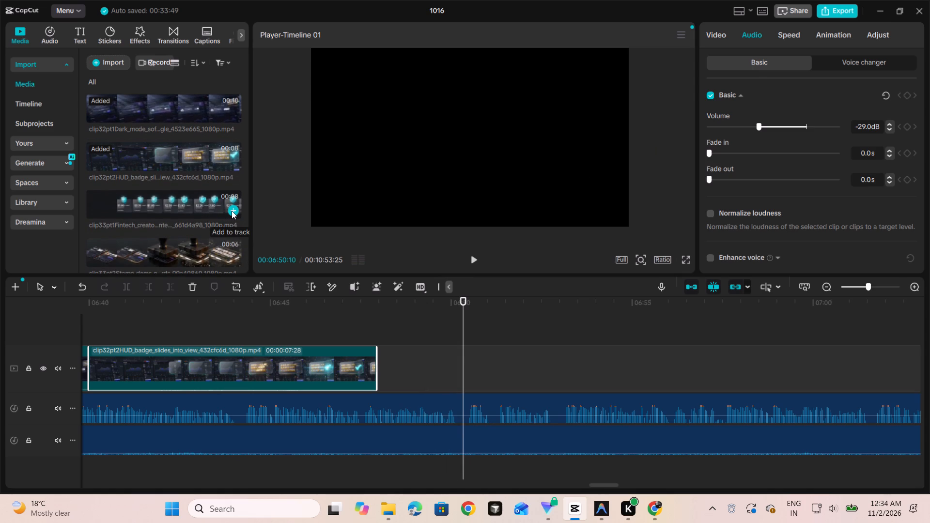
left_click(232, 211)
key("space")
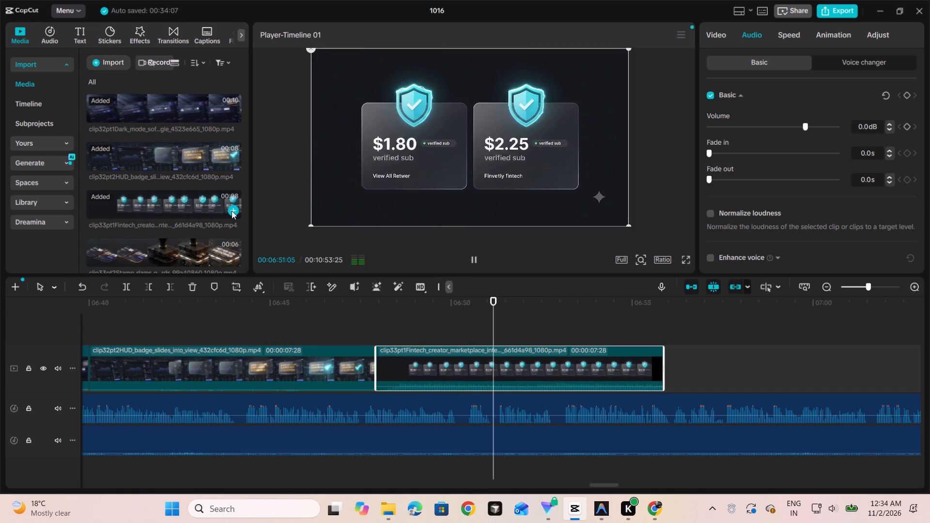
key("space")
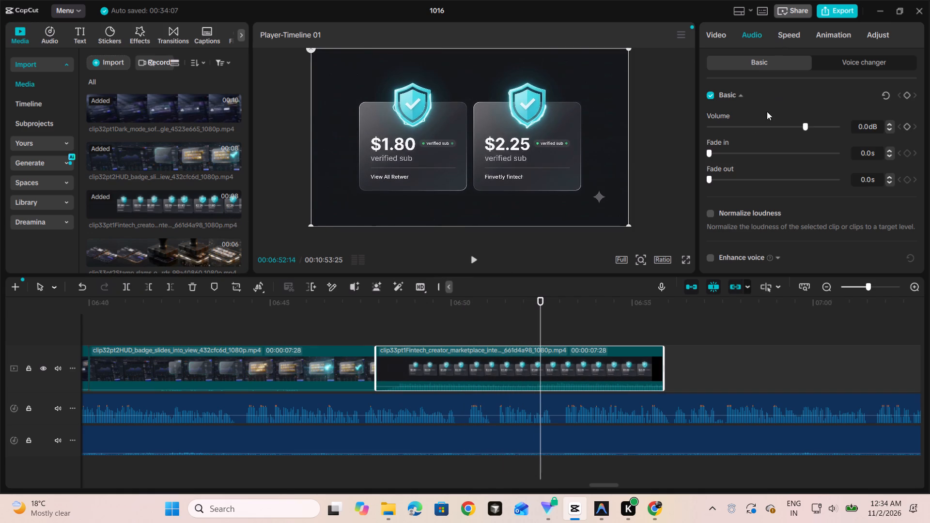
left_click(756, 127)
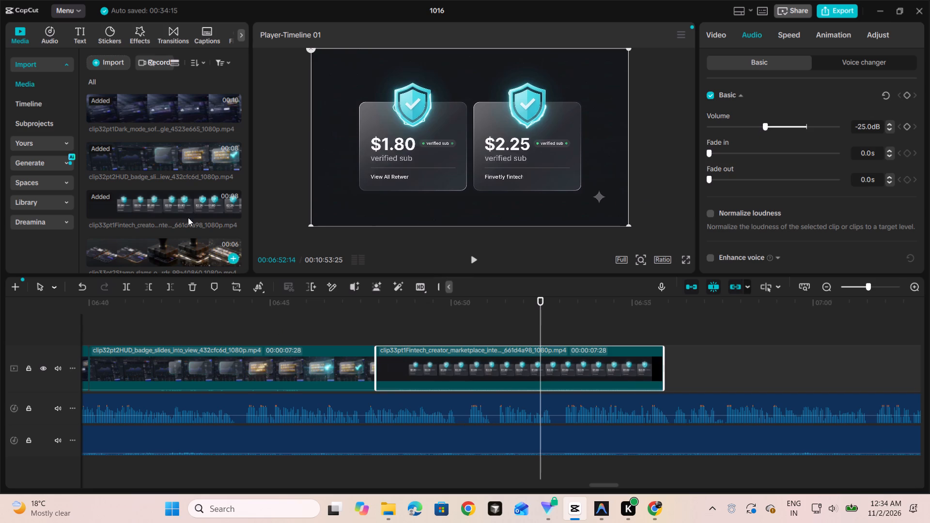
Delete the background audio clip beneath the voiceover in the section around 06:40 to 07:00.
scroll(185, 207, "down", 1)
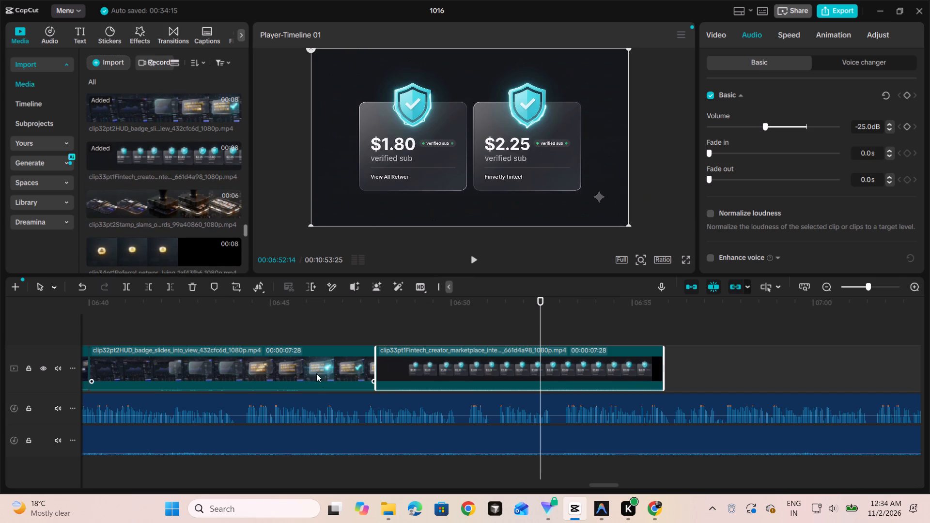
left_click(328, 406)
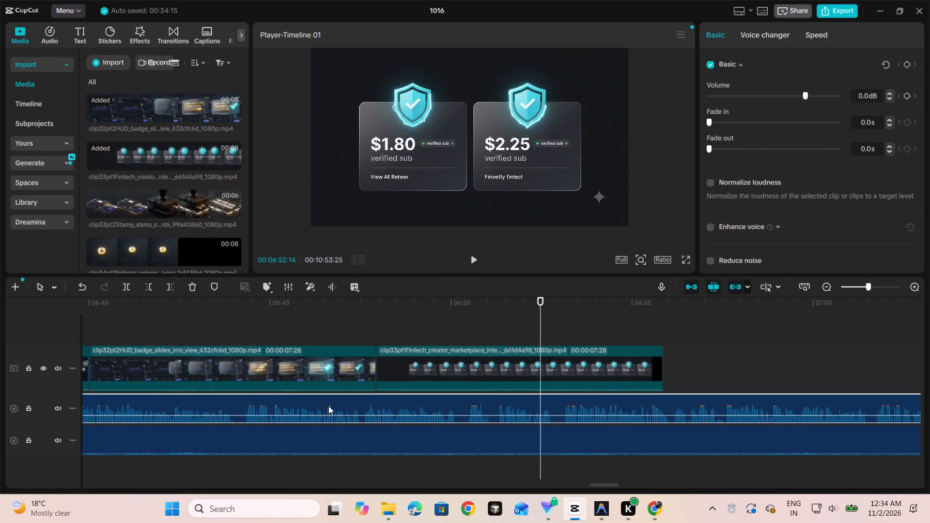
scroll(188, 184, "up", 1)
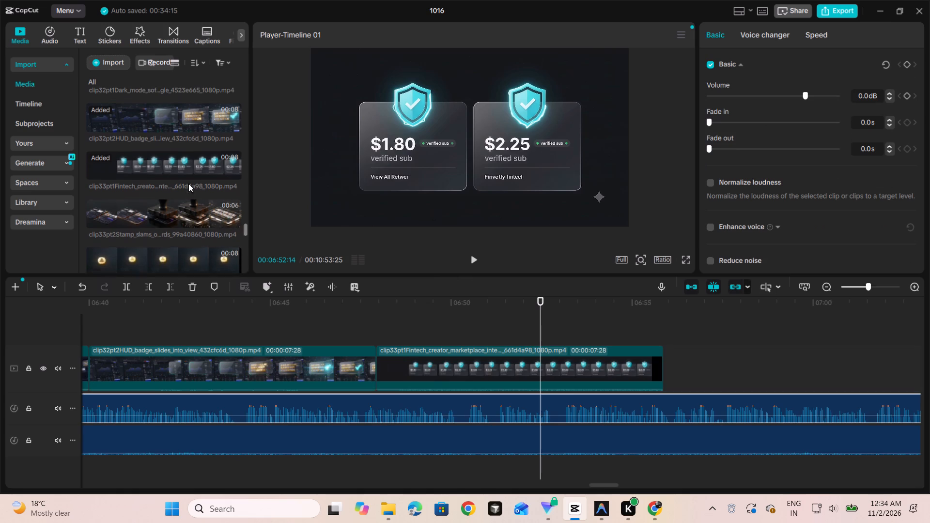
scroll(188, 184, "up", 1)
left_click(252, 433)
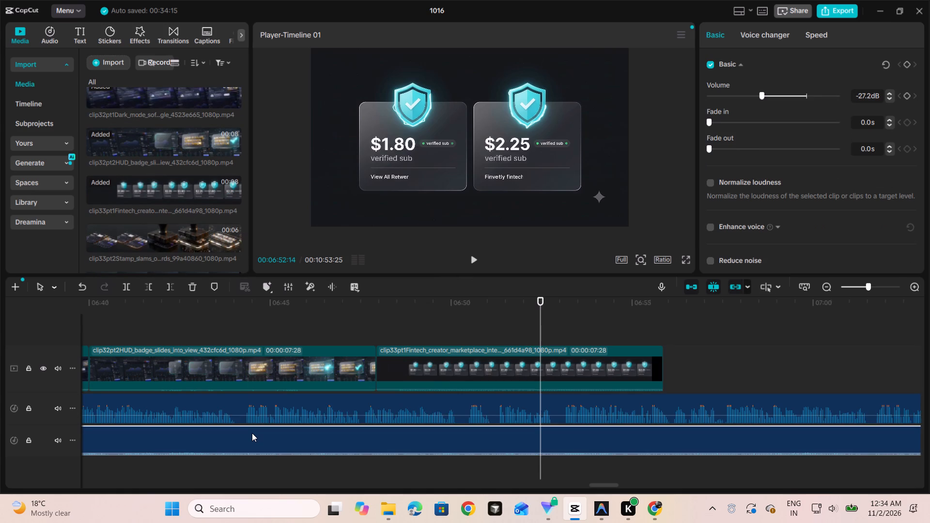
key("Delete")
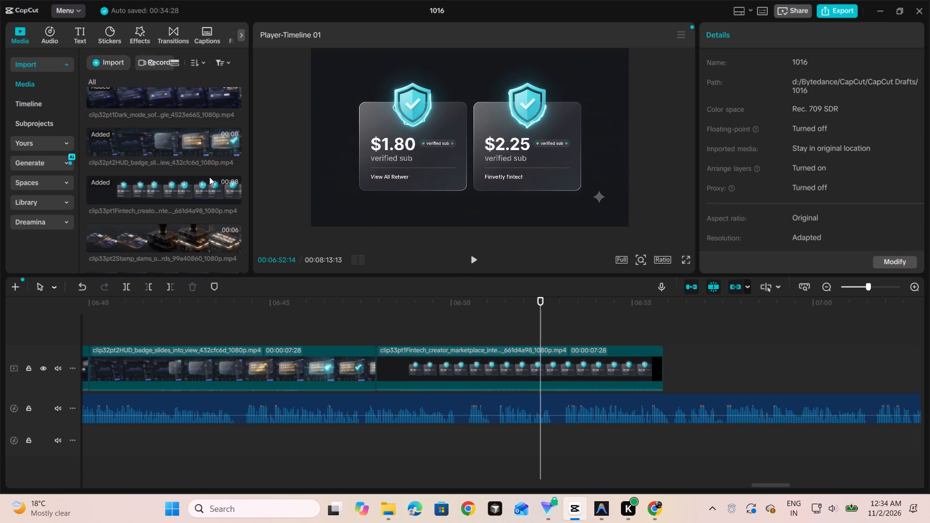
Append clip33pt2Stamp_slams after clip33pt1 and lower its volume to -24.1 dB.
left_click(231, 242)
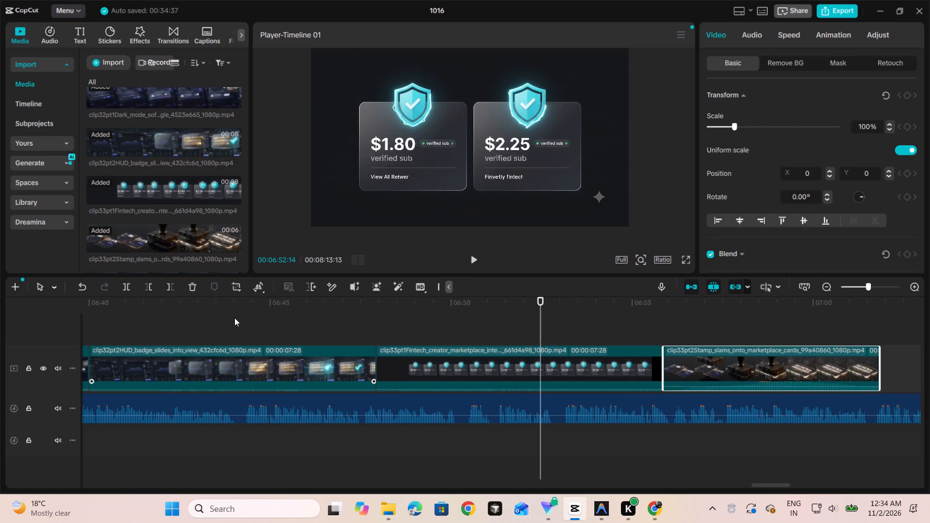
scroll(233, 314, "right", 2)
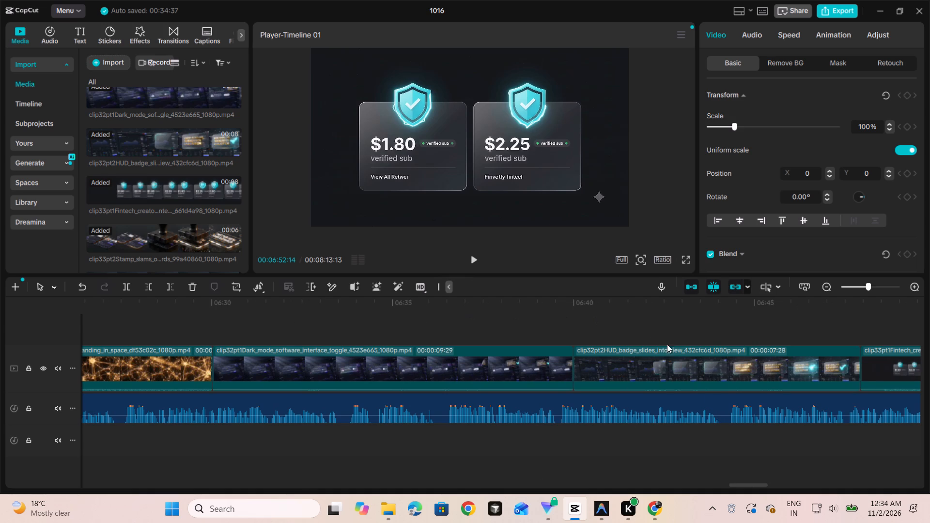
scroll(683, 358, "left", 1)
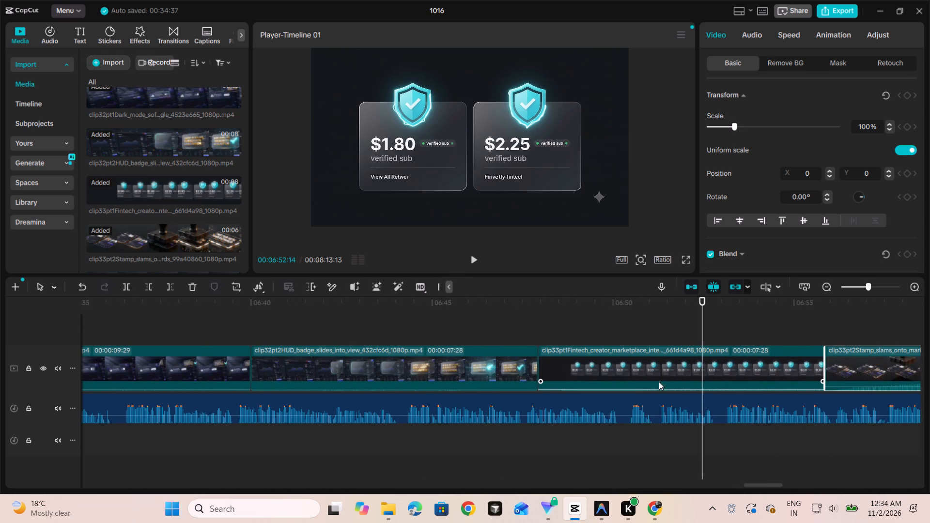
left_click(658, 382)
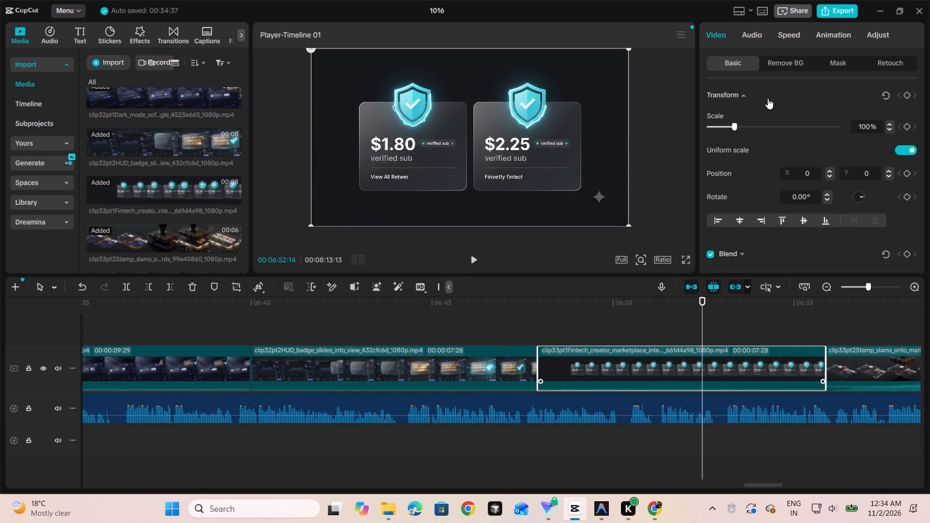
left_click(758, 36)
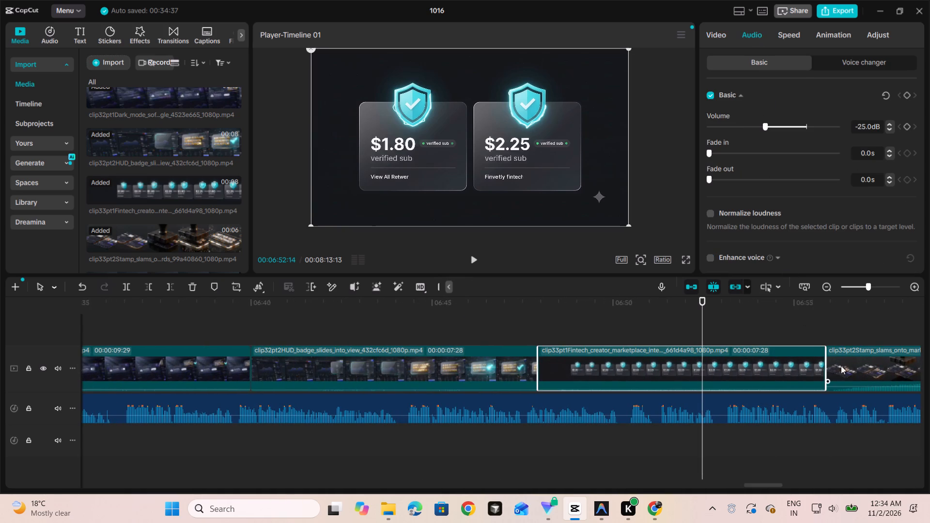
left_click(855, 359)
left_click(758, 123)
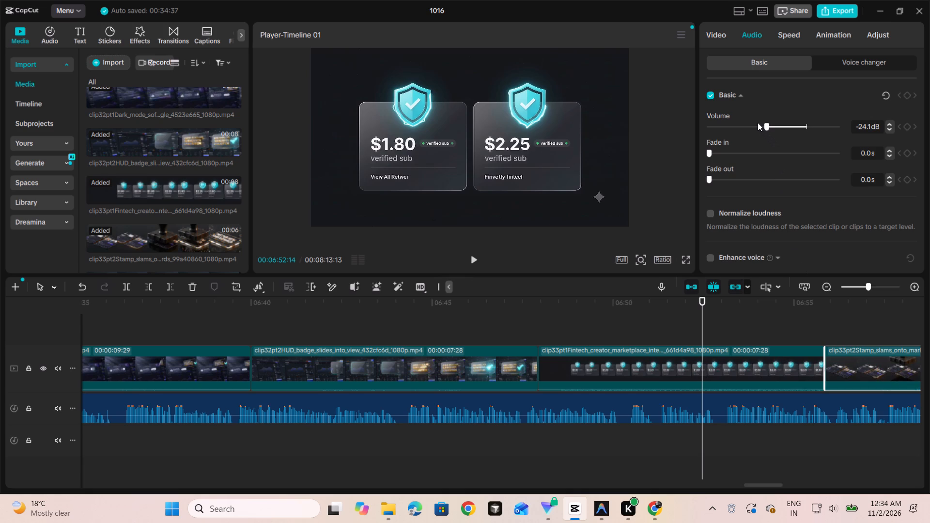
Go back to the earlier part of the timeline and play from just before clip21 at about 03:20.
scroll(582, 326, "right", 2)
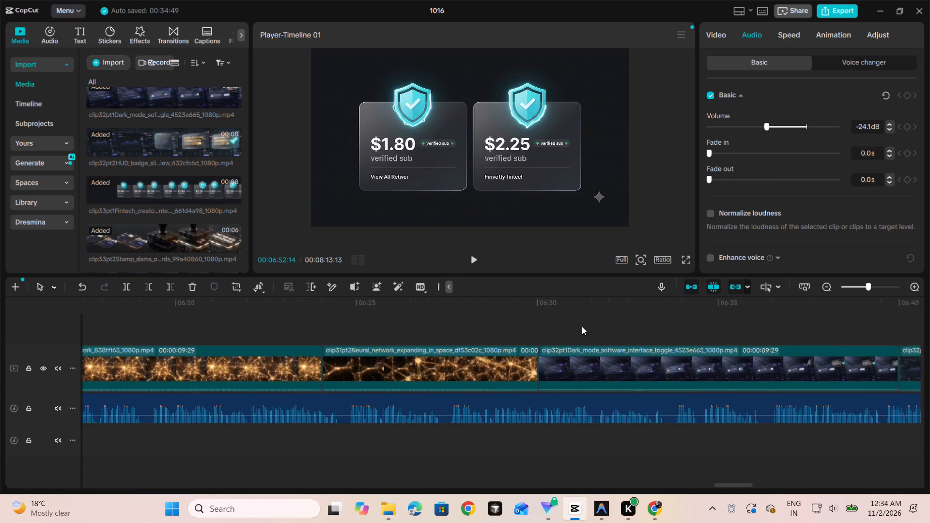
scroll(582, 326, "right", 5)
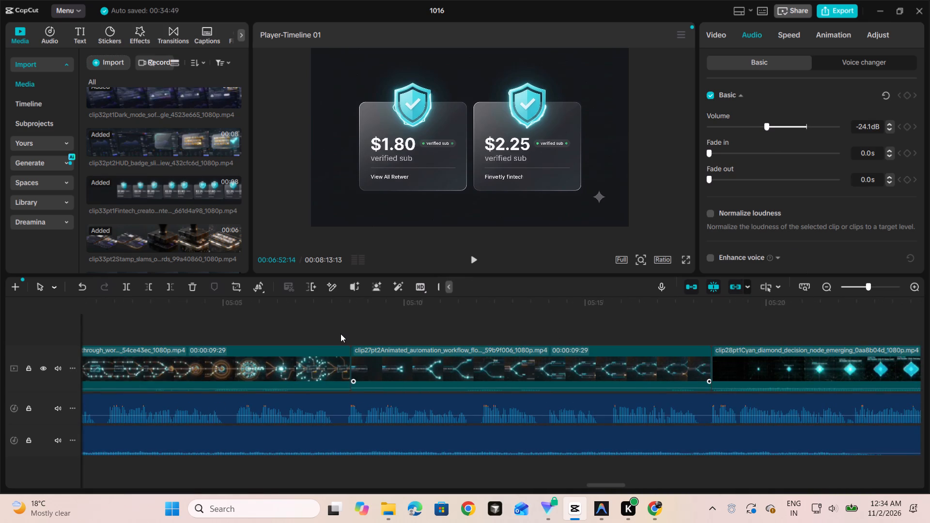
scroll(319, 334, "right", 2)
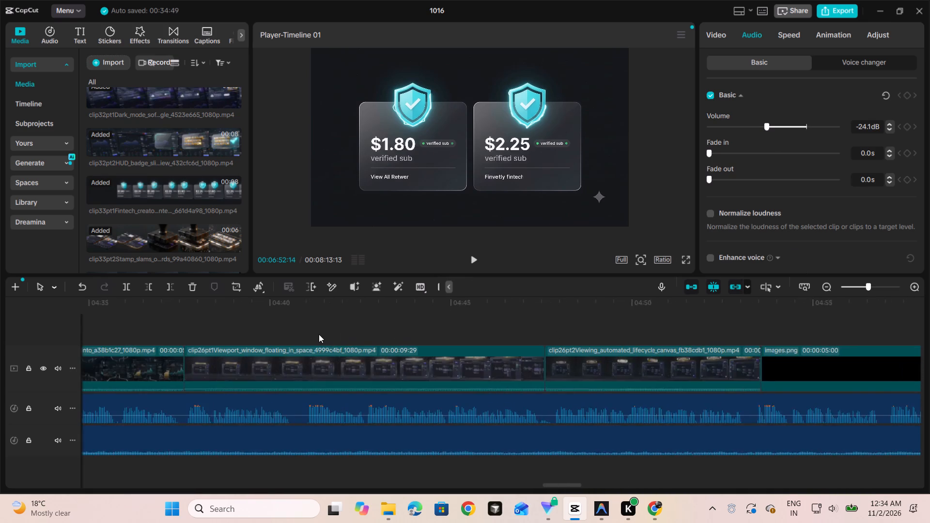
scroll(319, 334, "right", 4)
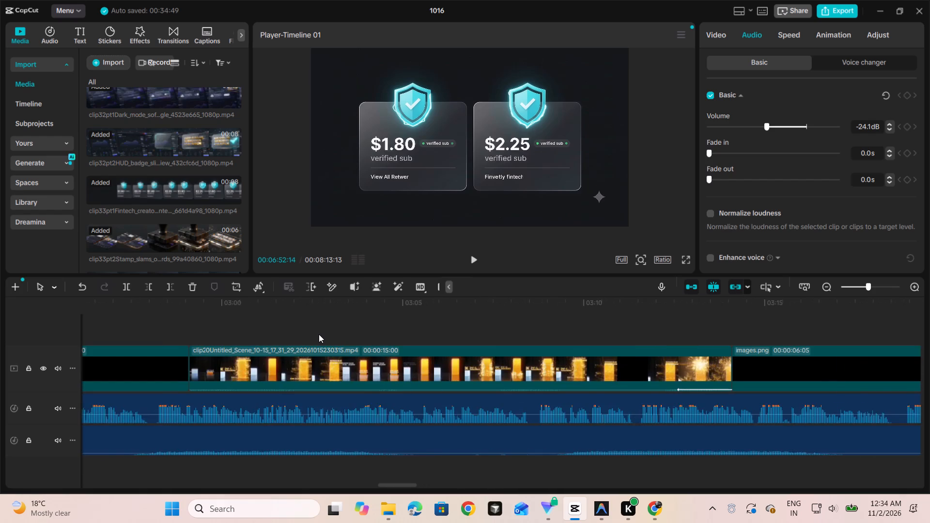
scroll(711, 310, "left", 1)
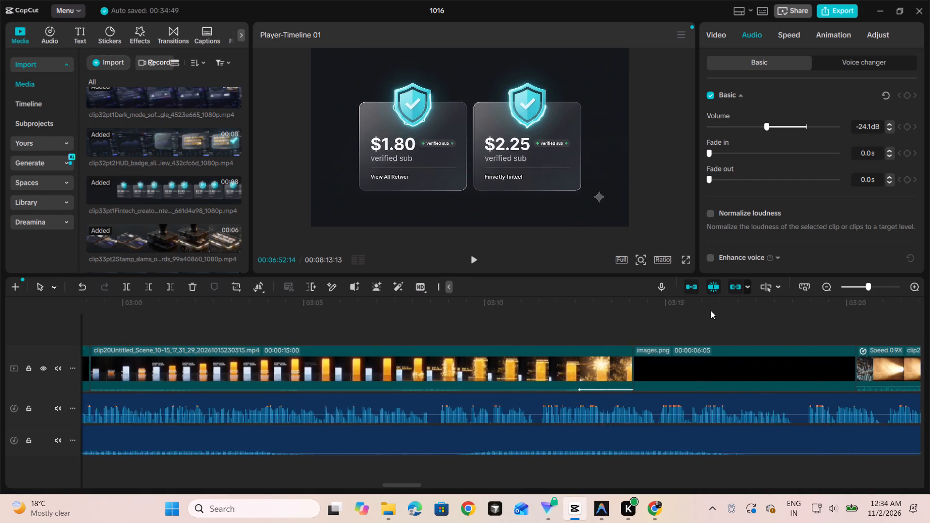
left_click(826, 318)
key("space")
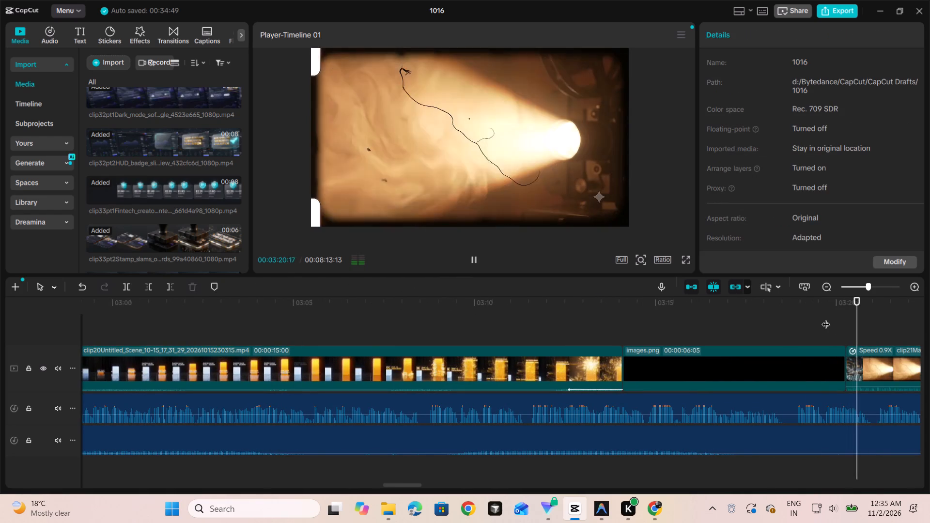
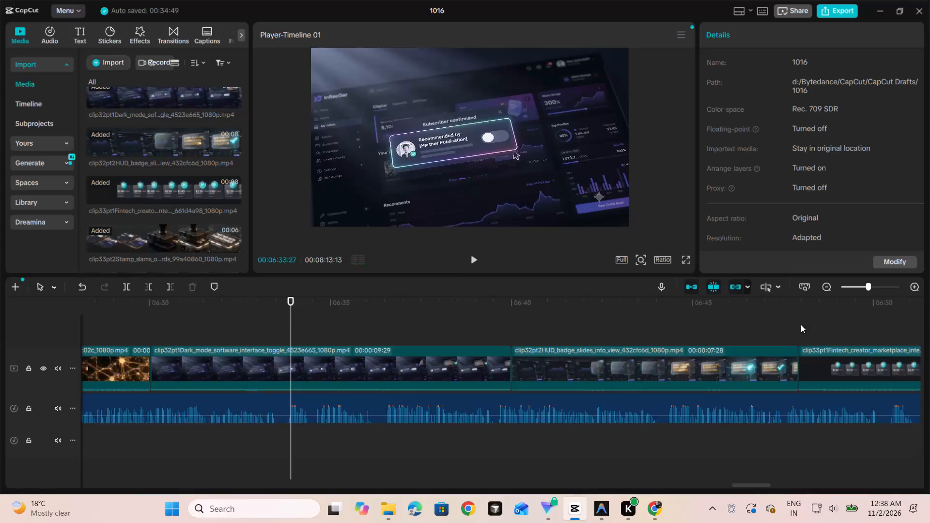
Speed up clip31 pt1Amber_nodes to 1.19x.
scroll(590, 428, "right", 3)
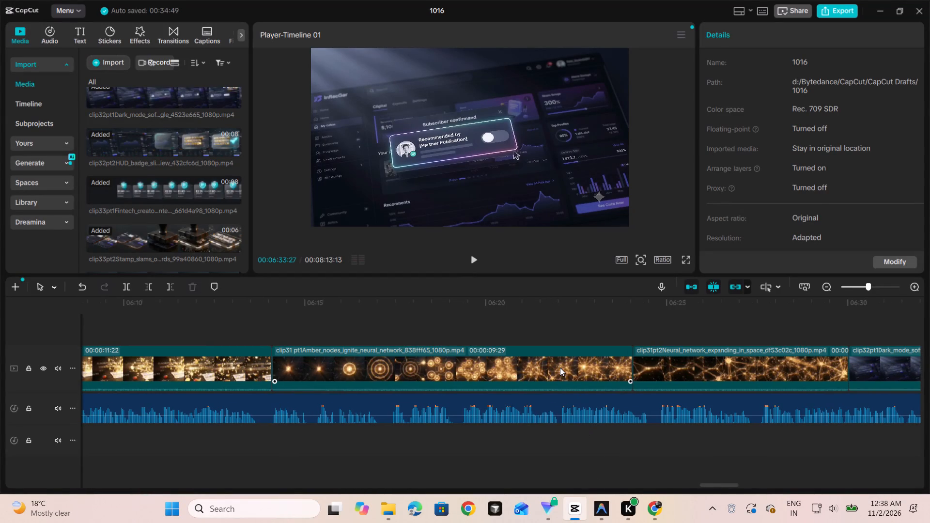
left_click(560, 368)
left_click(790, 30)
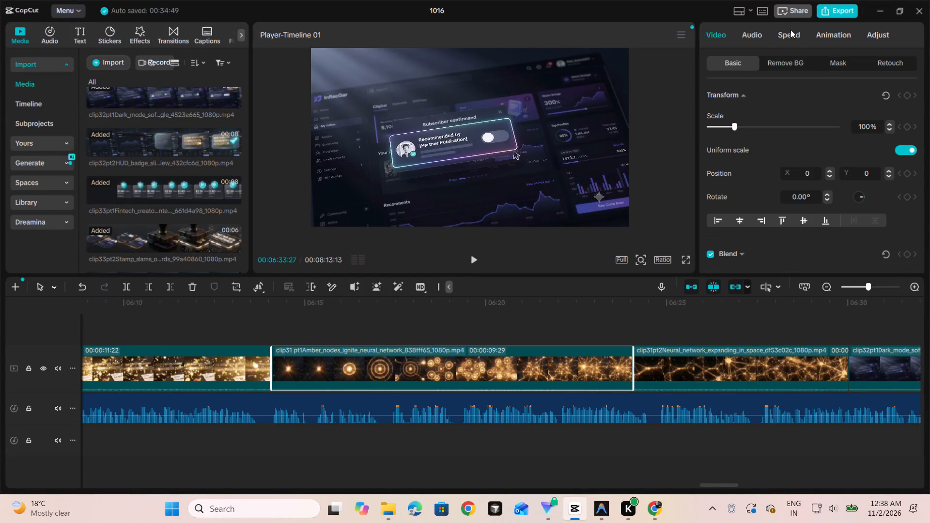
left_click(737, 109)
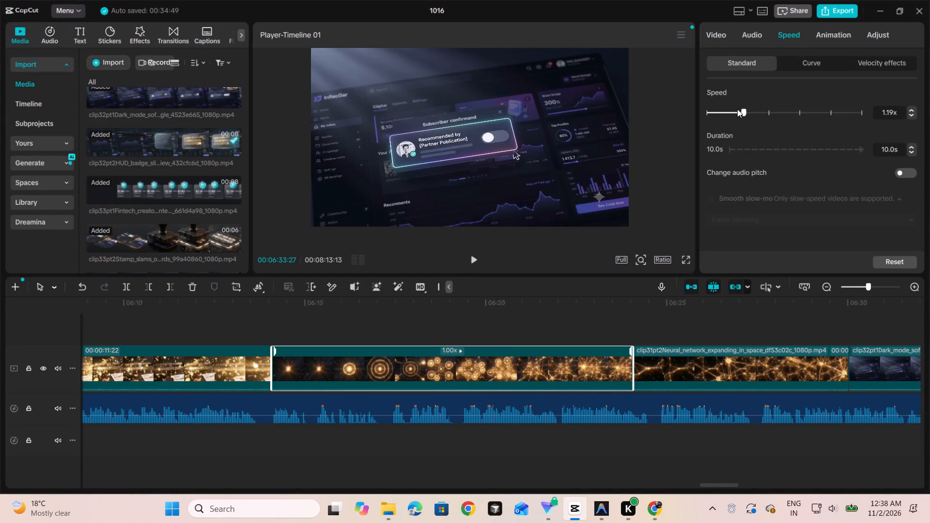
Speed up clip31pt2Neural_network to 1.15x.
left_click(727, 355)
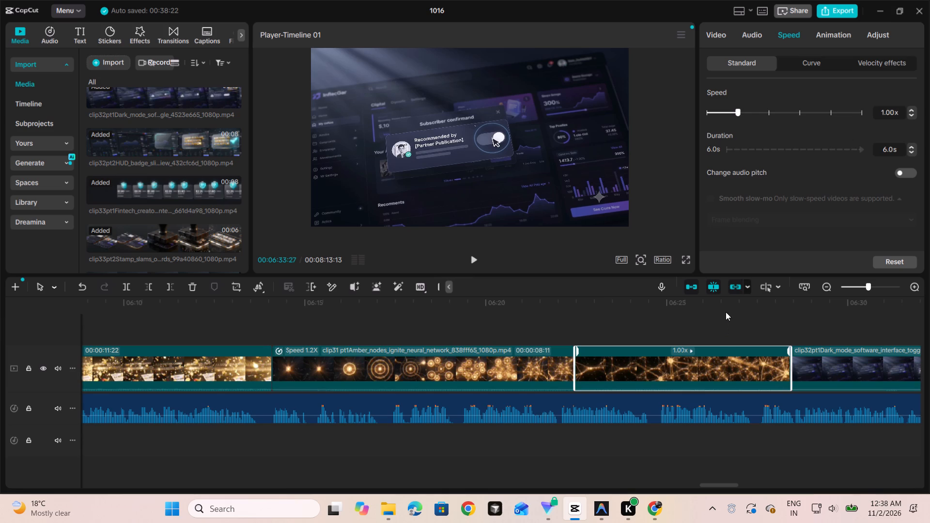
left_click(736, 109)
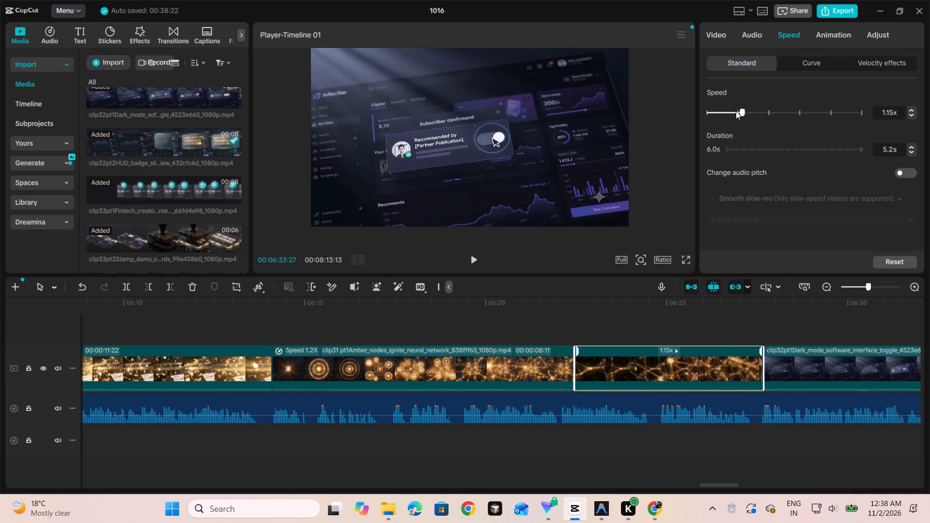
Play from just before clip31 pt1 at about 06:13 to about 06:33 to check the clips against the voiceover.
left_click(235, 321)
key("space")
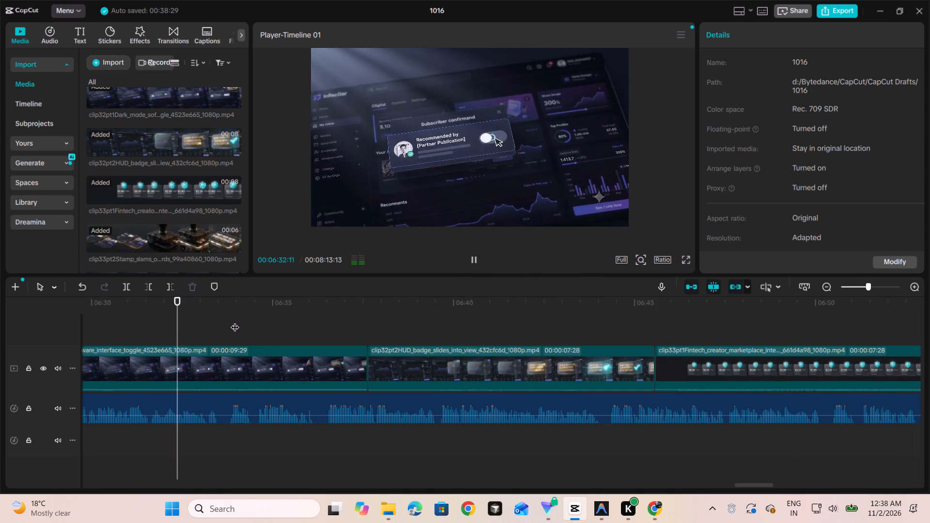
key("space")
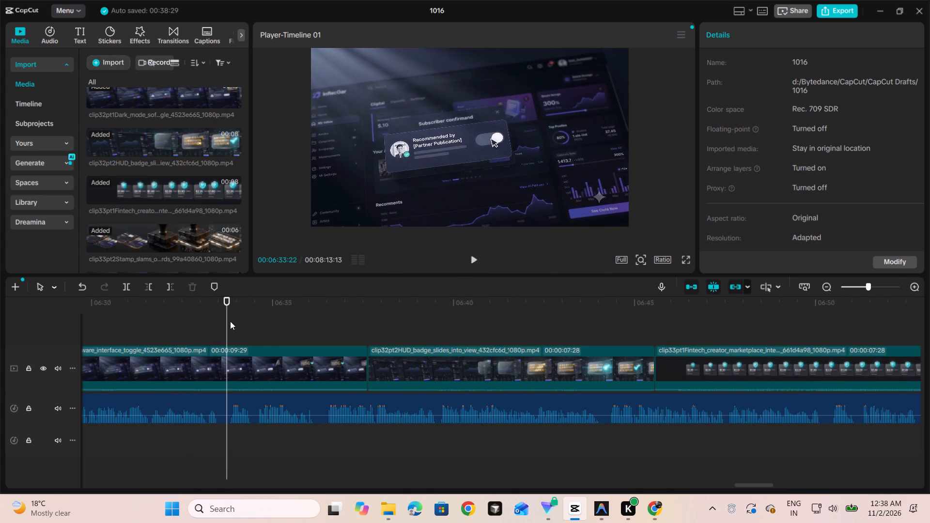
Slow clip31 pt1Amber_nodes down to 0.86x speed.
scroll(296, 334, "right", 2)
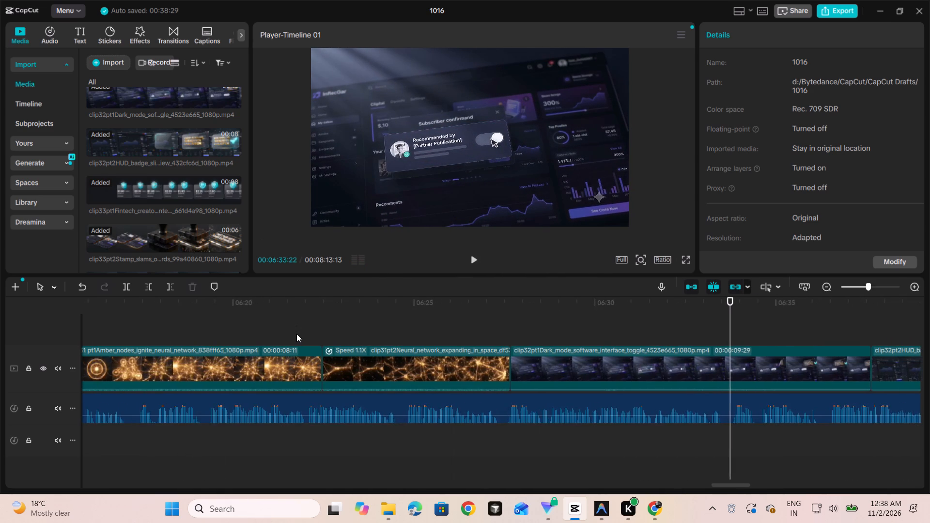
scroll(296, 334, "right", 1)
left_click(297, 365)
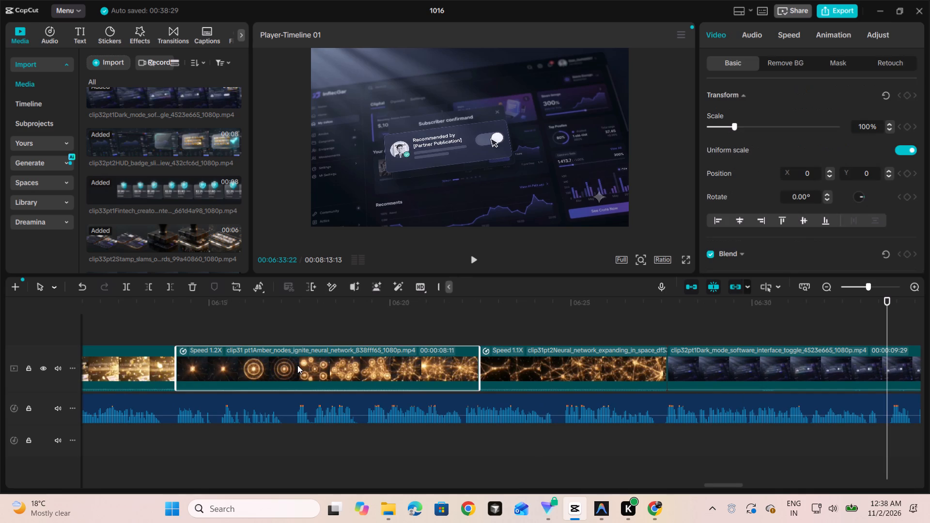
left_click(787, 31)
left_click_drag(744, 111, 731, 111)
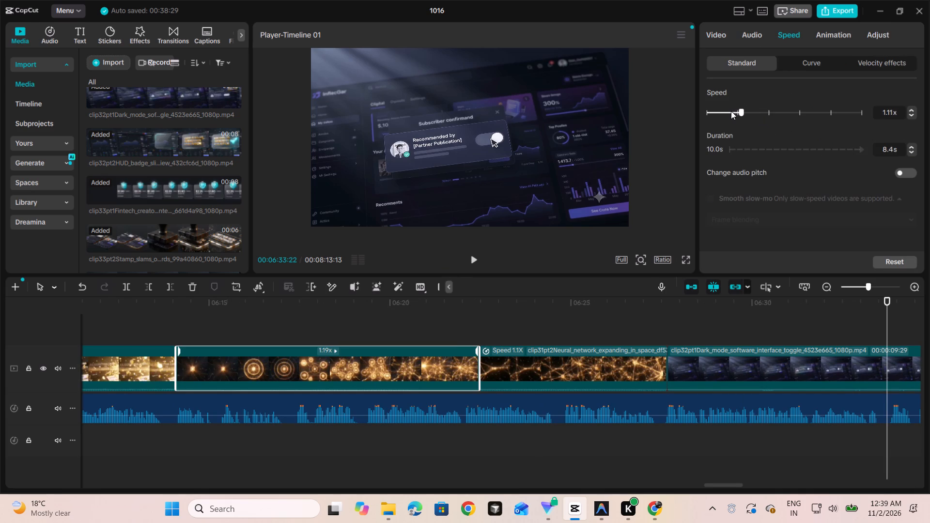
left_click_drag(731, 111, 727, 112)
left_click_drag(727, 112, 727, 112)
left_click_drag(727, 112, 727, 113)
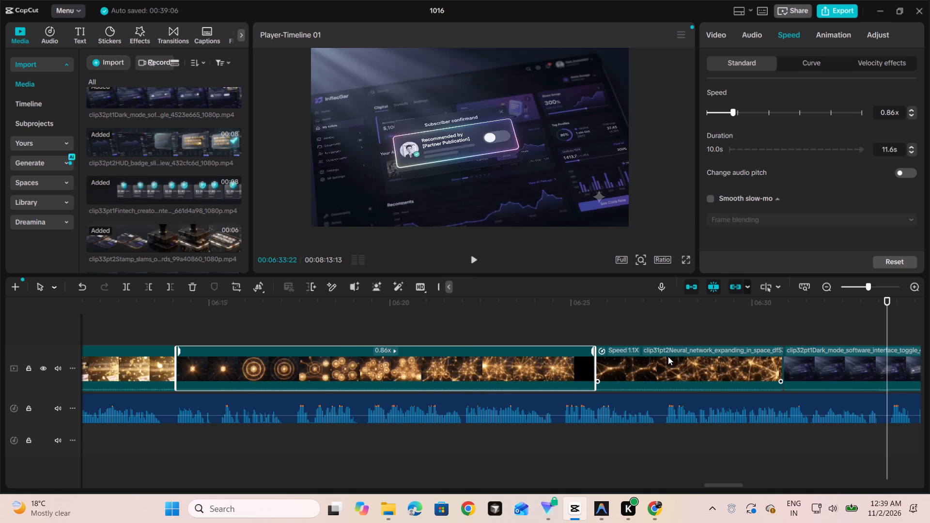
Slow clip31pt2Neural_network down to 0.86x speed.
left_click(668, 356)
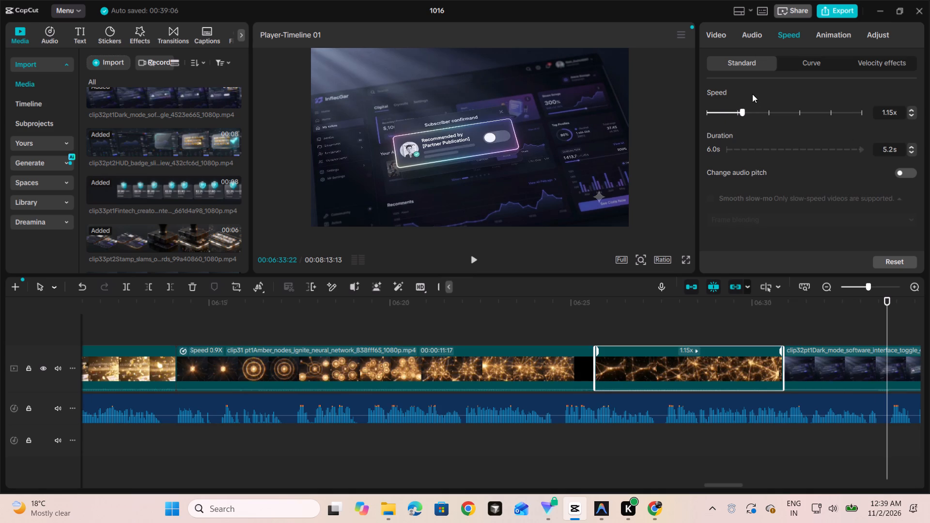
left_click_drag(744, 112, 731, 112)
left_click_drag(731, 112, 728, 109)
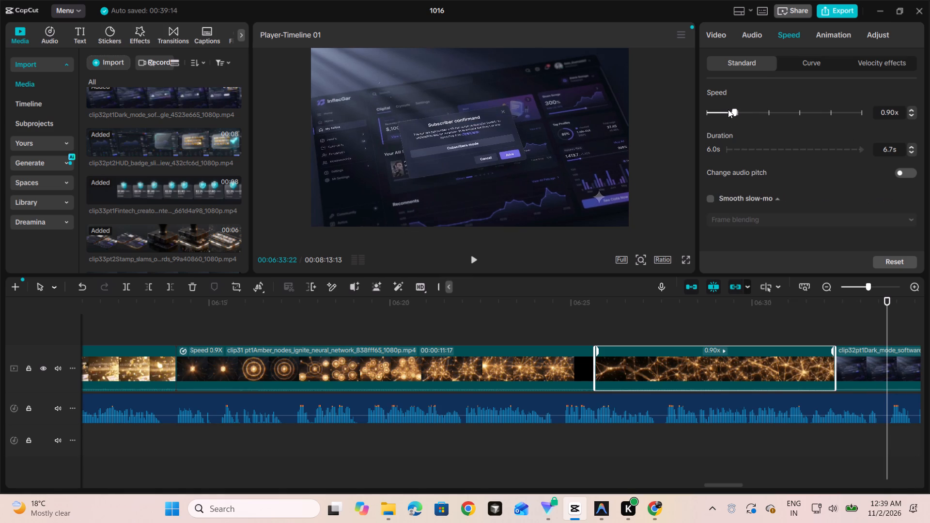
left_click_drag(734, 110, 730, 110)
left_click_drag(730, 110, 727, 108)
left_click_drag(727, 108, 727, 108)
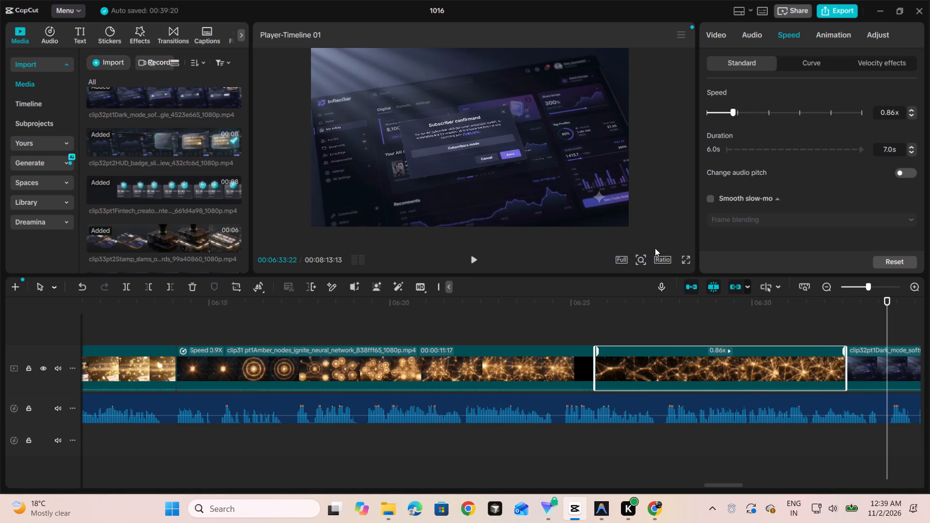
Play from just before clip31 pt1 at about 06:12 to about 06:43 to check the sync with the voiceover.
scroll(573, 339, "right", 1)
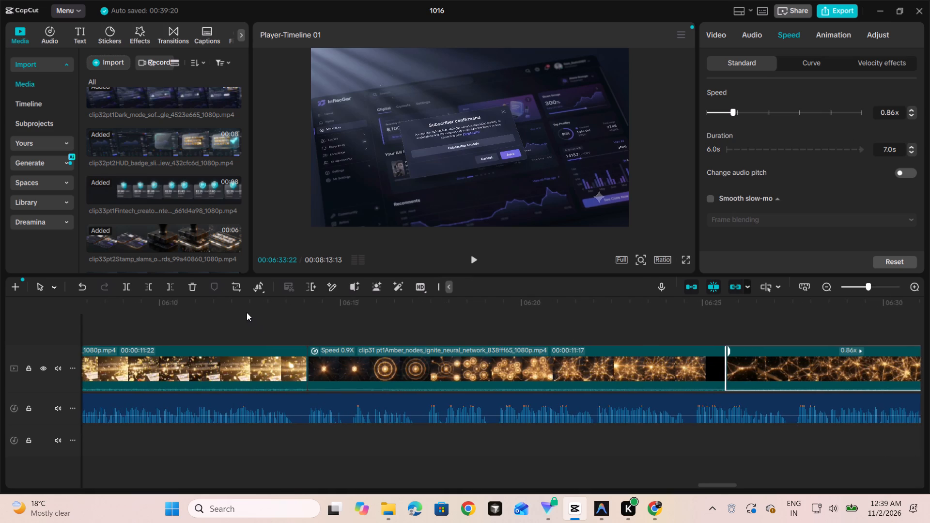
left_click(247, 312)
key("space")
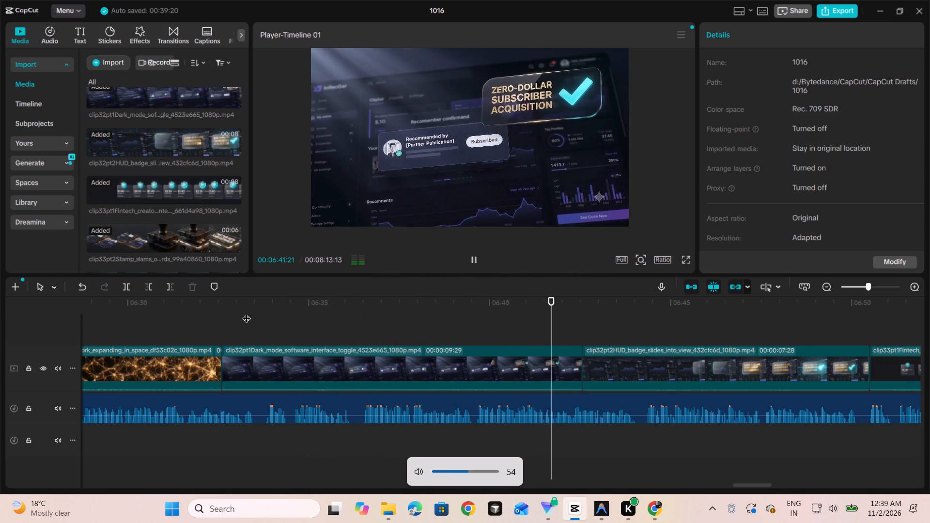
left_click(470, 256)
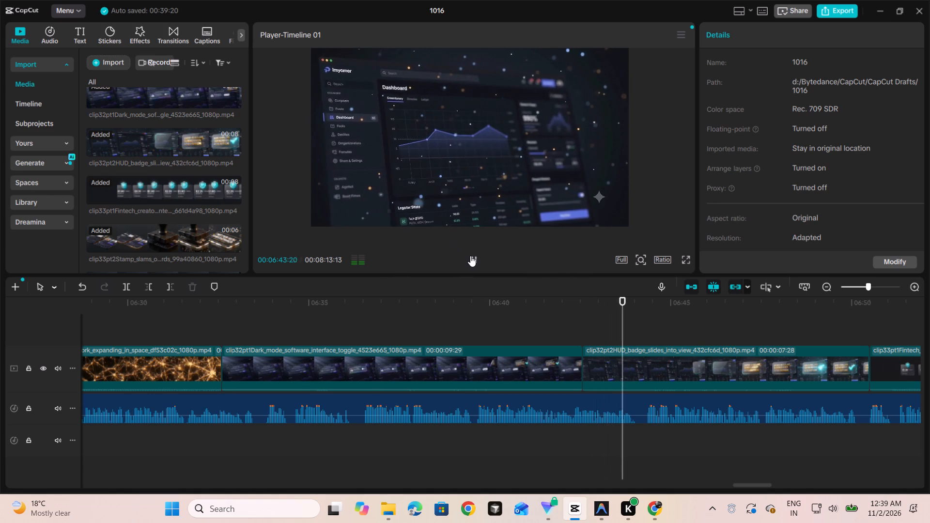
Replay clip32pt1Dark_mode from about 06:36, find the frame at 06:39:05 where the Subscribed label appears, and trim the clip's end to it.
left_click(345, 316)
key("space")
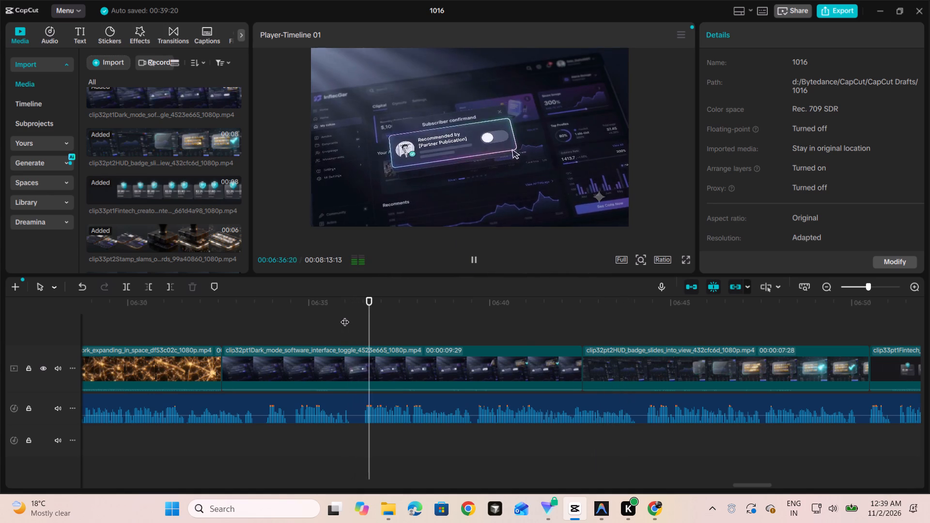
left_click(475, 263)
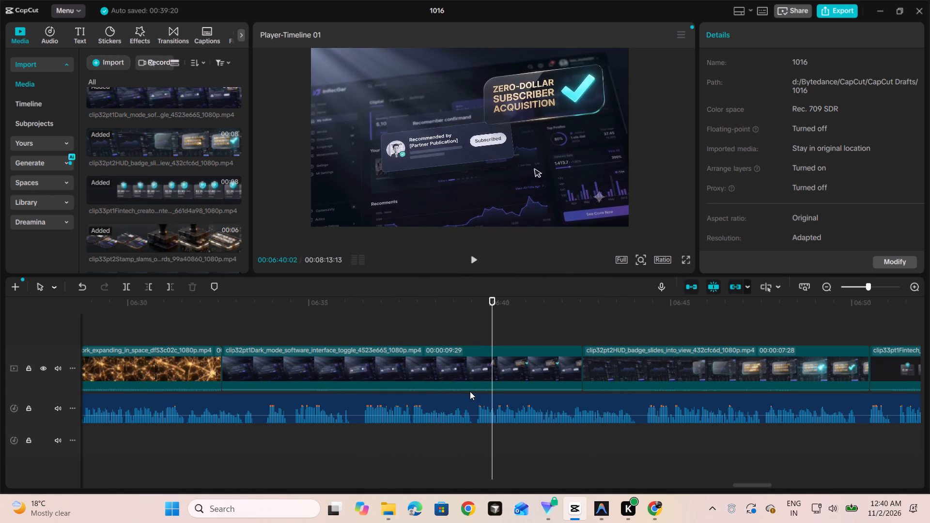
left_click(479, 370)
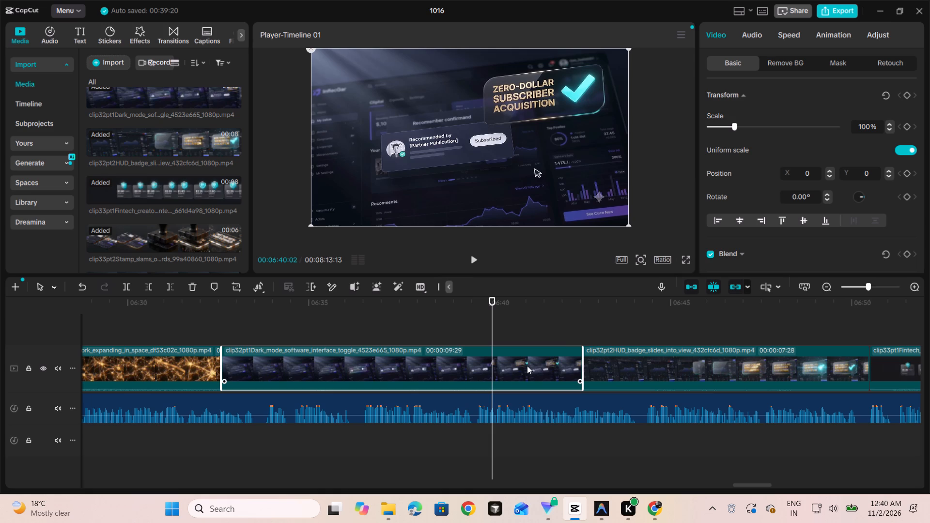
key("Left")
key("Left")
key("Left")
key("Left")
key("Left")
key("Left")
key("Left")
key("Left")
key("Left")
key("Left")
key("Left")
key("Left")
key("Left")
key("Left")
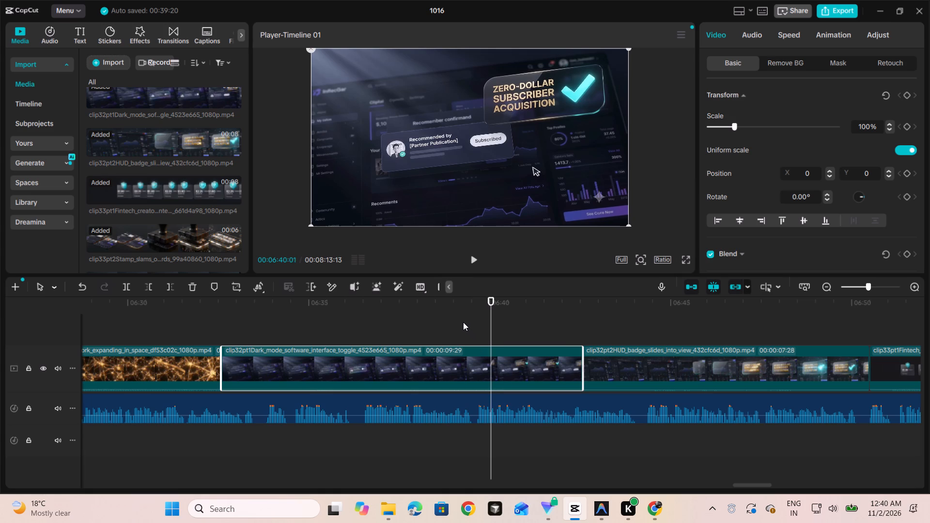
key("Left")
key("Left")
key("Left")
key("Left")
key("Left")
key("Left")
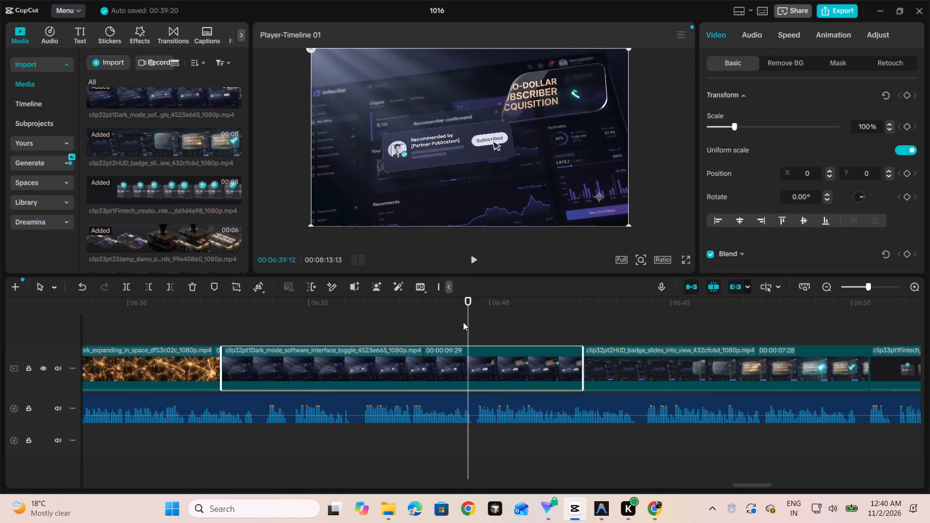
key("Left")
key("Left")
key("Left")
key("Left")
key("Left")
key("Left")
key("Left")
key("Left")
key("Left")
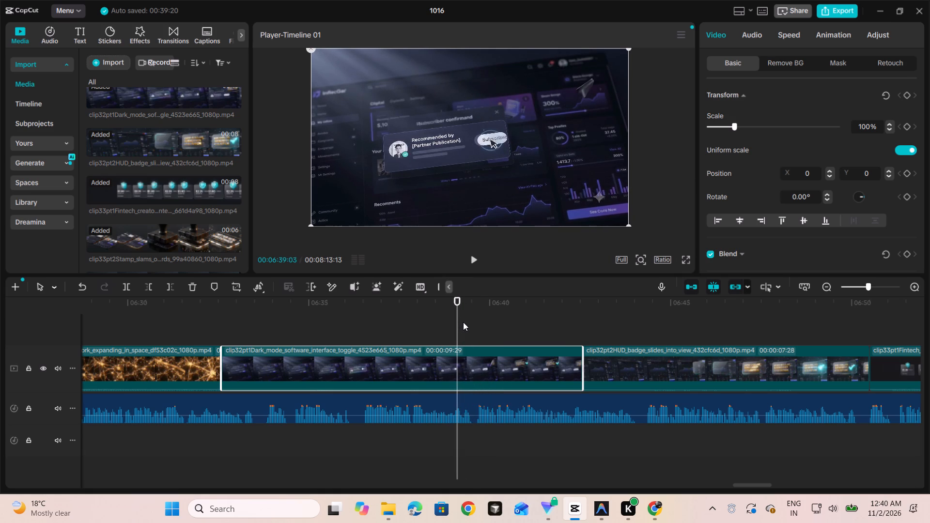
key("Left")
key("Left")
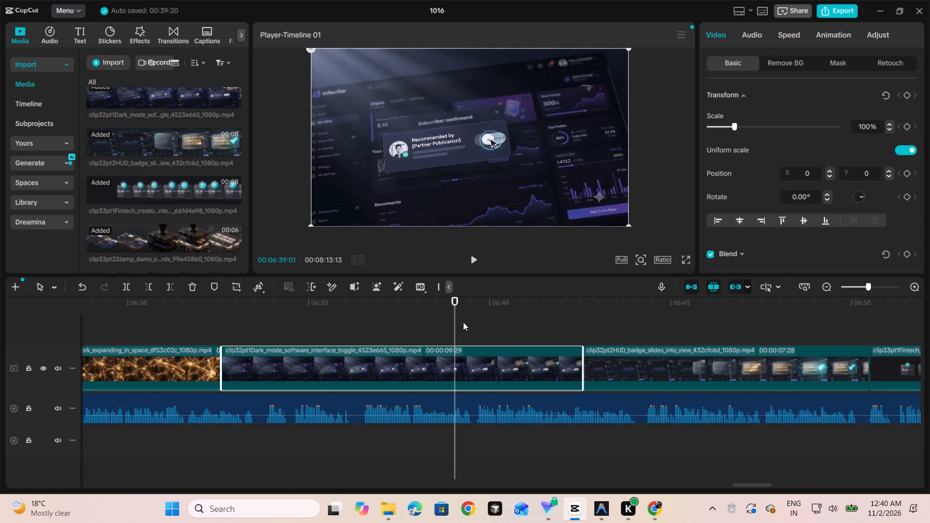
key("Right")
key("Right")
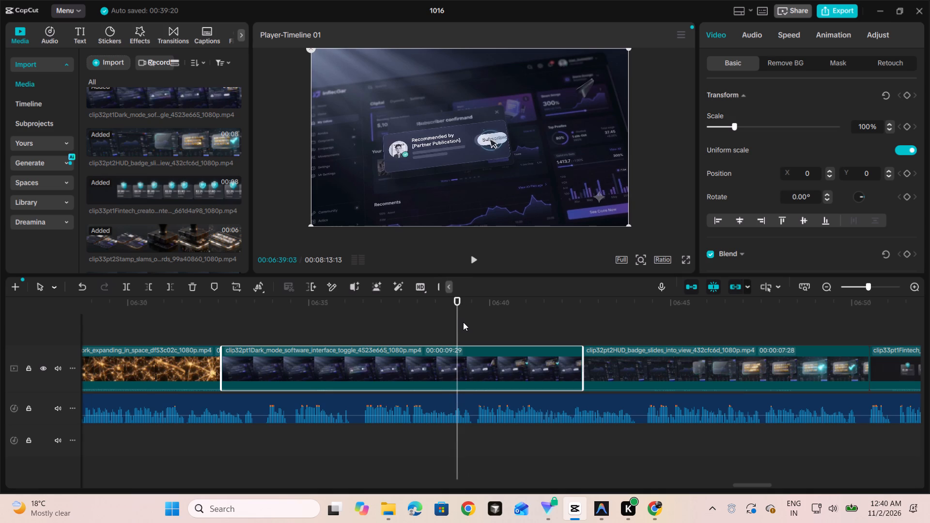
key("Right")
key("Right")
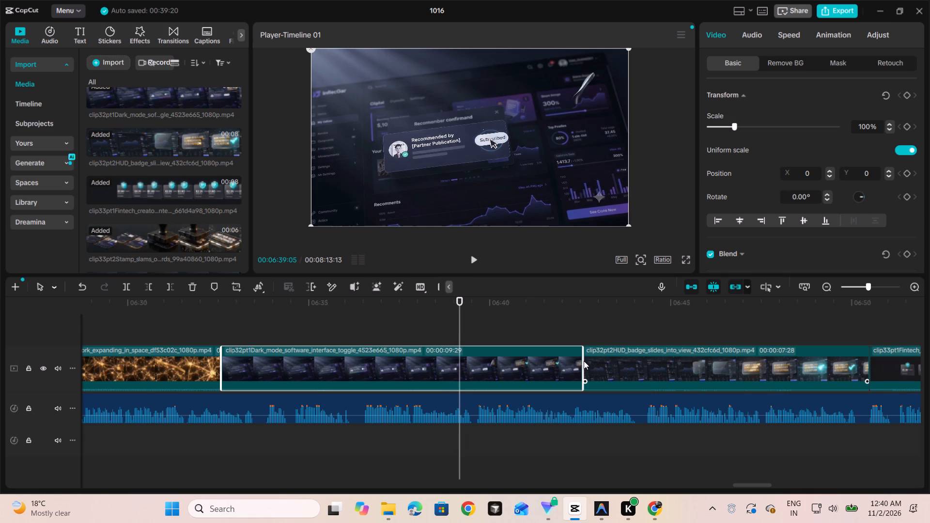
left_click_drag(581, 359, 499, 360)
left_click(499, 360)
left_click_drag(579, 356, 472, 351)
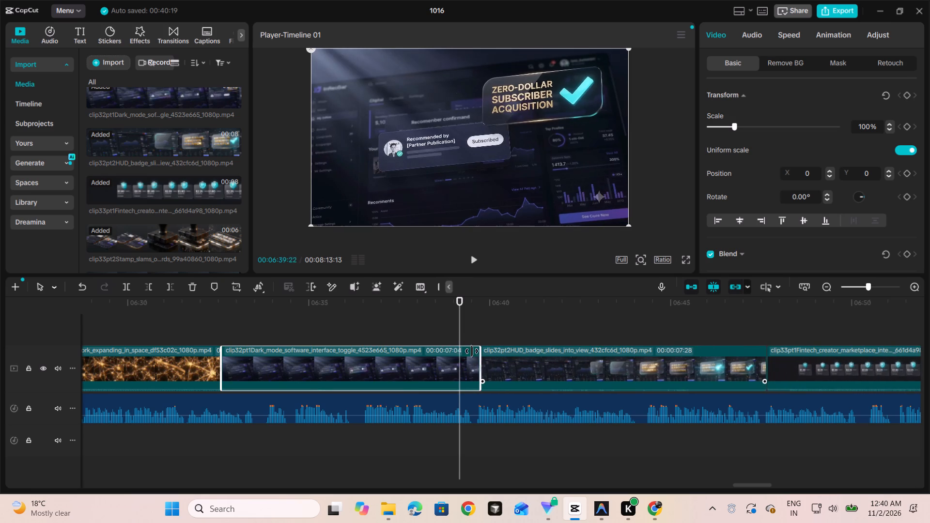
left_click_drag(472, 351, 452, 347)
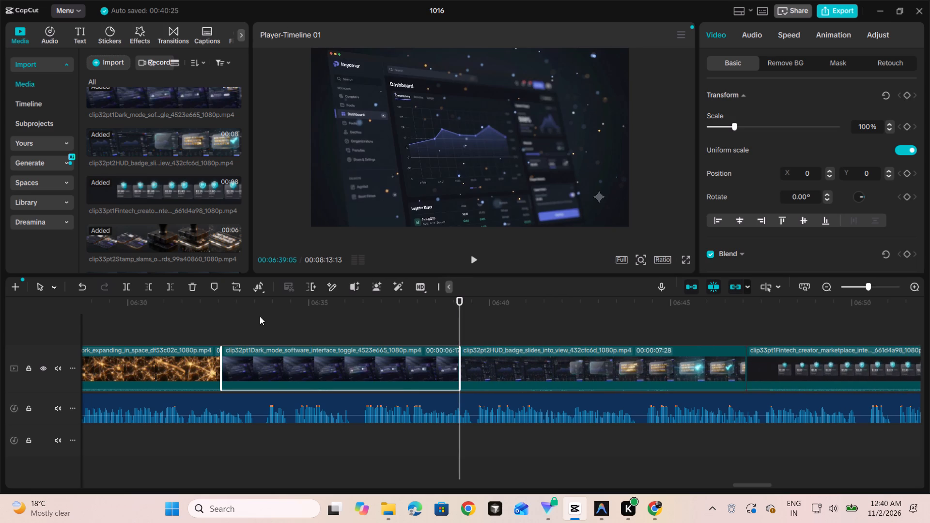
Play clip32pt1Dark_mode from its start to about 06:45 against the voiceover and slow it down to 0.85x speed.
left_click(222, 317)
key("space")
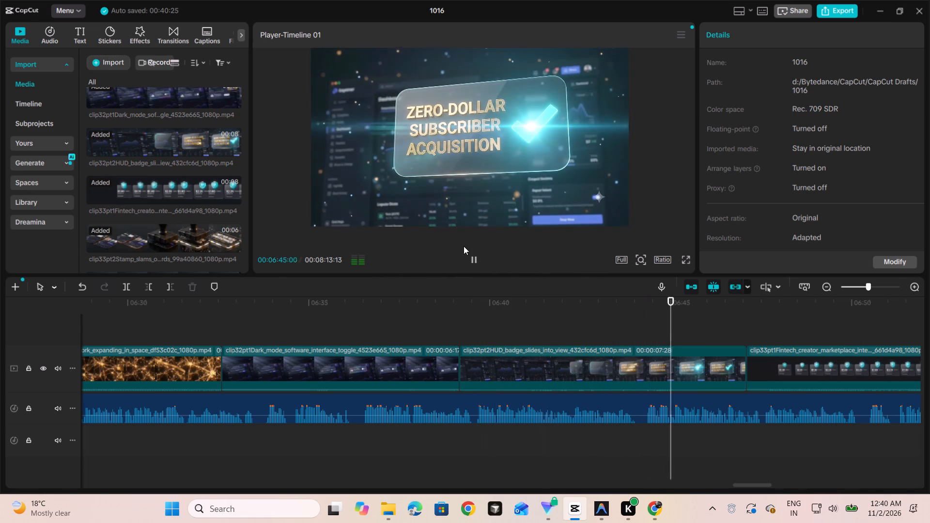
left_click(469, 257)
left_click(369, 370)
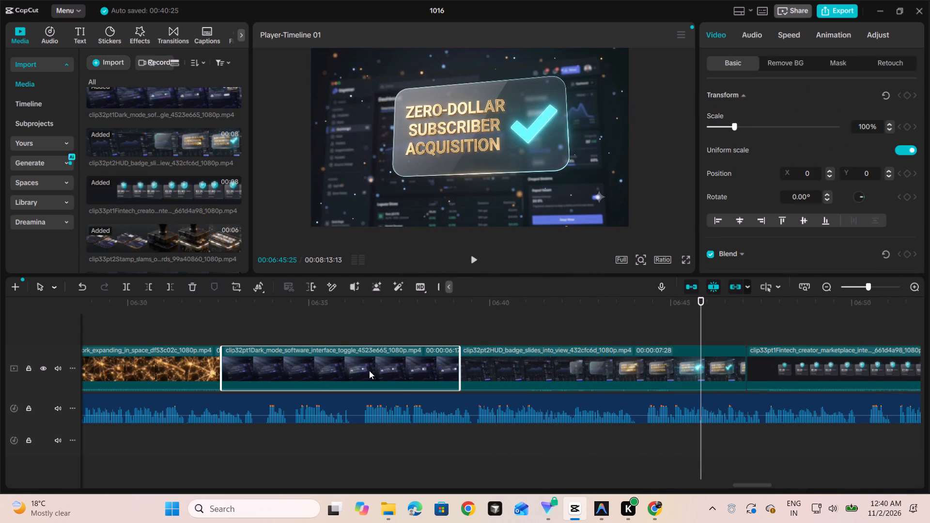
left_click(787, 42)
left_click_drag(741, 110, 727, 108)
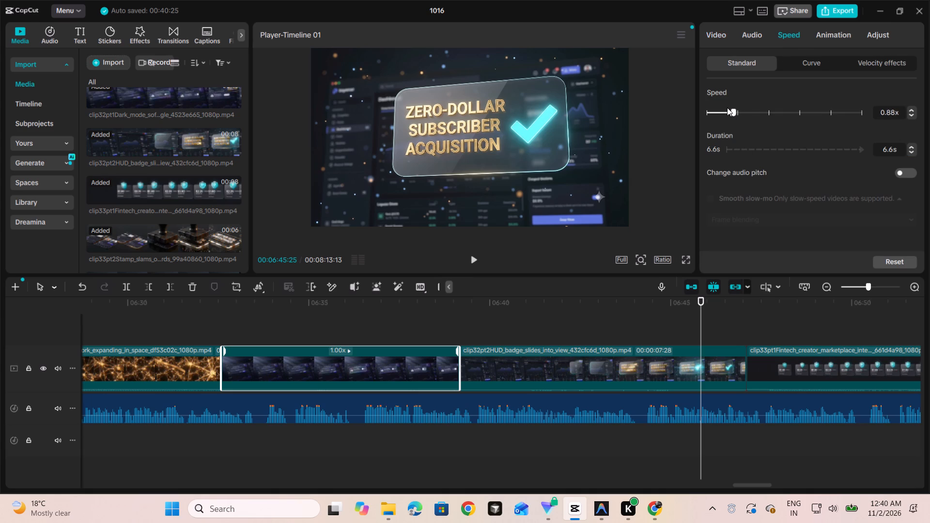
left_click_drag(727, 108, 726, 107)
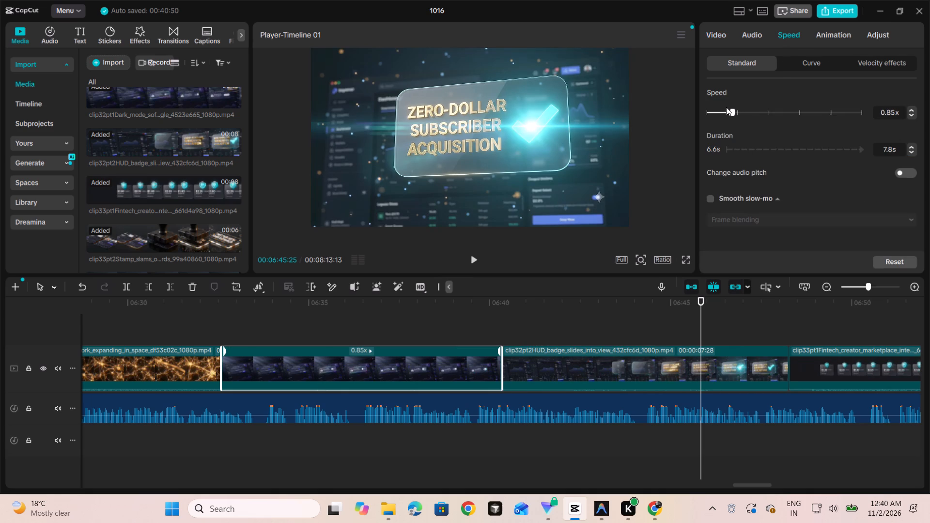
Play from about 06:39, near the end of clip32pt1, and slow clip32pt2HUD_badge down to 0.90x speed.
left_click(482, 325)
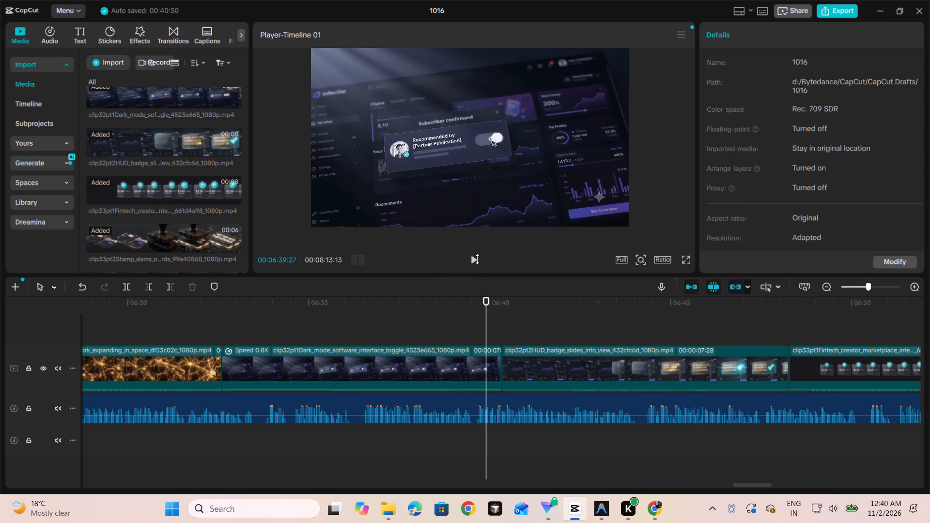
left_click(474, 257)
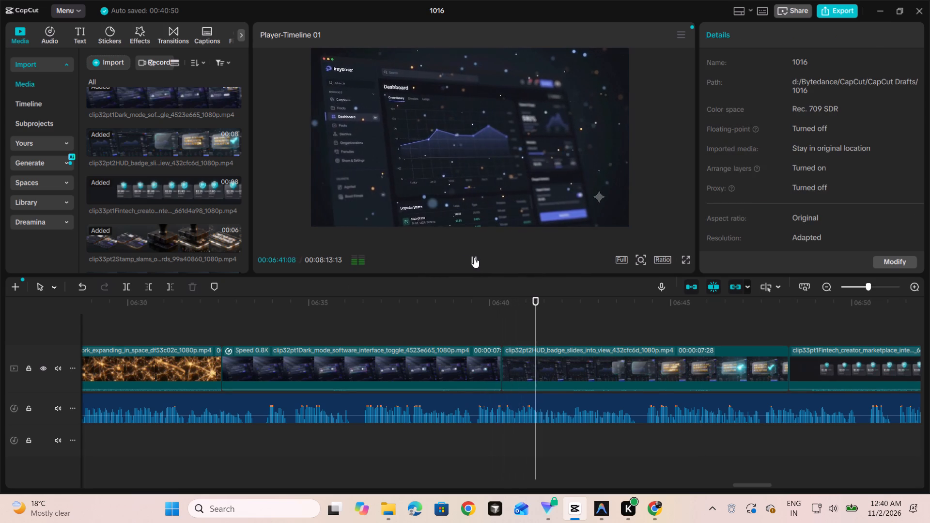
left_click(538, 372)
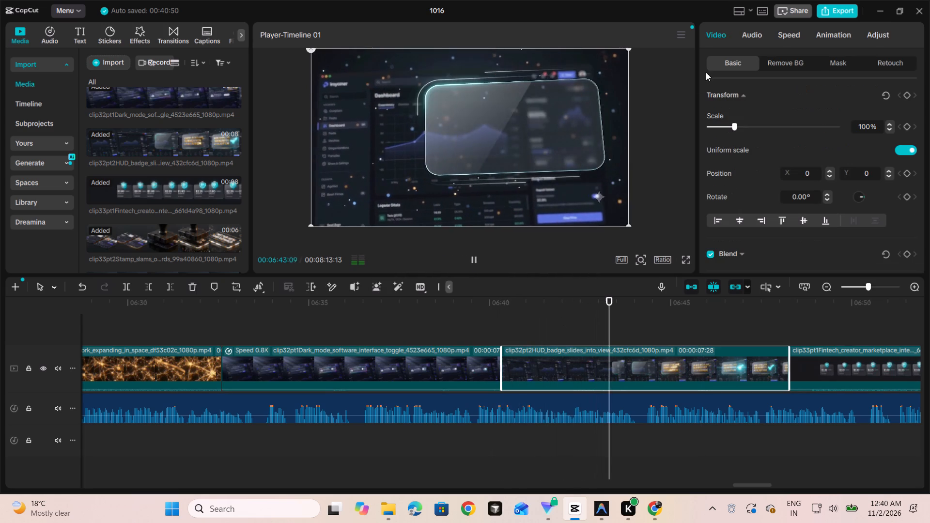
left_click(786, 31)
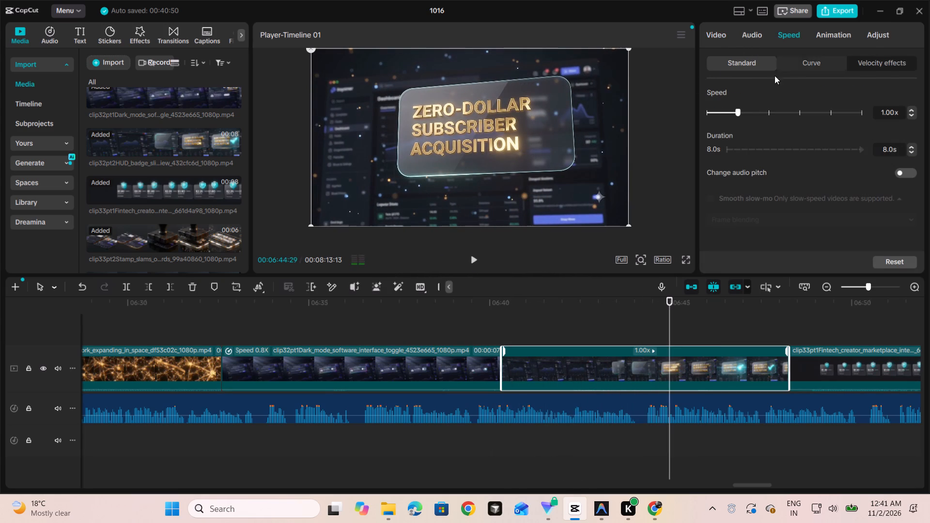
left_click_drag(739, 112, 733, 112)
left_click_drag(733, 112, 728, 111)
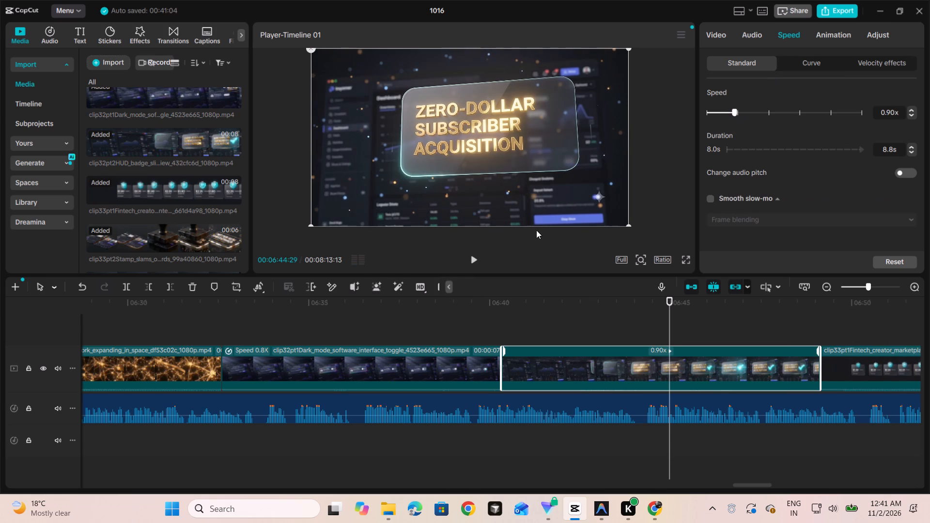
Play on to about 06:56 and slow clip33pt1Fintech_creator_marketplace down to 0.82x speed.
key("space")
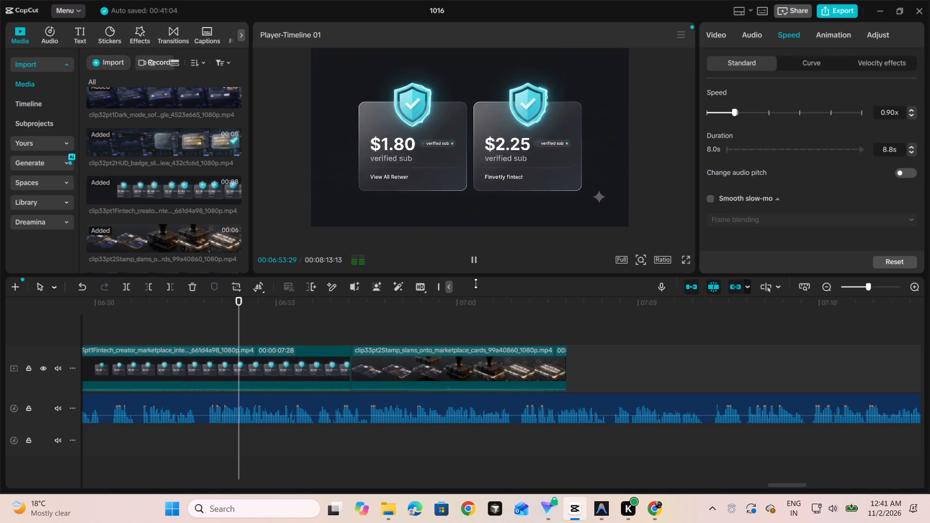
left_click(473, 259)
left_click(317, 348)
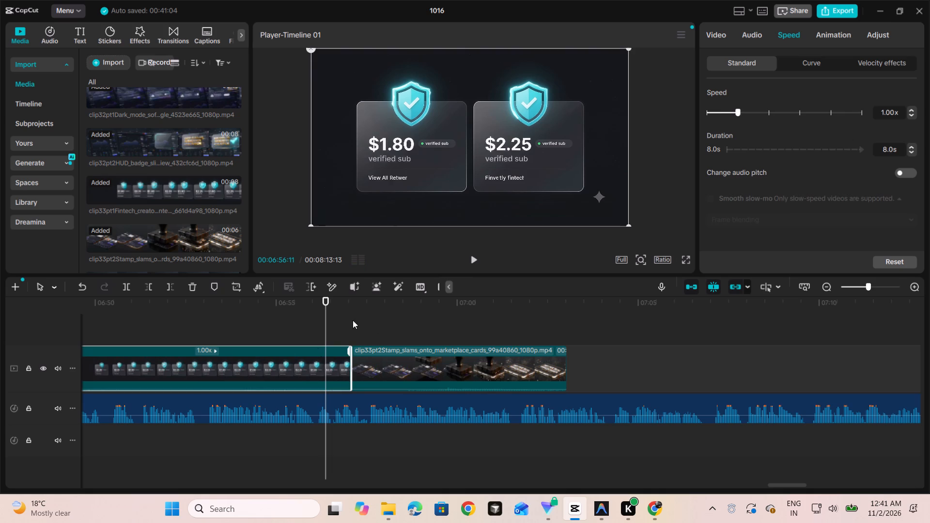
left_click_drag(737, 112, 725, 110)
Play past the end of clip33pt2 to about 07:06 and add clip34pt1Referral_network followed by clip34pt2Milestone_reward after it.
key("space")
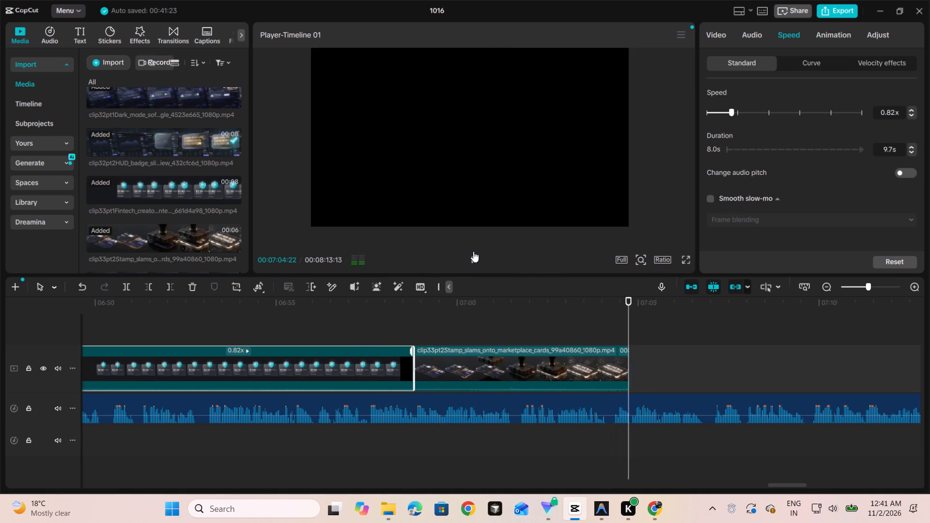
left_click(474, 255)
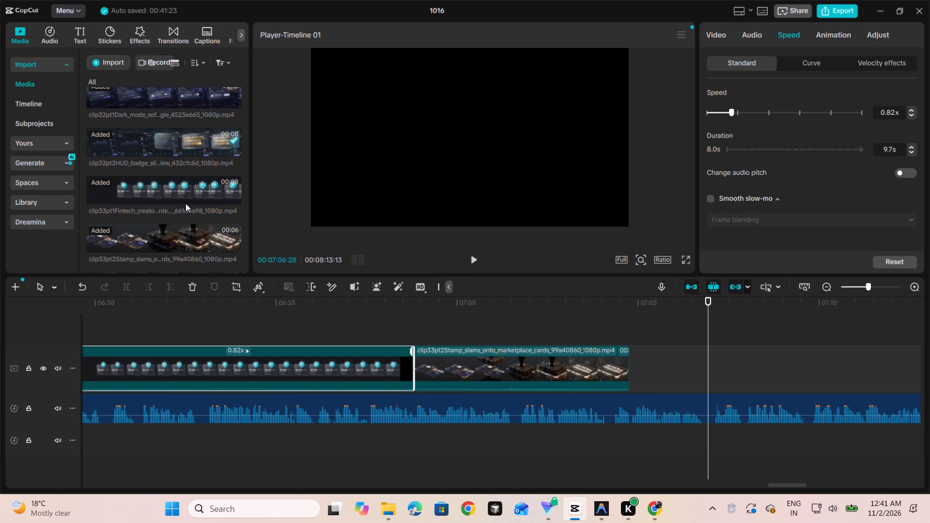
scroll(186, 203, "down", 1)
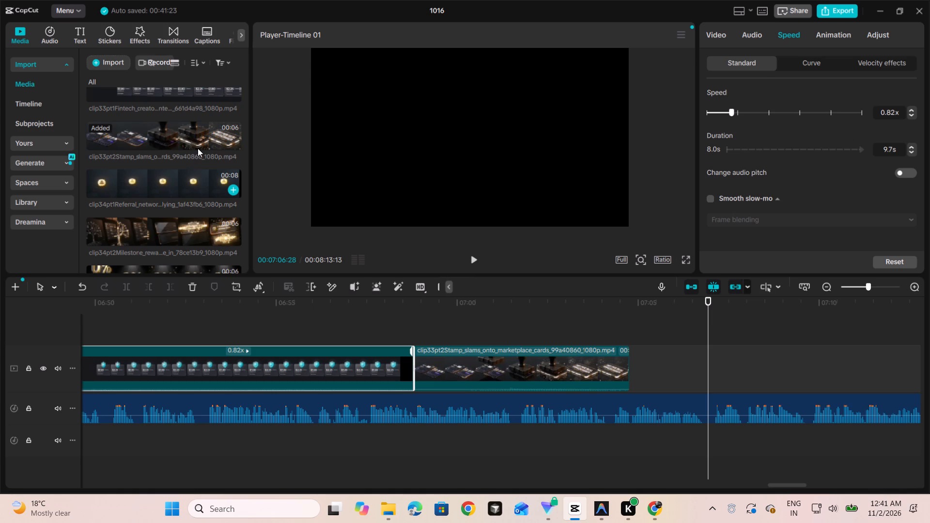
left_click(233, 188)
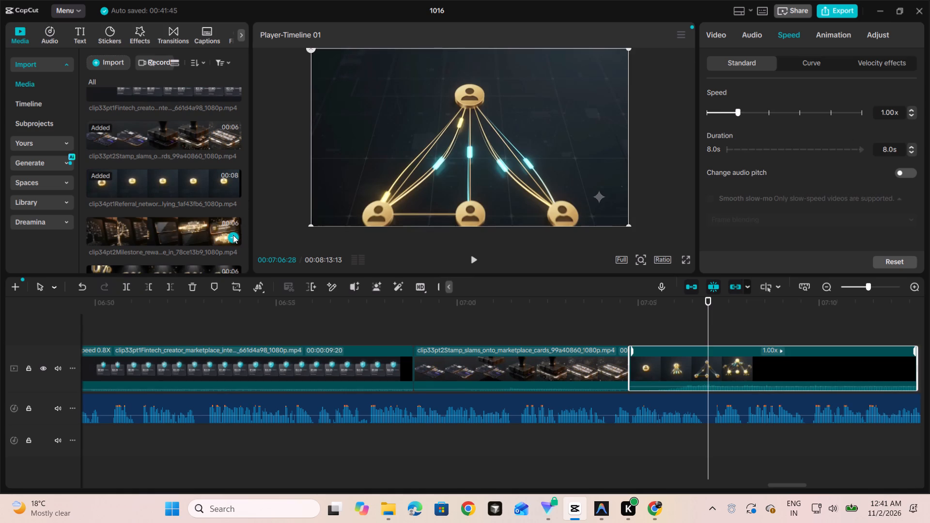
left_click(232, 235)
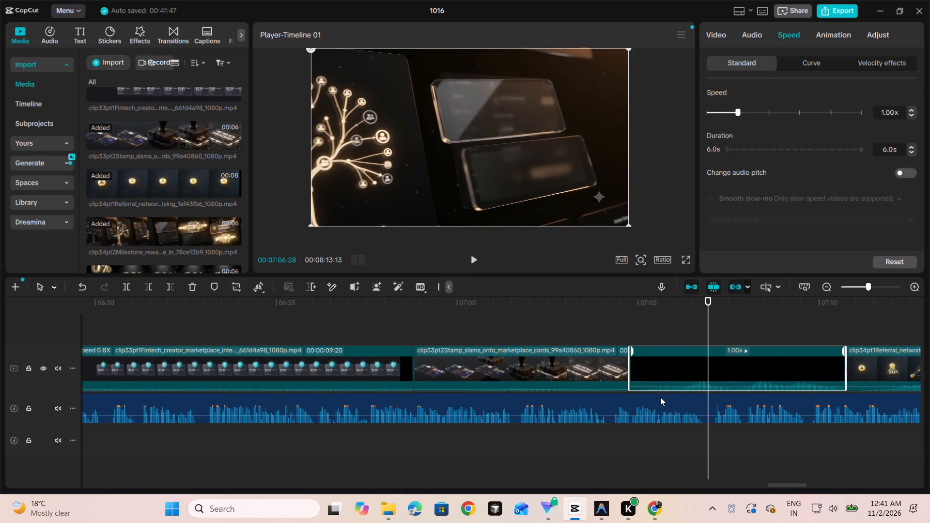
left_click_drag(681, 371, 850, 325)
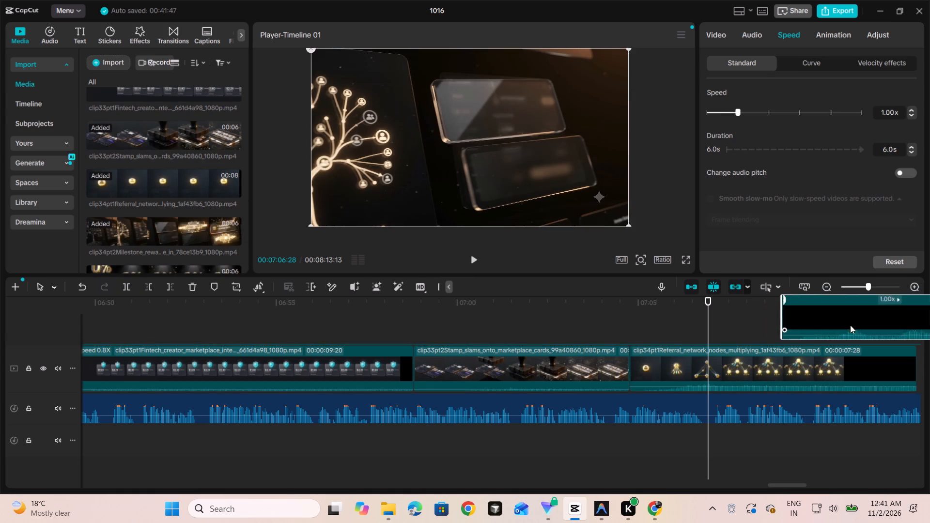
left_click_drag(850, 325, 776, 373)
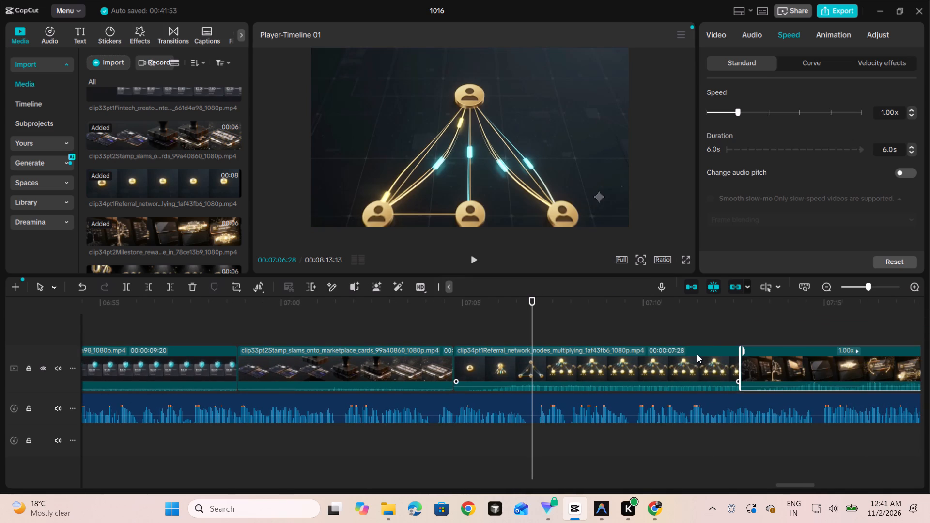
Play from about 07:01 to 07:33 to check clip34 against the voiceover, and review the unused clips 35 to 37 in the media library.
left_click(770, 322)
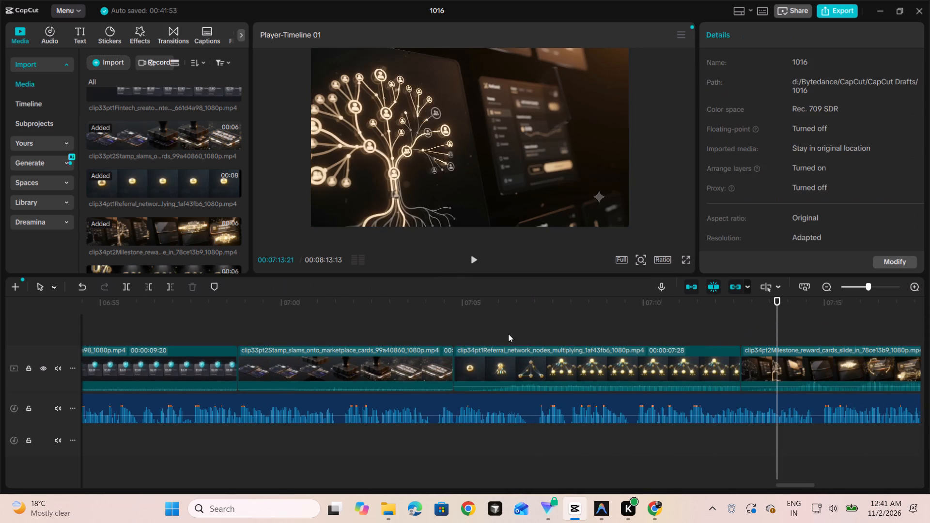
left_click(342, 318)
key("space")
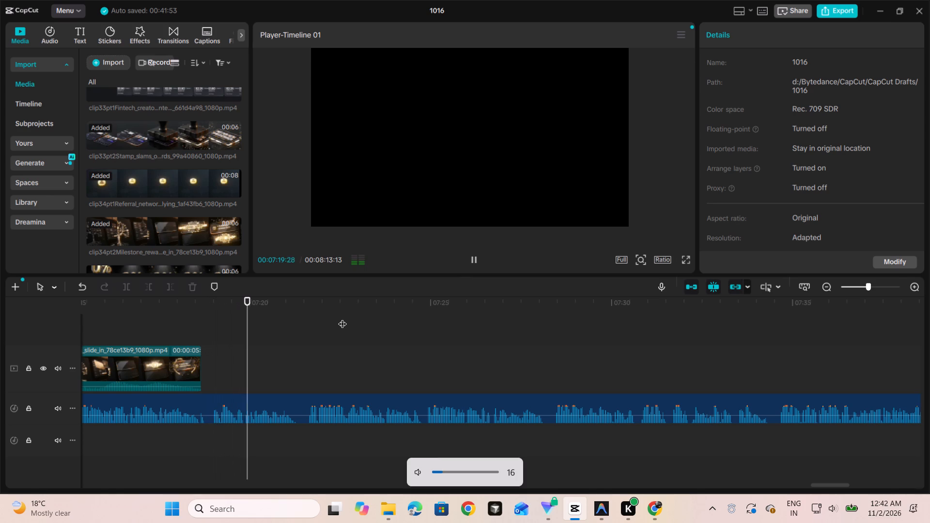
scroll(190, 200, "down", 1)
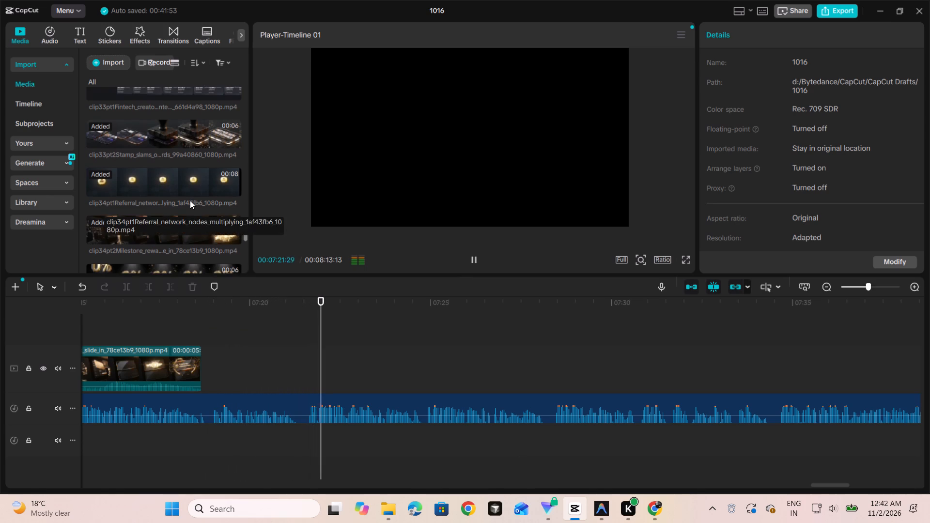
scroll(190, 200, "down", 1)
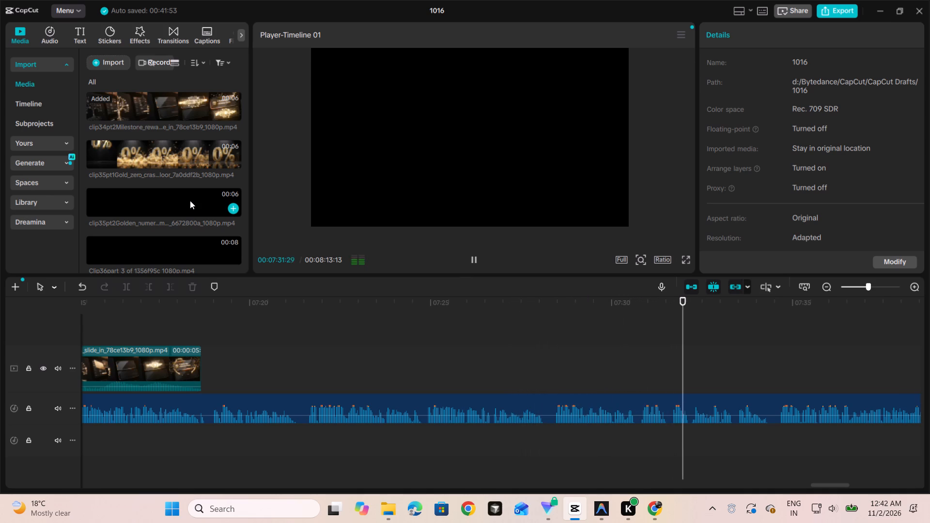
key("space")
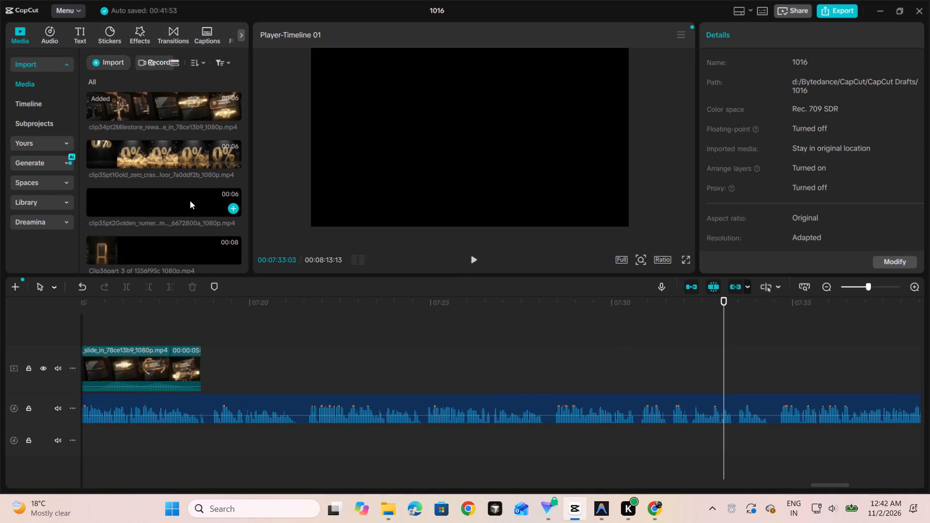
scroll(190, 215, "down", 2)
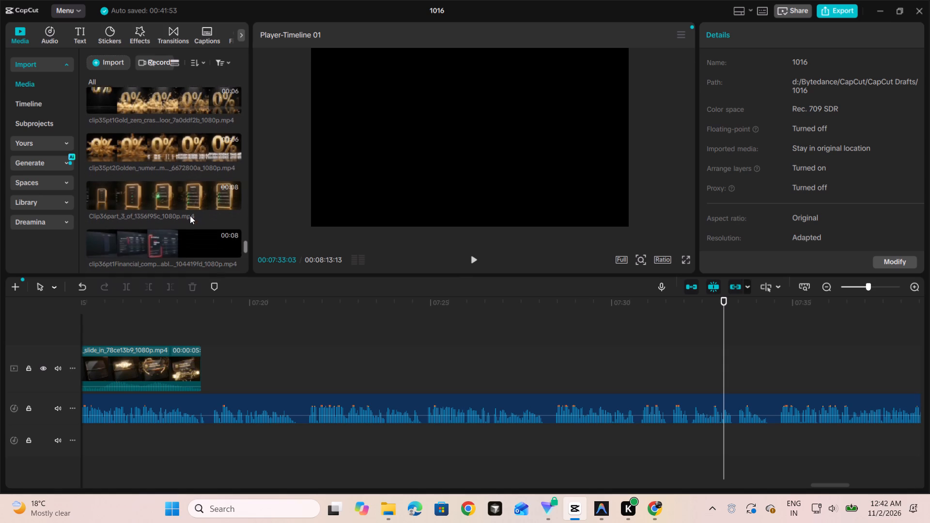
scroll(190, 215, "down", 1)
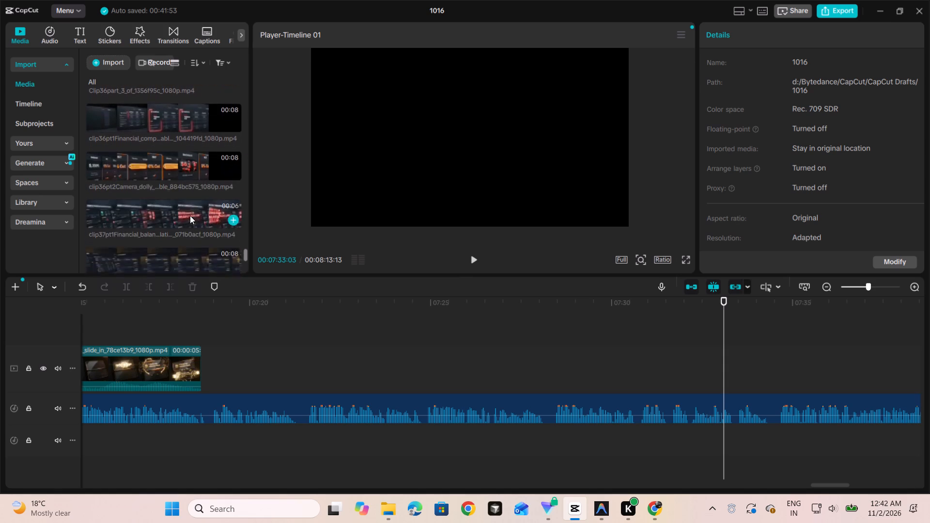
scroll(190, 215, "down", 1)
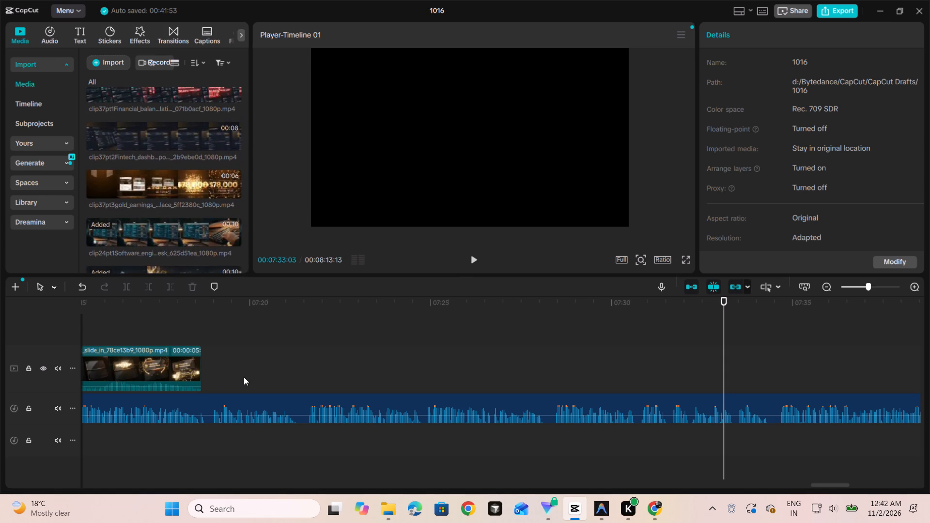
Go back along the timeline and check the audio volumes of clip33pt1Fintech_creator_marketplace and clip33pt2Stamp_slams.
scroll(244, 377, "right", 3)
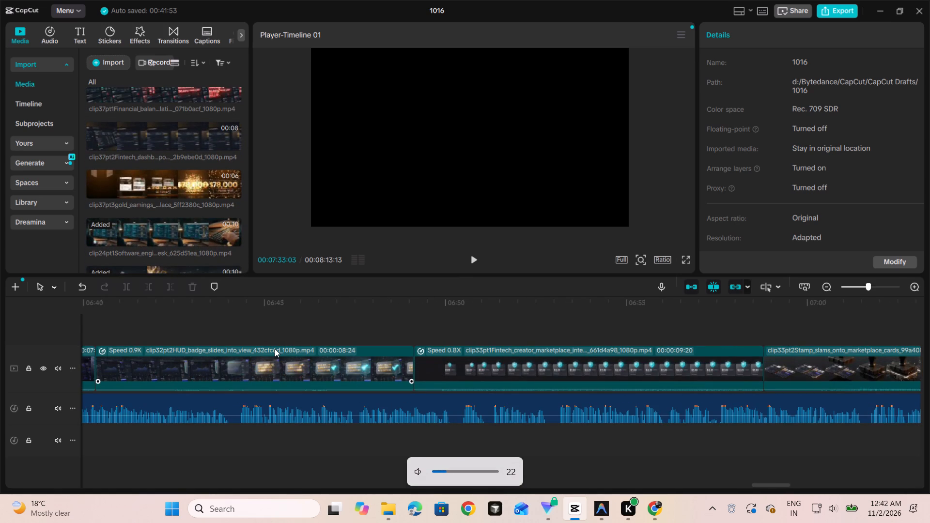
scroll(275, 349, "right", 2)
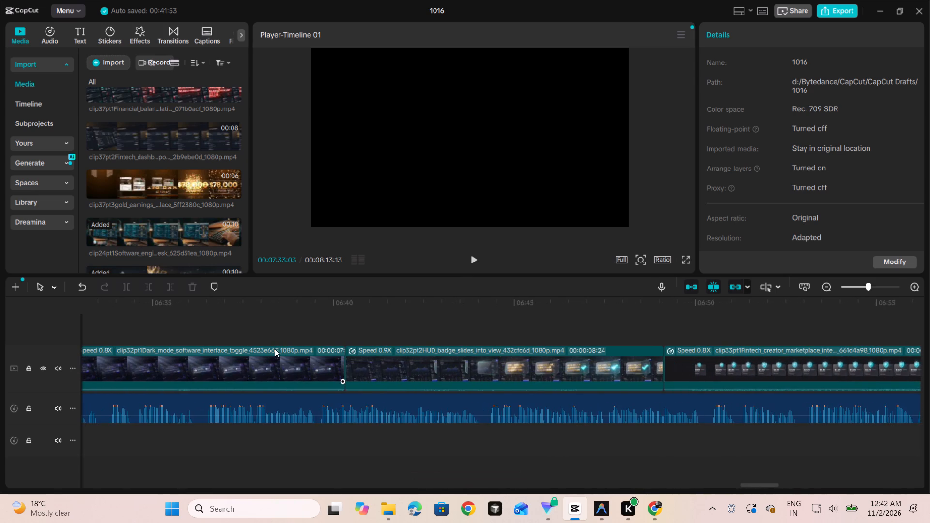
scroll(275, 349, "left", 3)
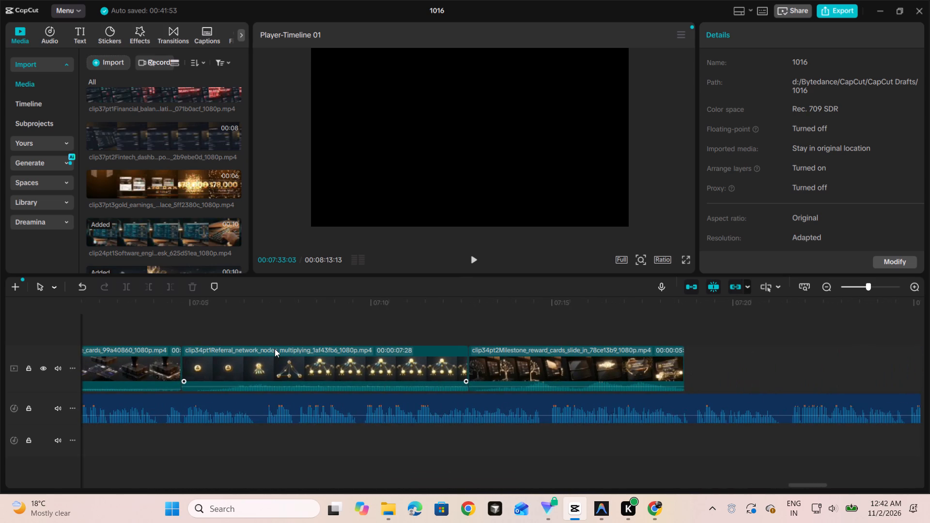
scroll(259, 359, "right", 1)
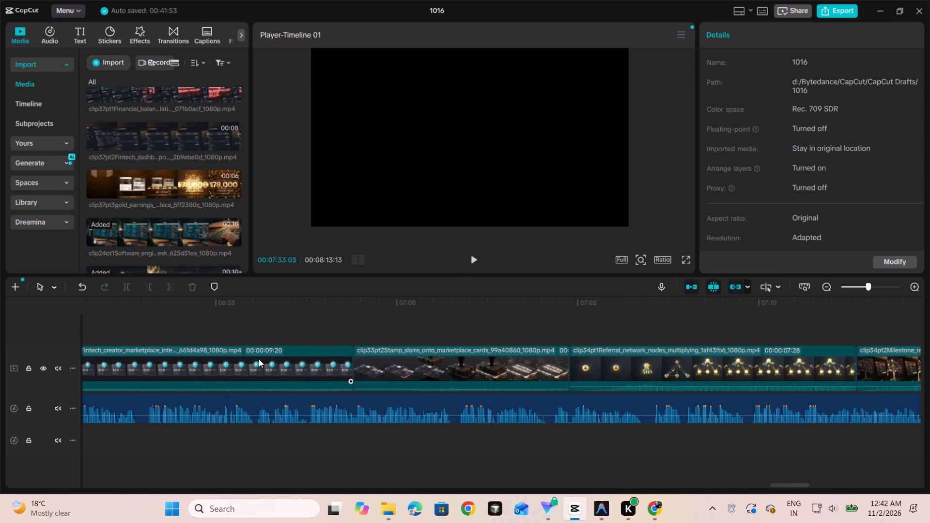
left_click(259, 359)
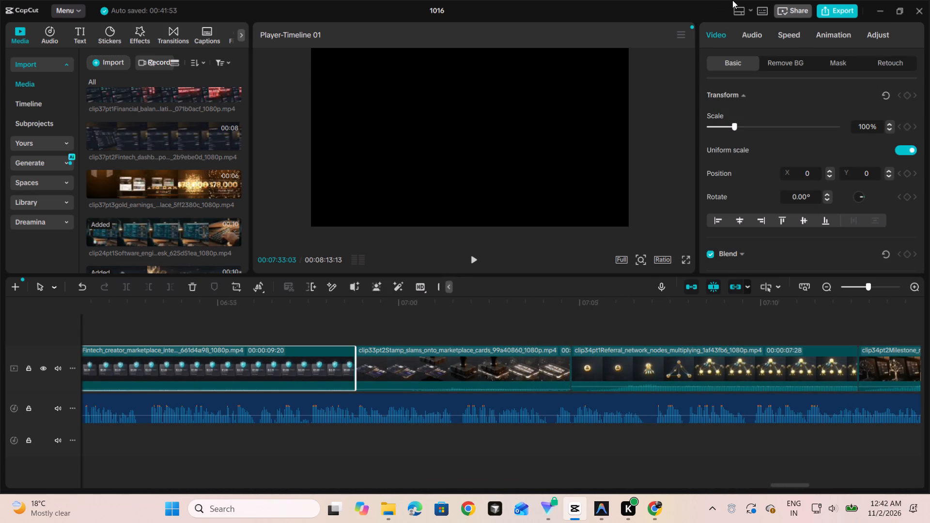
left_click(739, 39)
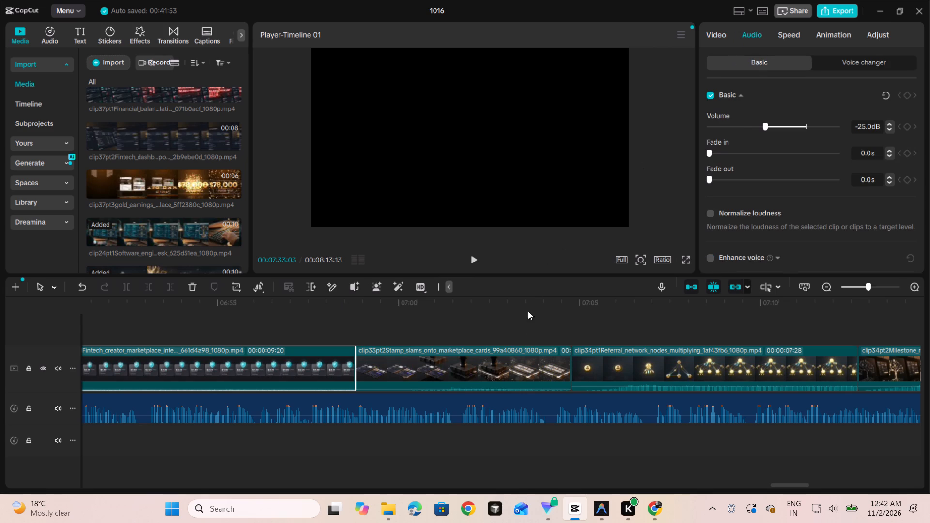
left_click(524, 354)
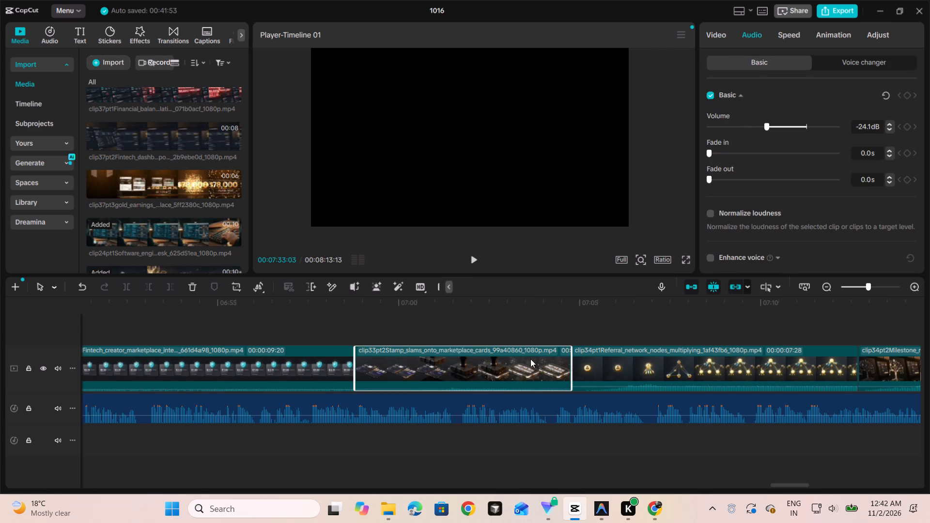
Lower the audio volume of clip34pt1Referral_network to -28.7 dB and turn clip34pt2Milestone_reward down to a similarly low background level.
left_click(641, 357)
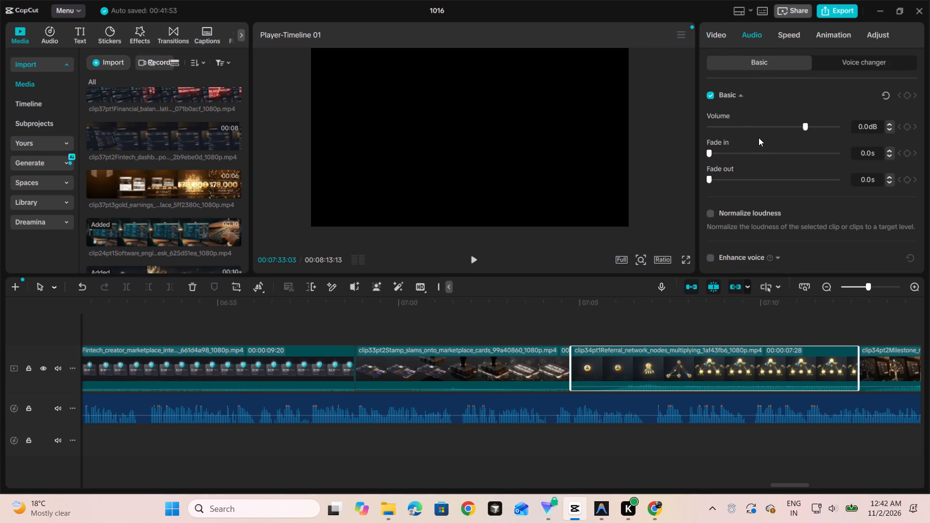
left_click(750, 129)
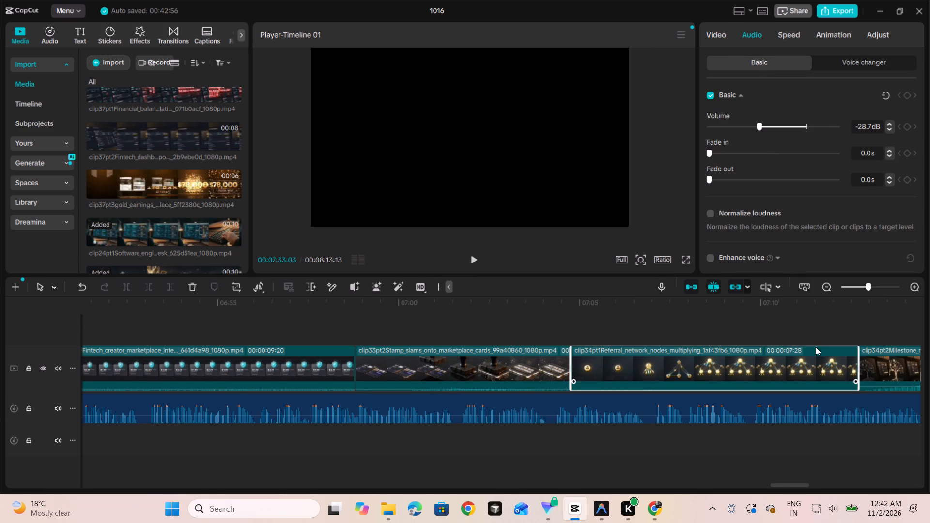
scroll(816, 347, "left", 1)
left_click(715, 355)
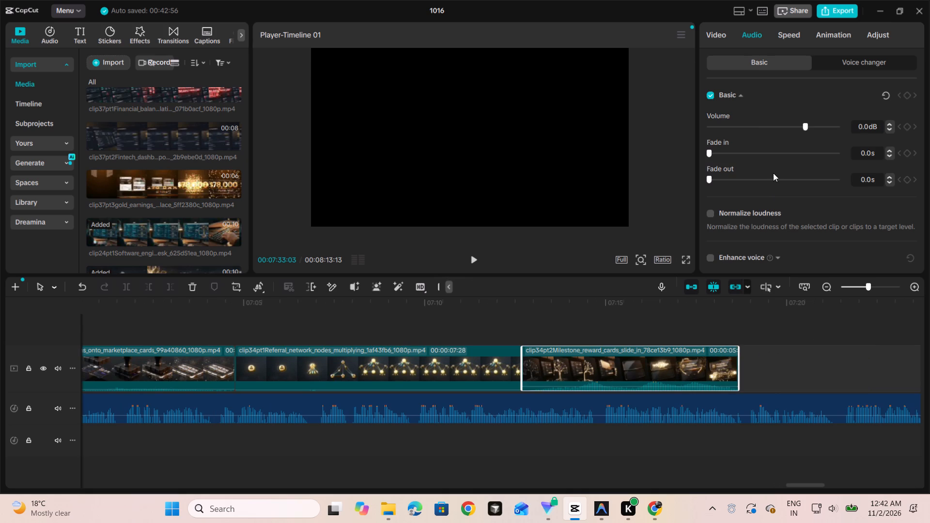
left_click(760, 122)
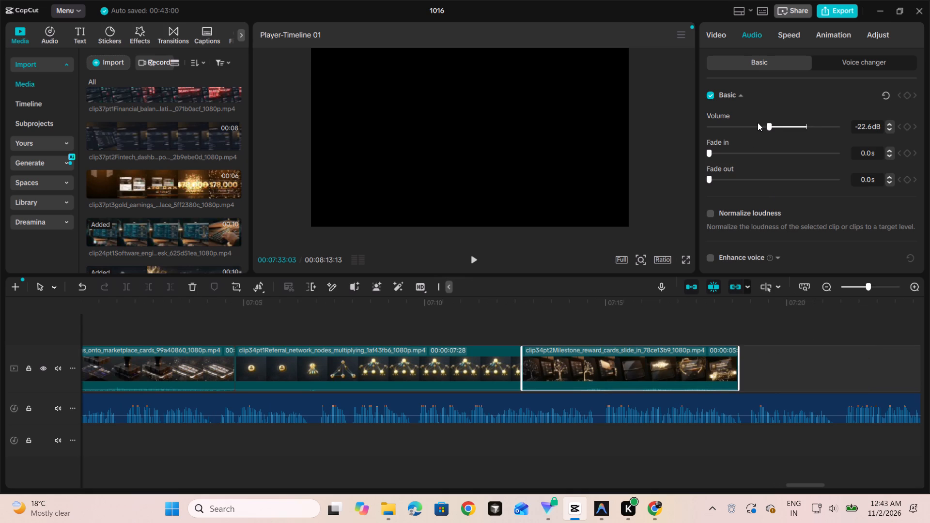
left_click(758, 123)
Open the standard speed settings of clip34pt1Referral_network.
left_click(466, 354)
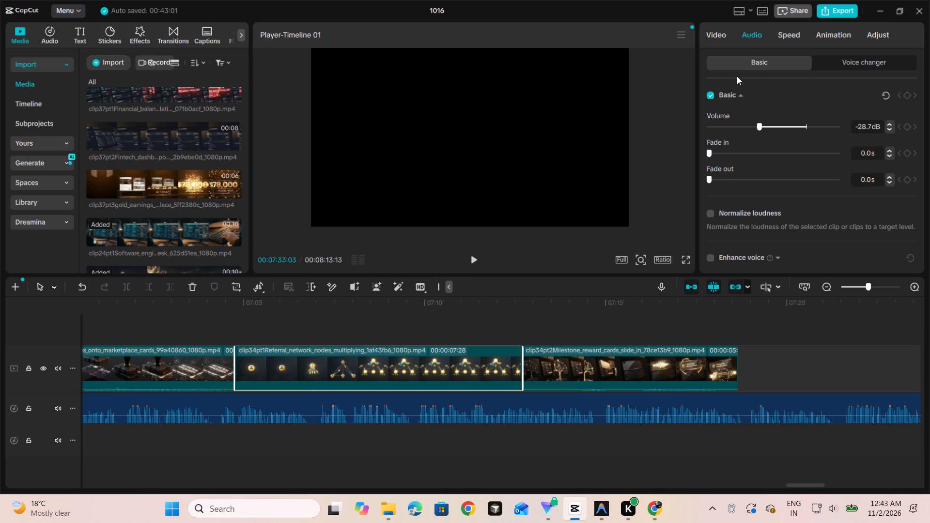
left_click(783, 36)
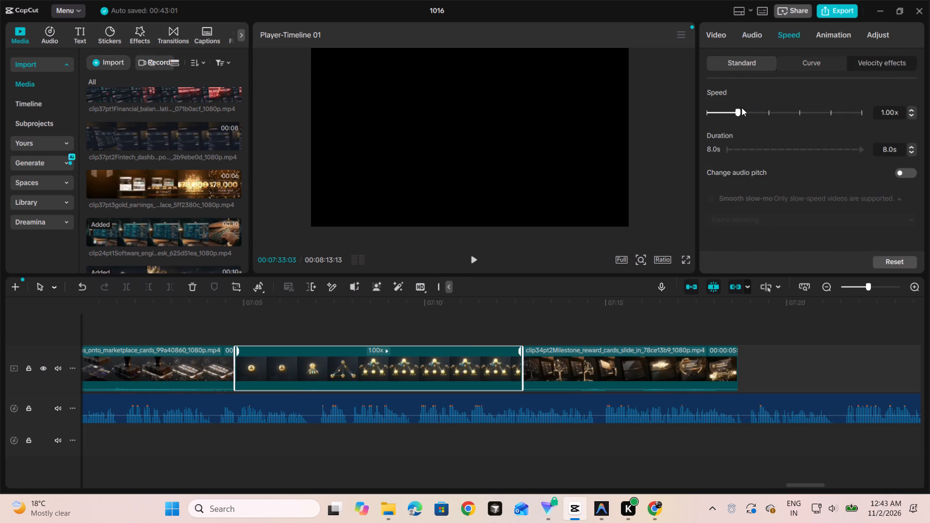
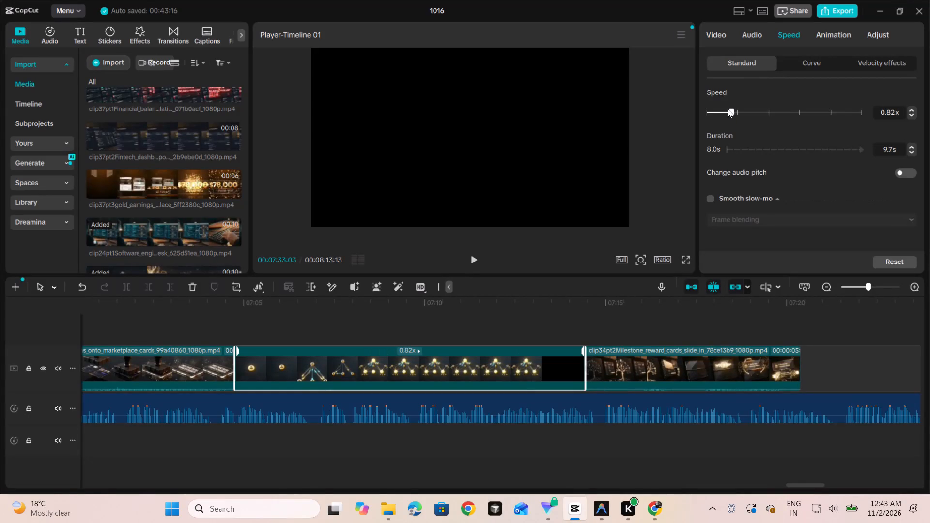
Set the speed of clip34pt1Referral_network to about 0.85x.
left_click_drag(732, 111, 727, 114)
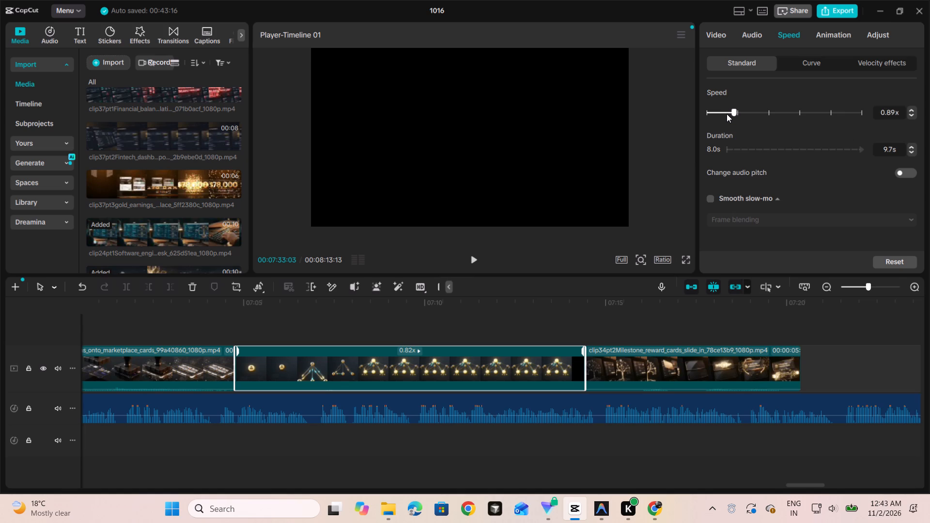
left_click_drag(727, 114, 726, 116)
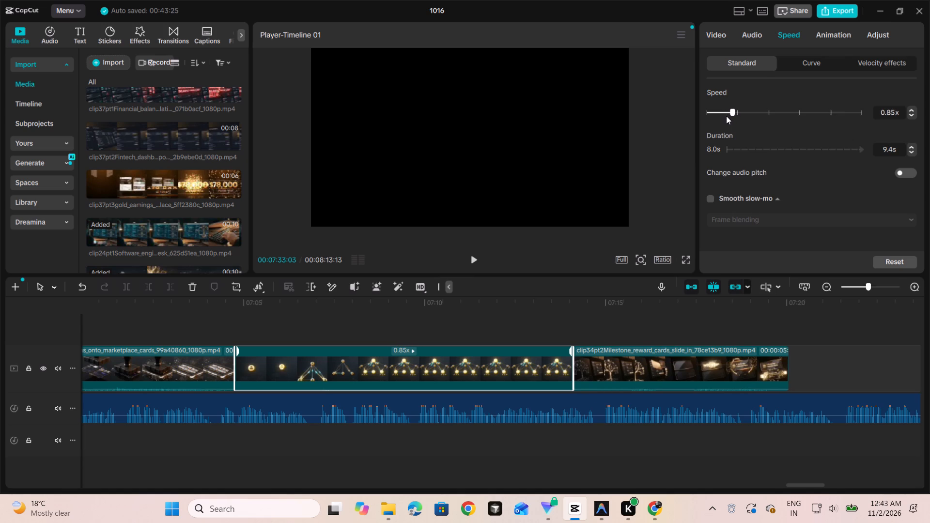
Slow clip34pt2Milestone_reward_cards down to 0.88x speed.
left_click(649, 355)
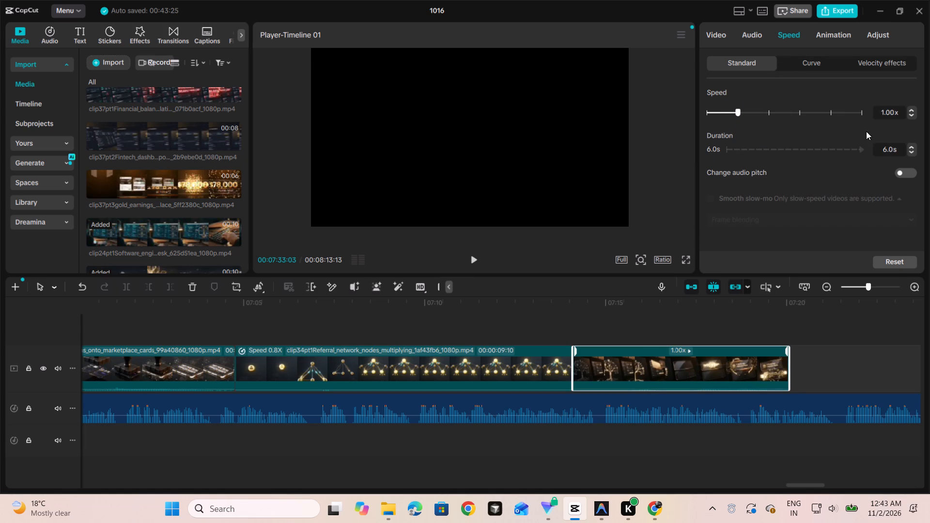
triple_click(913, 144)
left_click(913, 144)
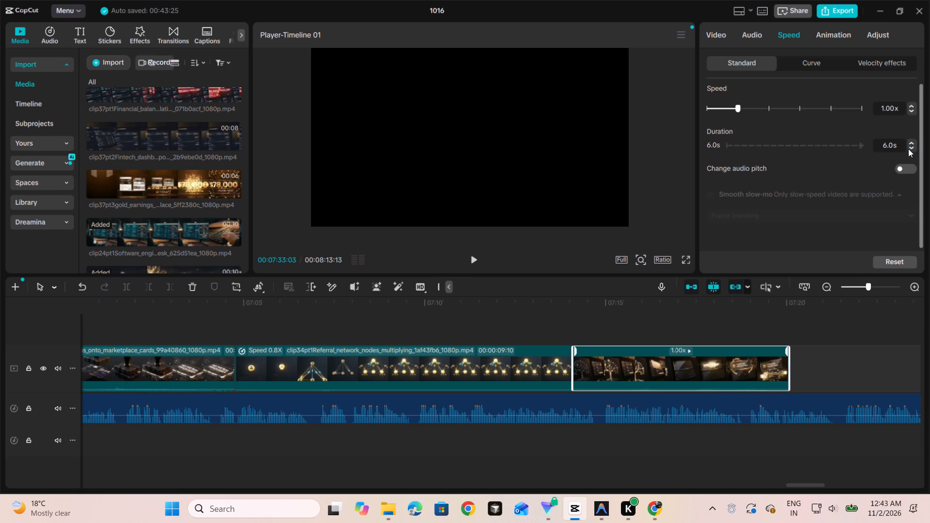
triple_click(842, 147)
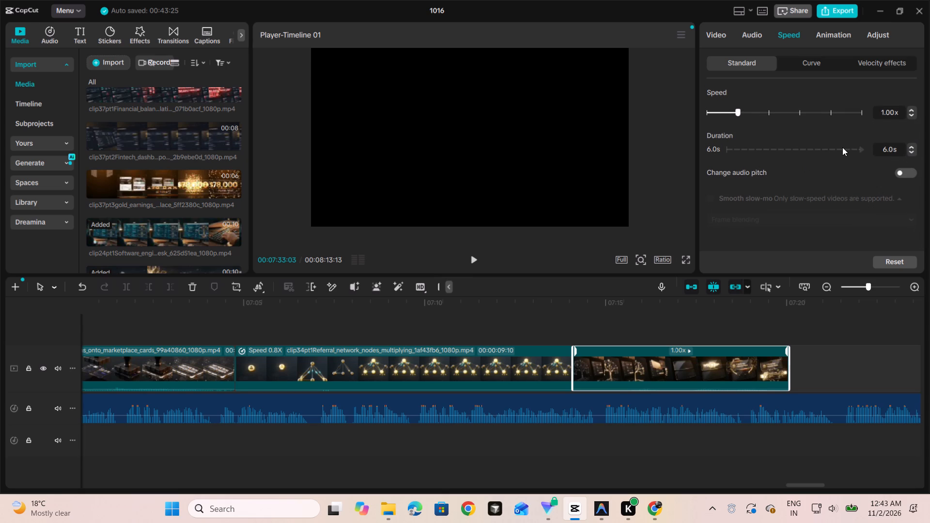
key("Right")
key("Right")
left_click(784, 111)
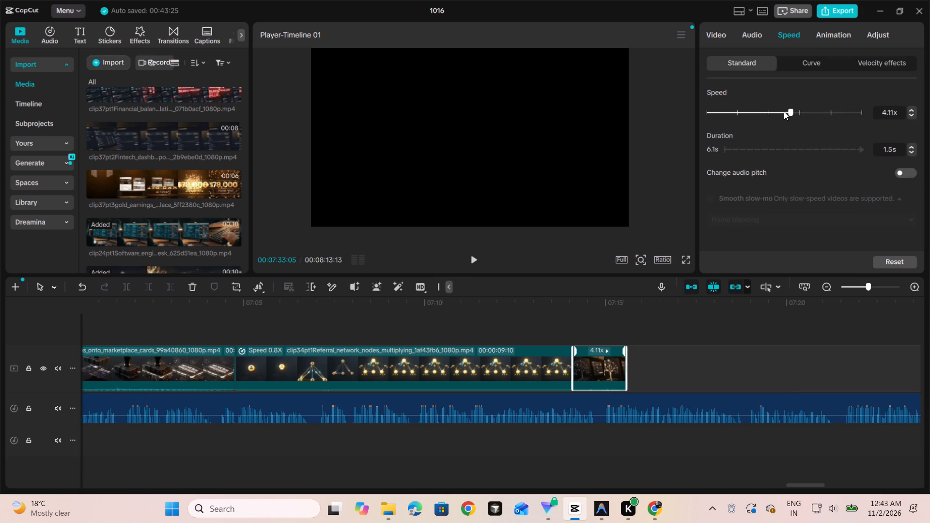
left_click_drag(784, 111, 729, 116)
left_click_drag(729, 116, 728, 110)
left_click_drag(728, 110, 727, 110)
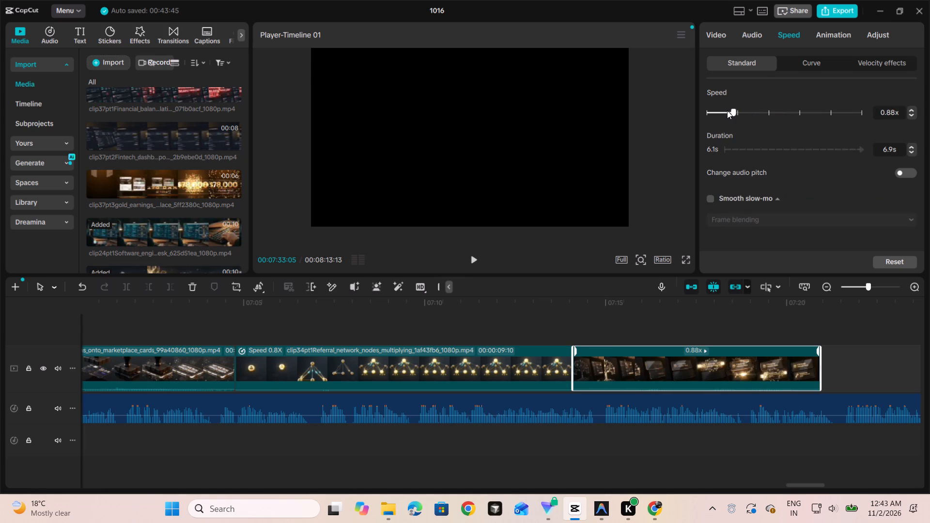
Play from about 06:38 to 07:08 to check clips 32 to 34 against the voiceover.
scroll(505, 334, "right", 2)
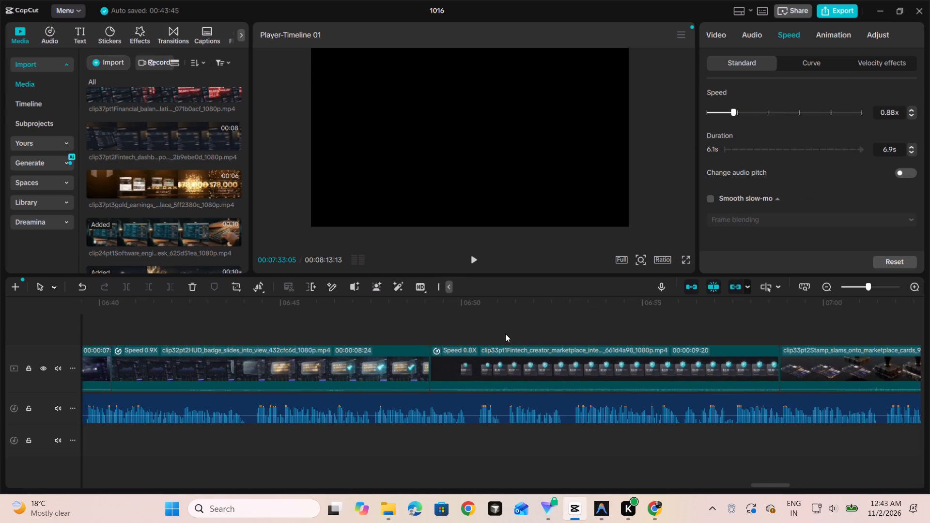
left_click(363, 339)
scroll(250, 319, "right", 1)
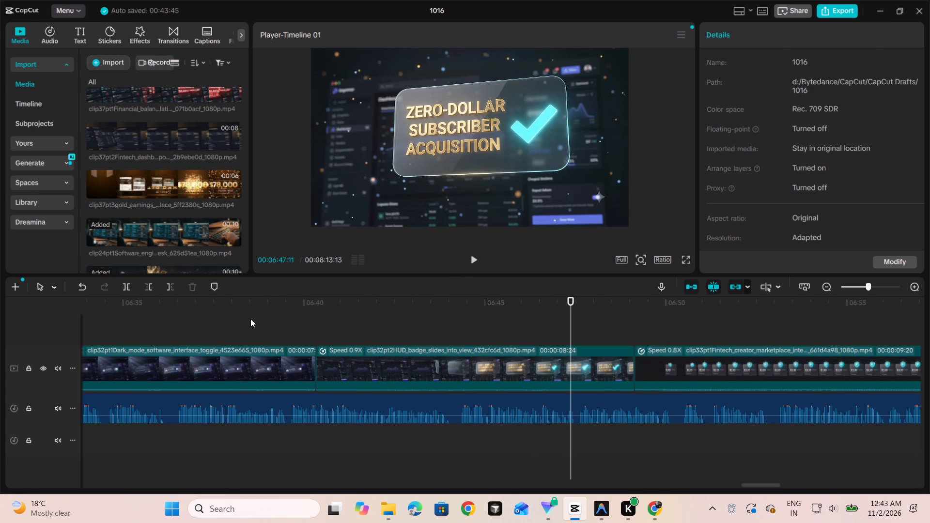
left_click(250, 319)
key("space")
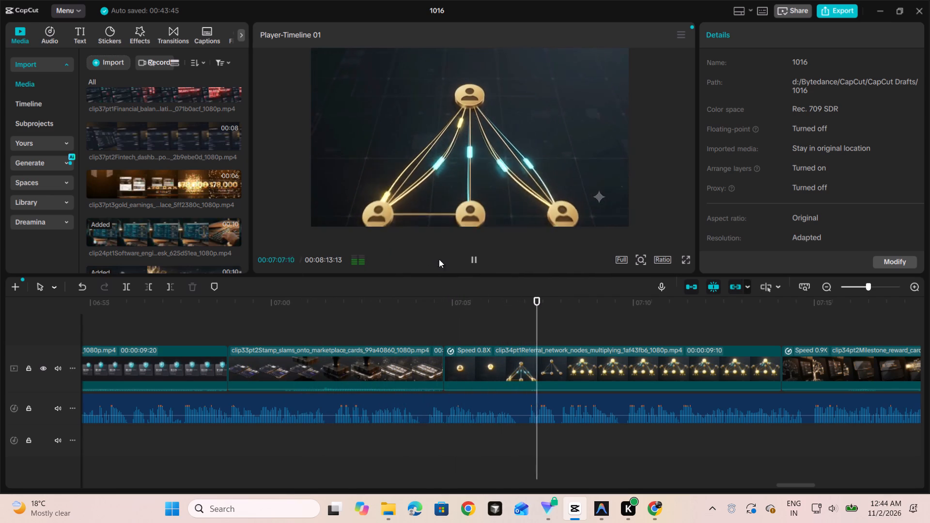
left_click(476, 260)
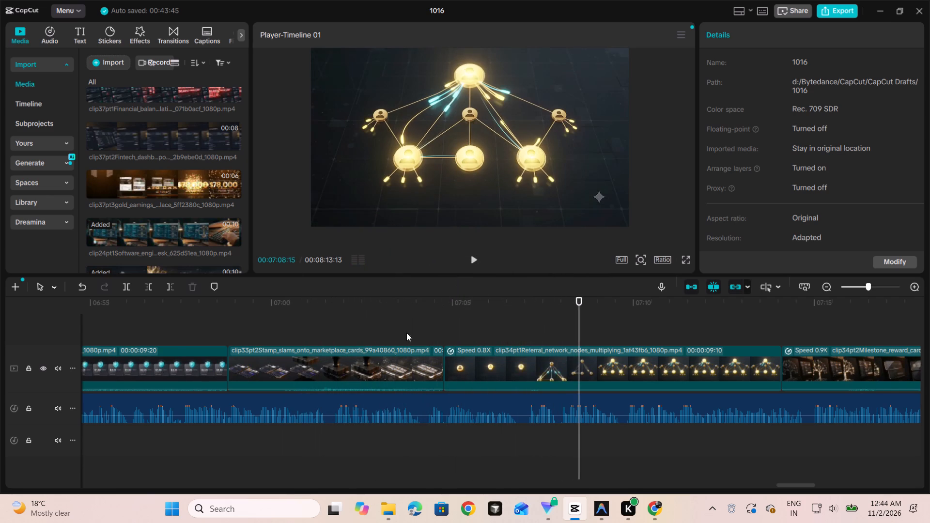
Find the end of clip33pt2Stamp_slams against the voiceover and insert a 3-second freeze frame at 07:04:22.
left_click(364, 370)
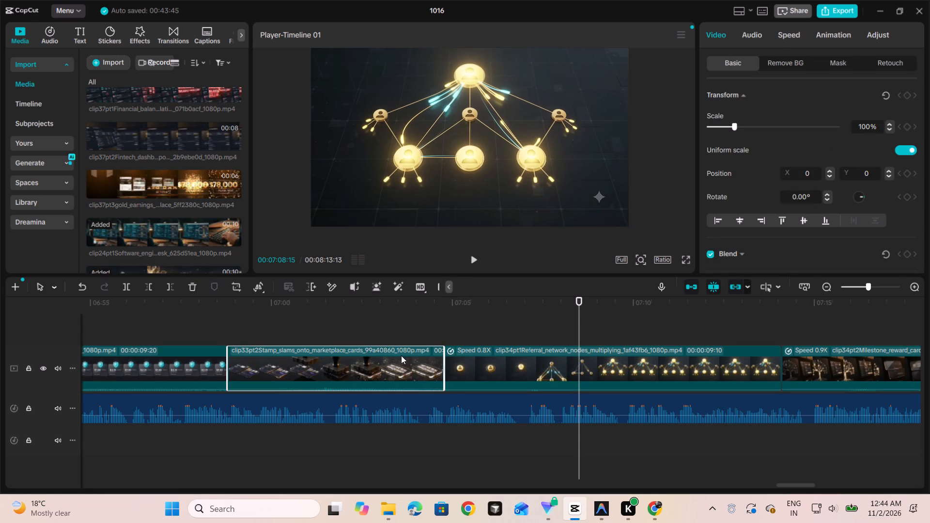
left_click(385, 336)
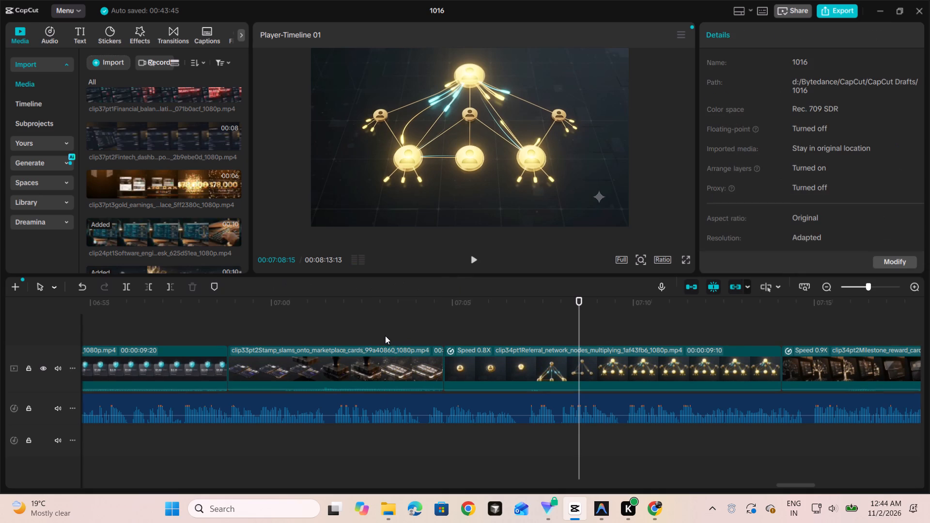
key("space")
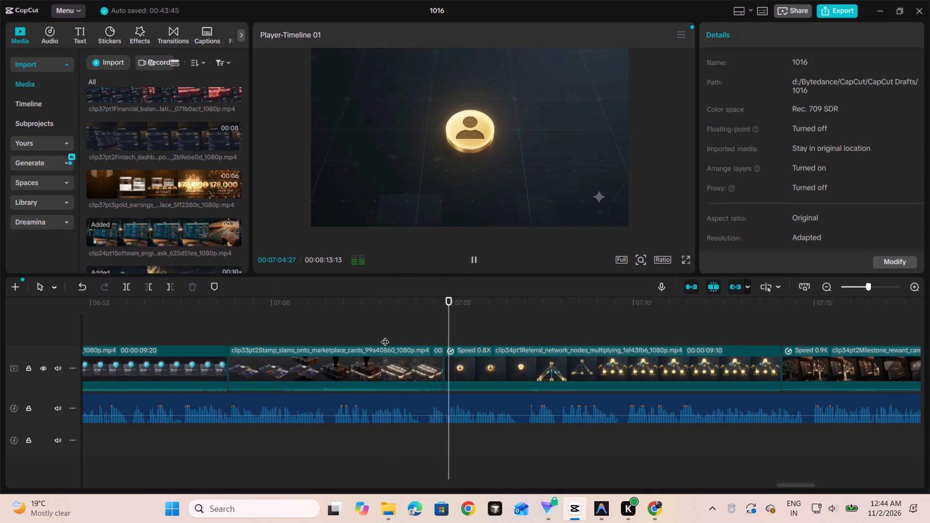
key("space")
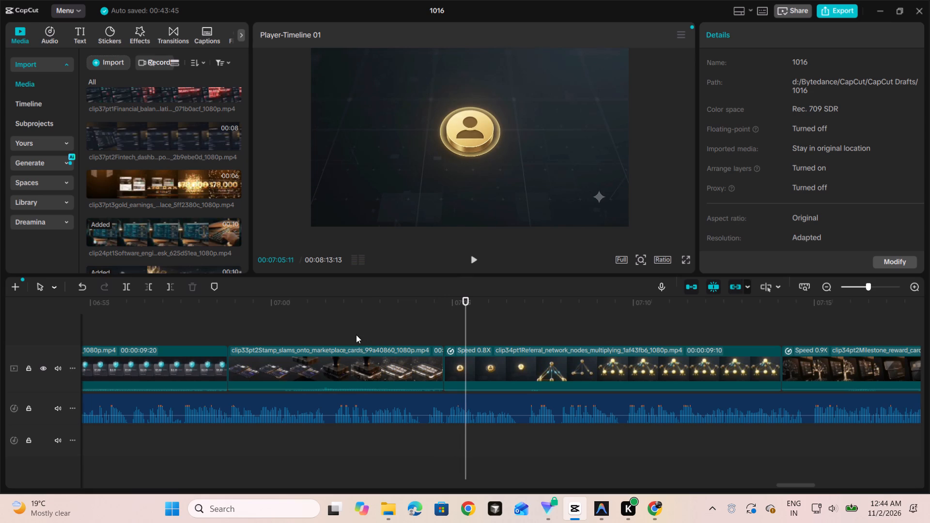
left_click(353, 333)
key("space")
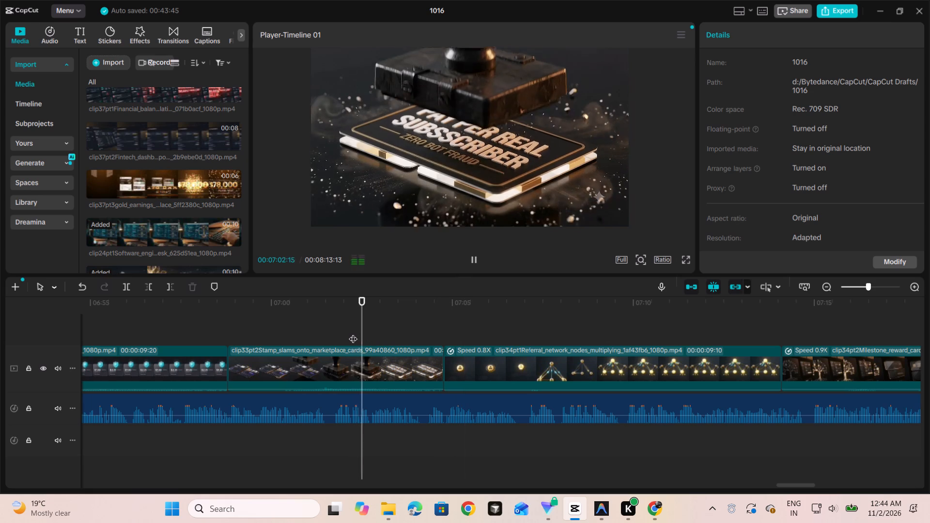
key("space")
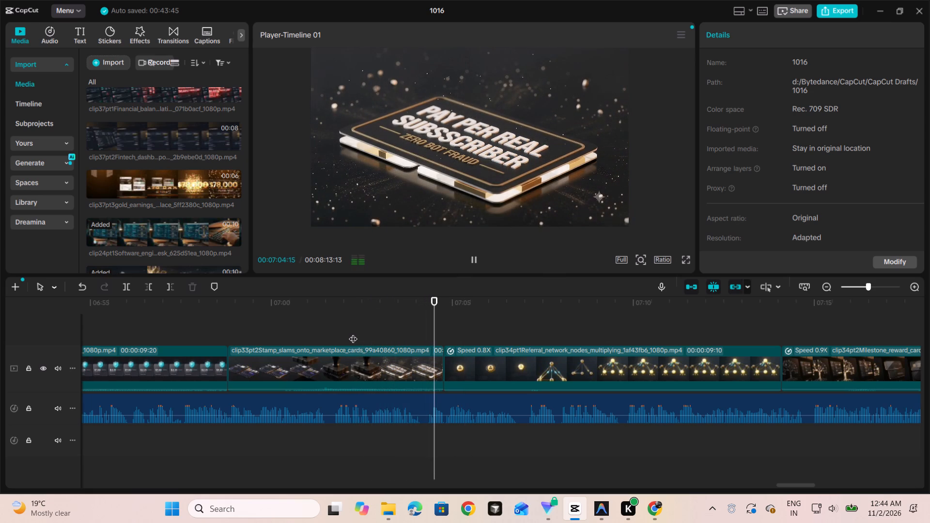
key("space")
key("space")
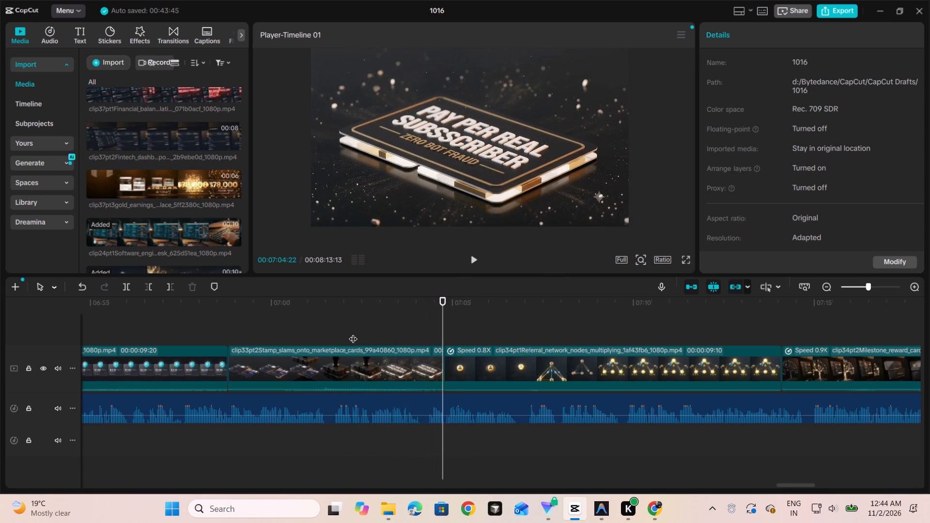
left_click(381, 352)
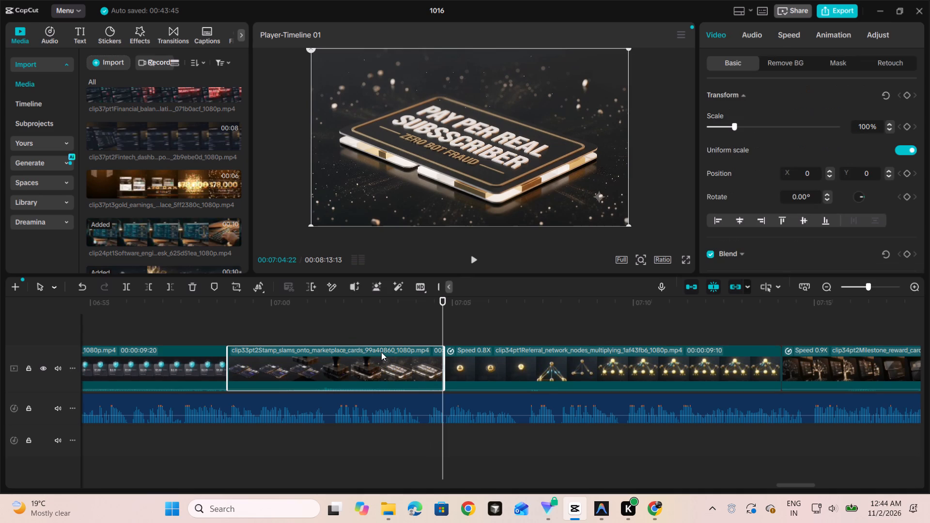
left_click(281, 306)
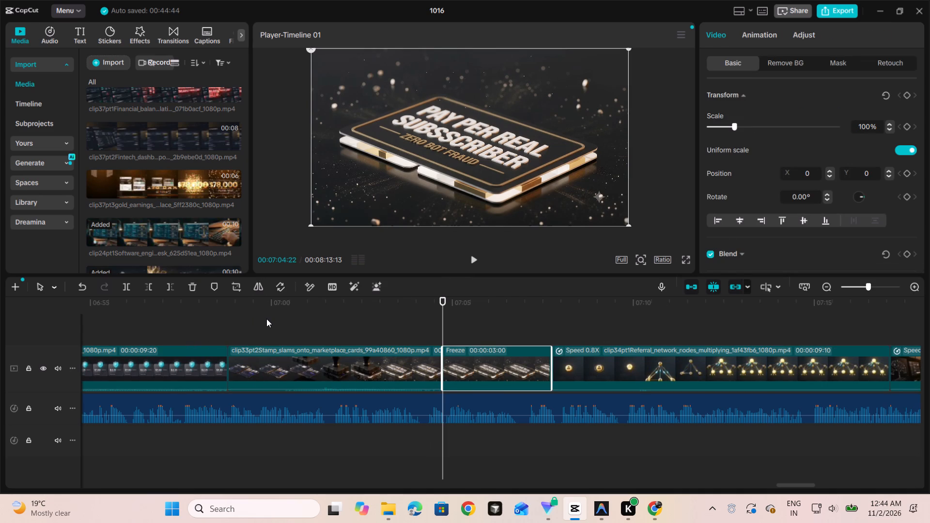
Play from 07:04:22 to about 07:25 to check the freeze and both clip34 parts against the voiceover.
key("space")
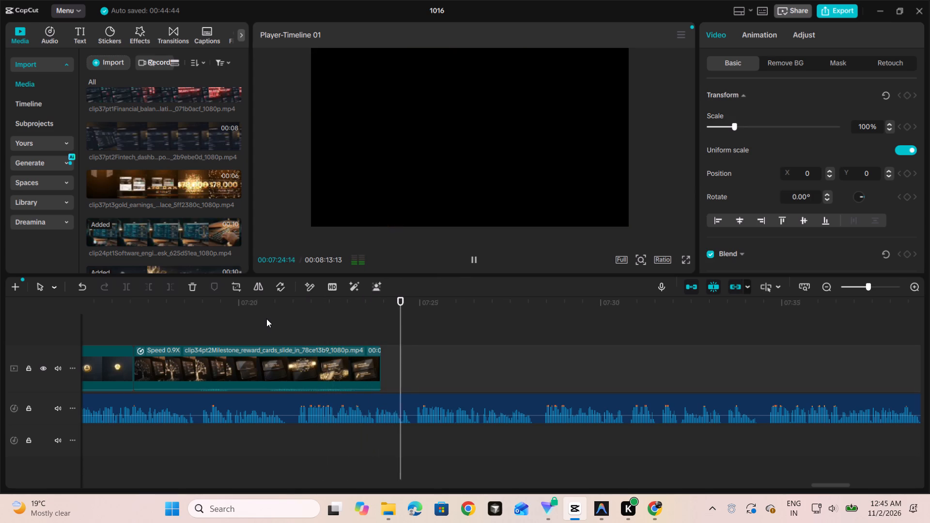
key("space")
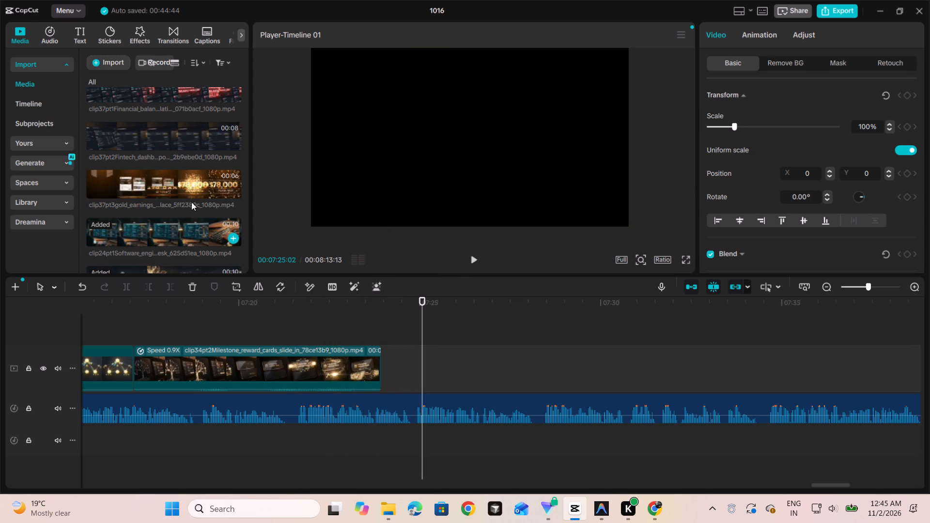
Find the clip35 parts in the media library and append clip35pt1Gold_zero and clip35pt2Golden_numer to the main track after clip34pt2.
scroll(196, 215, "down", 2)
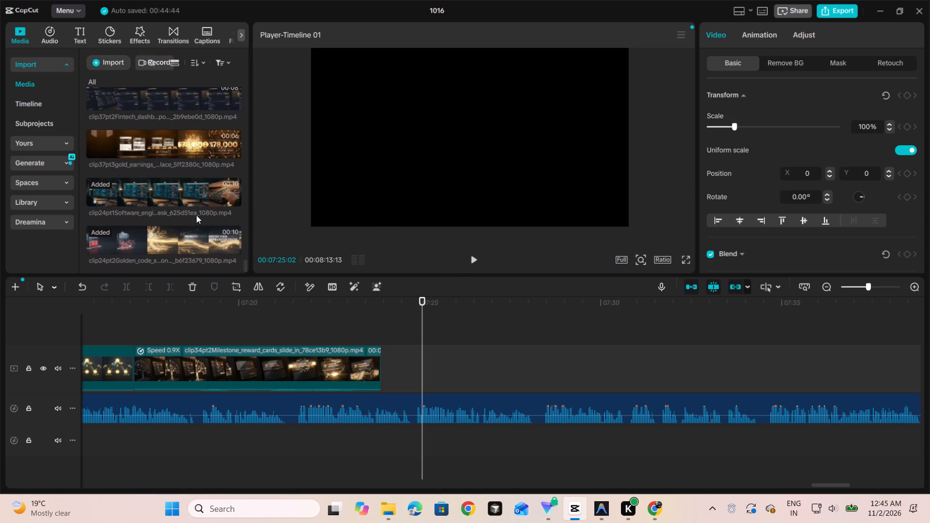
scroll(196, 215, "down", 6)
scroll(154, 141, "down", 2)
scroll(154, 141, "up", 2)
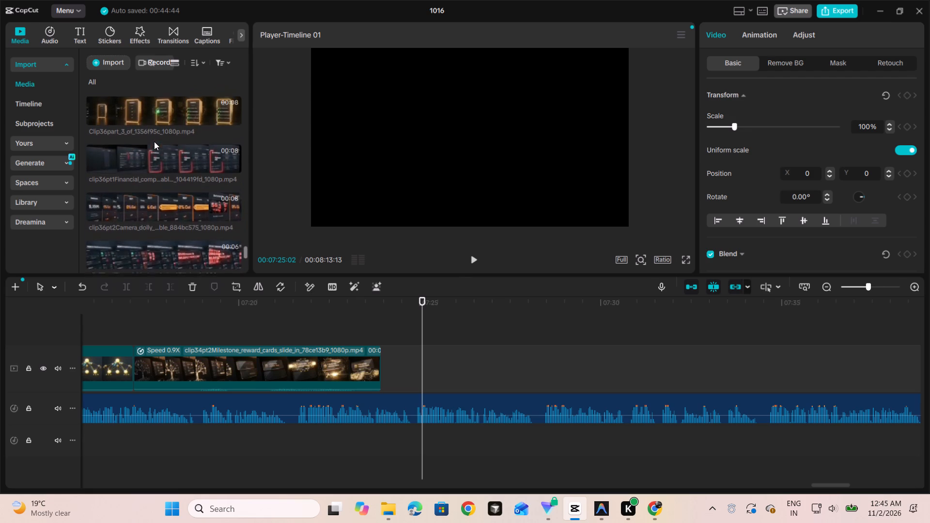
scroll(154, 141, "up", 1)
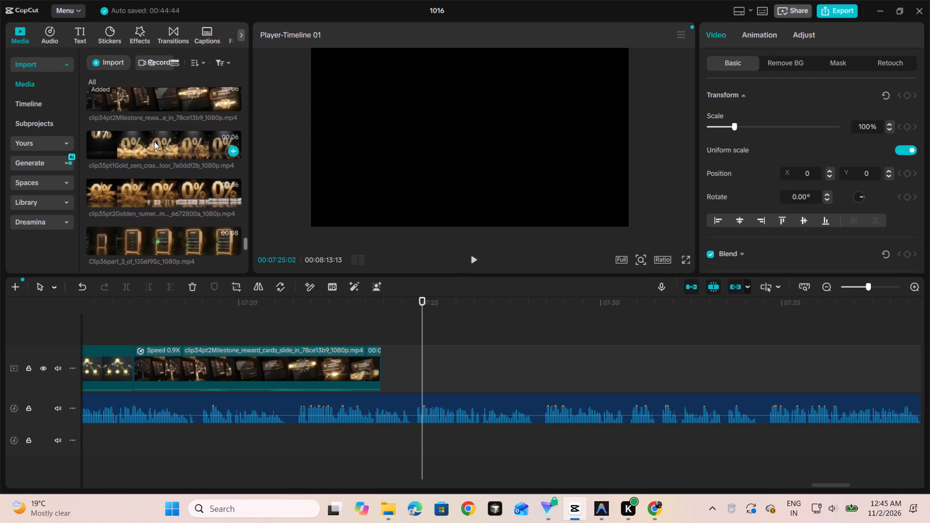
scroll(154, 141, "right", 1)
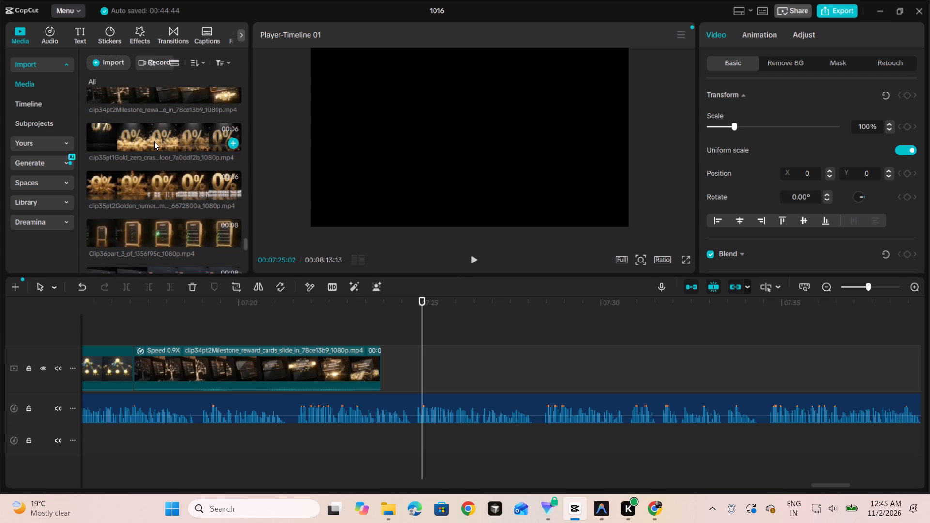
scroll(154, 141, "right", 1)
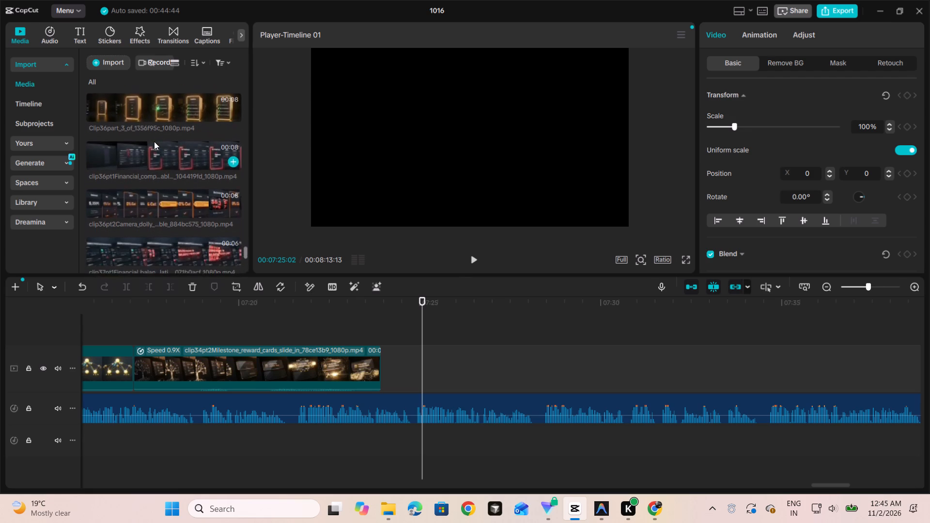
scroll(154, 141, "right", 1)
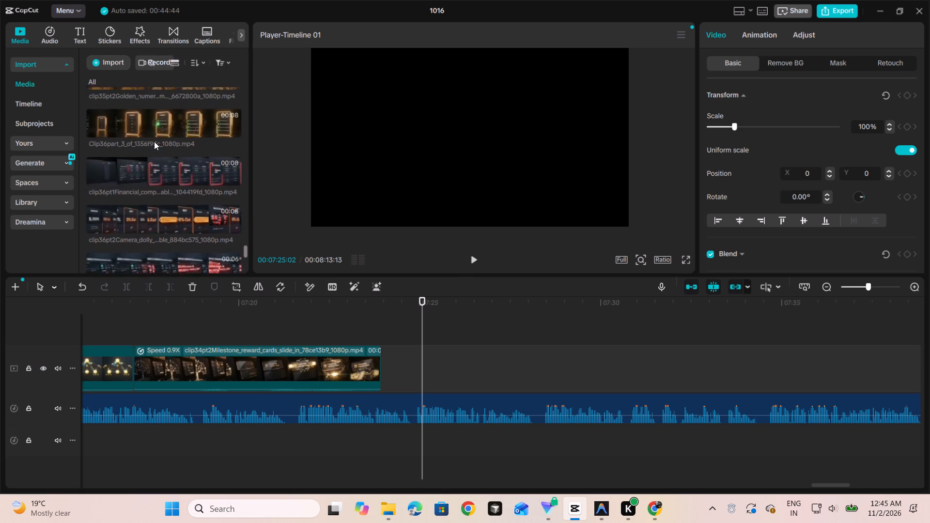
scroll(154, 141, "right", 1)
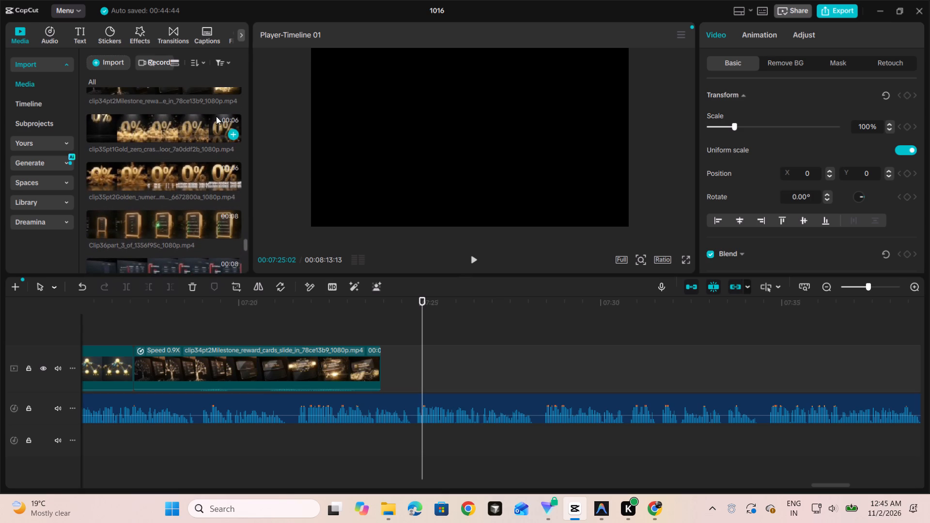
left_click(232, 131)
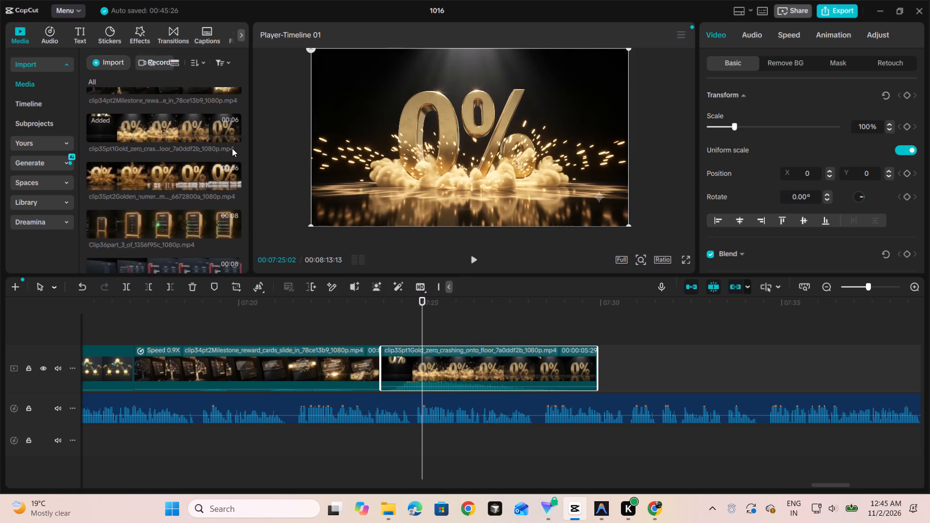
left_click(235, 184)
Play from 07:25:02 to 07:36:14 to check both clip35 parts against the voiceover.
key("space")
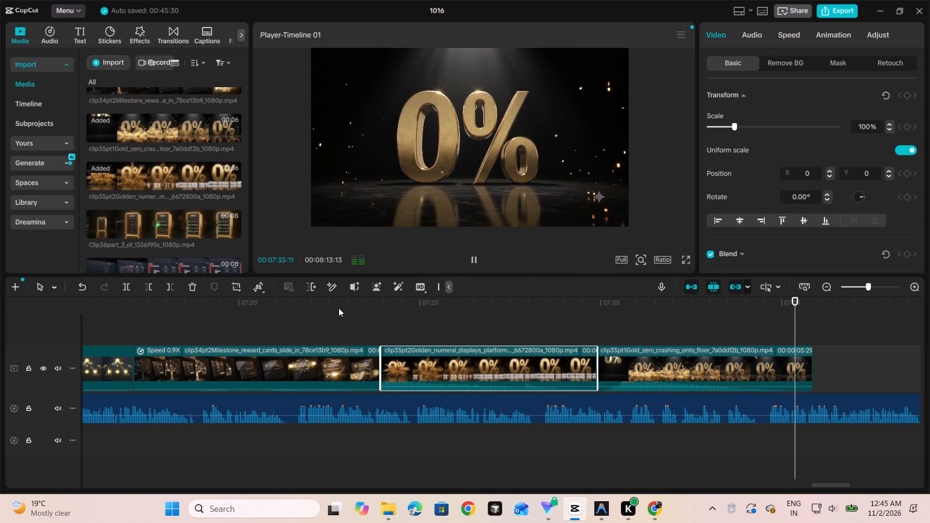
key("space")
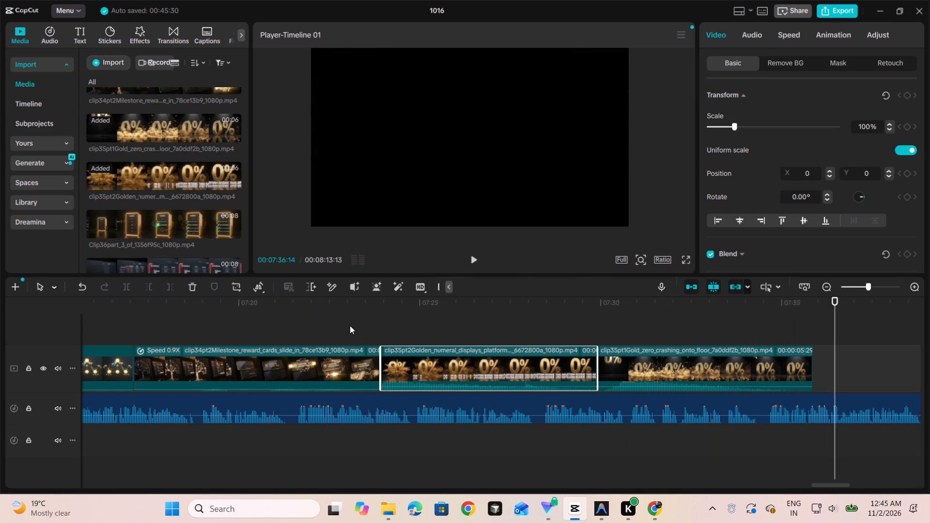
scroll(358, 339, "down", 2, "ctrl")
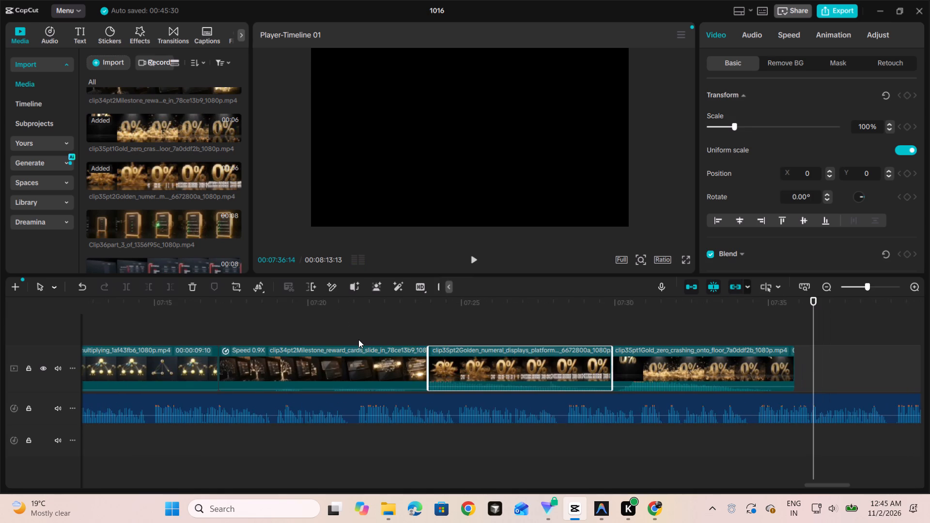
scroll(358, 339, "down", 6, "ctrl")
scroll(358, 339, "left", 3)
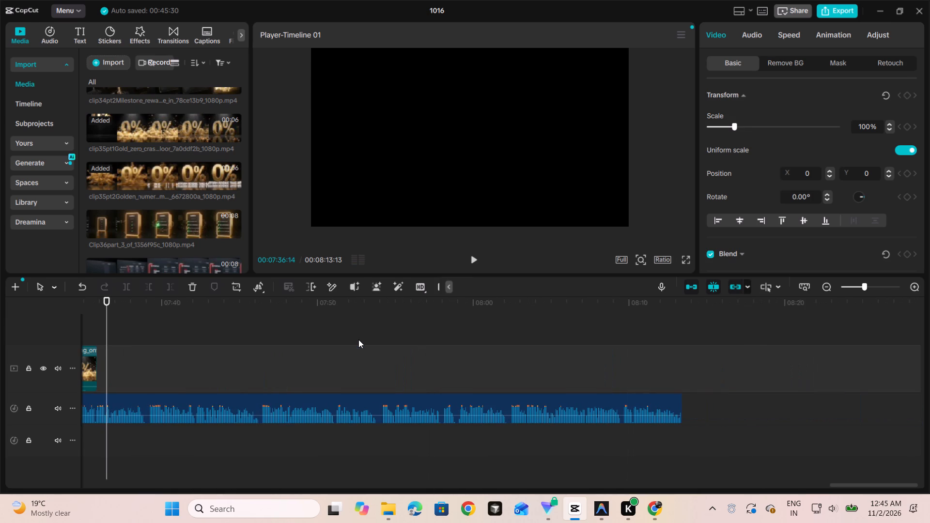
scroll(358, 339, "right", 2)
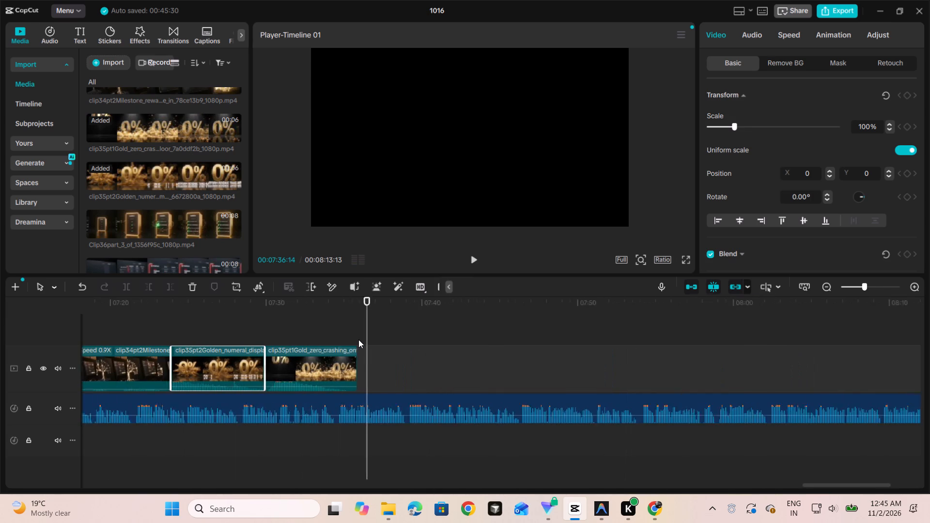
scroll(358, 339, "right", 1)
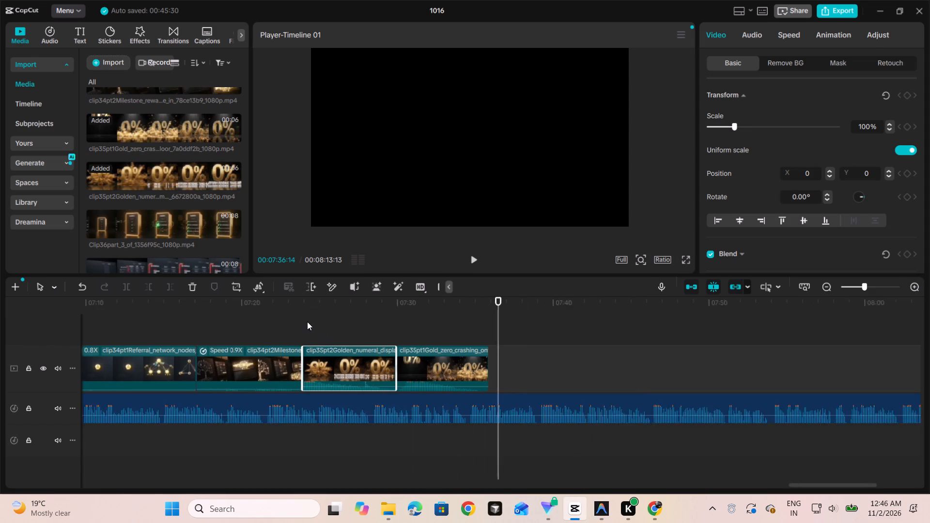
scroll(307, 322, "right", 2)
left_click(279, 317)
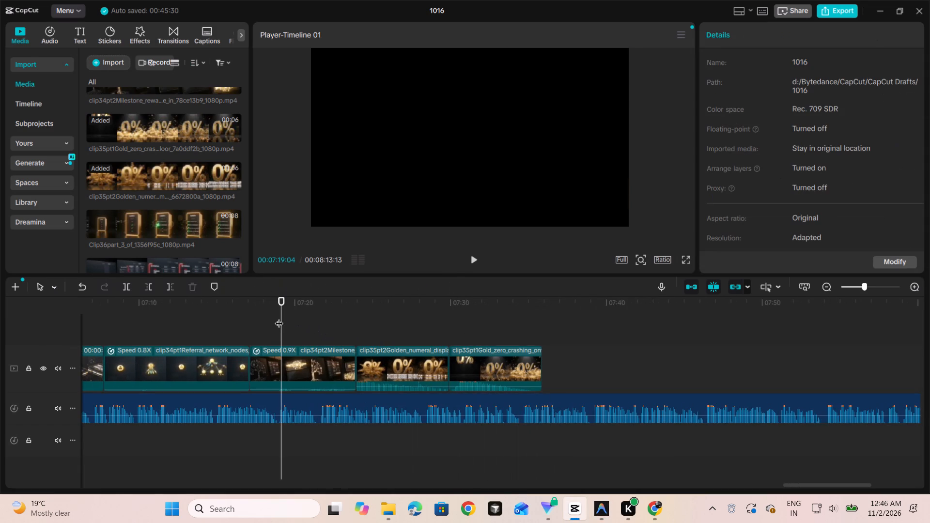
key("space")
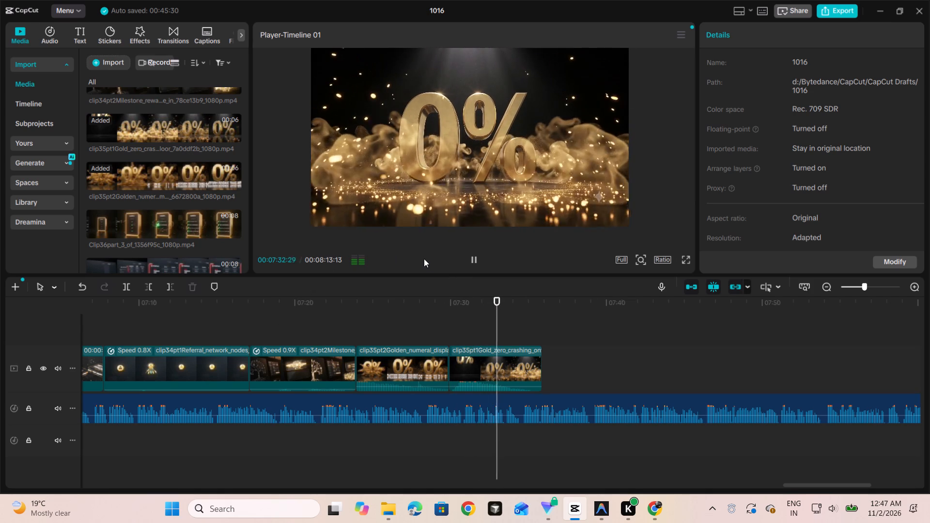
left_click(470, 258)
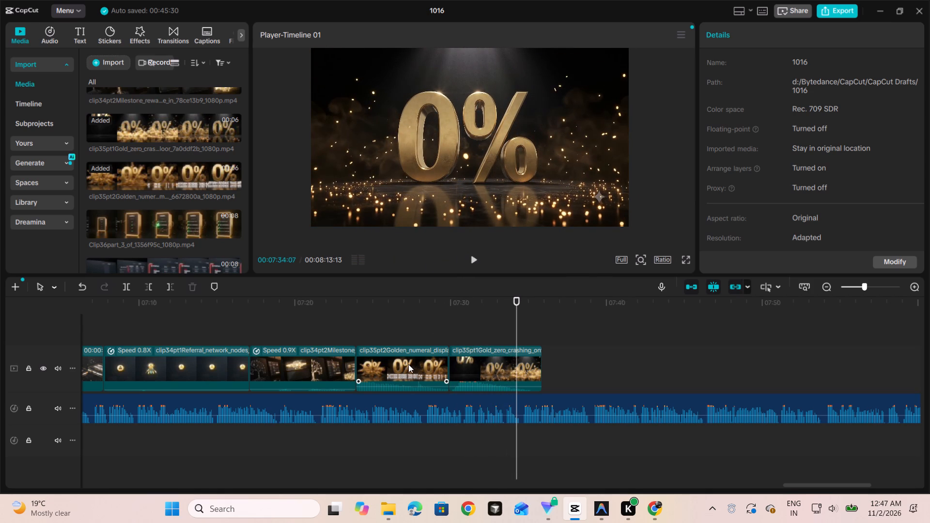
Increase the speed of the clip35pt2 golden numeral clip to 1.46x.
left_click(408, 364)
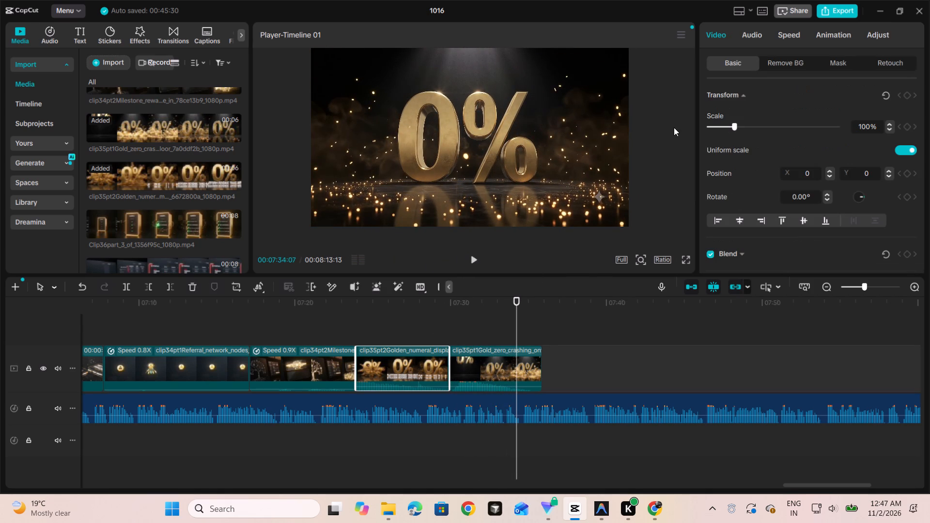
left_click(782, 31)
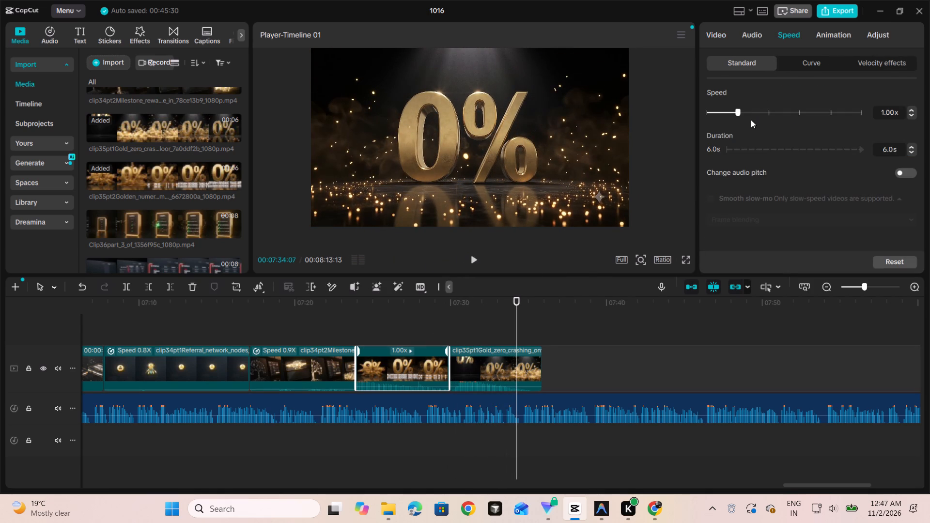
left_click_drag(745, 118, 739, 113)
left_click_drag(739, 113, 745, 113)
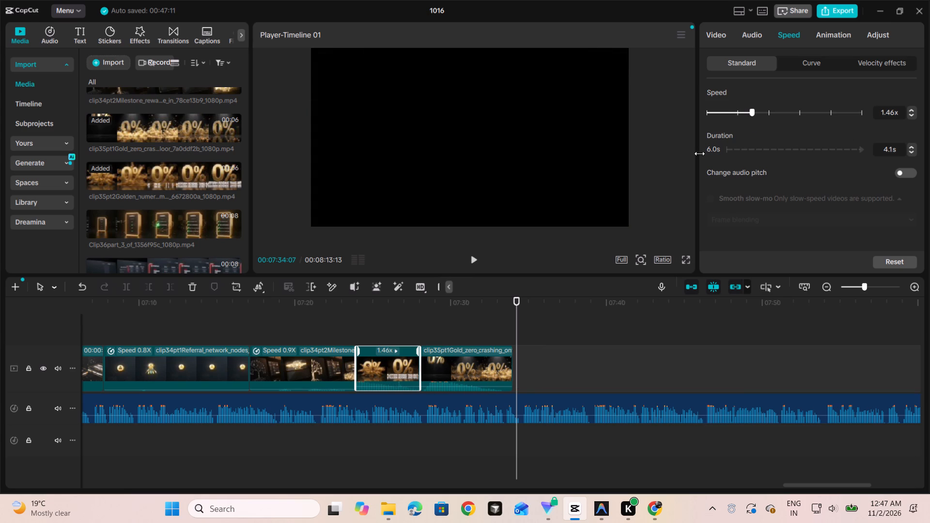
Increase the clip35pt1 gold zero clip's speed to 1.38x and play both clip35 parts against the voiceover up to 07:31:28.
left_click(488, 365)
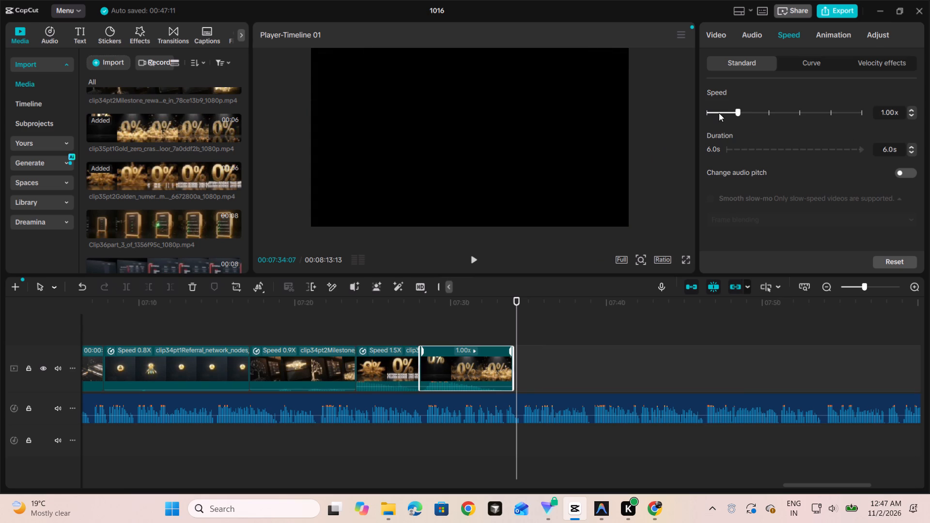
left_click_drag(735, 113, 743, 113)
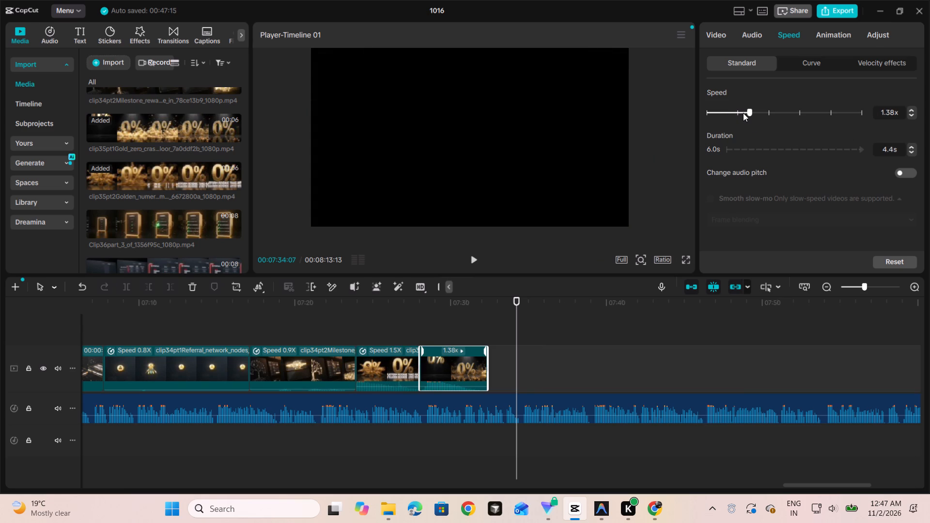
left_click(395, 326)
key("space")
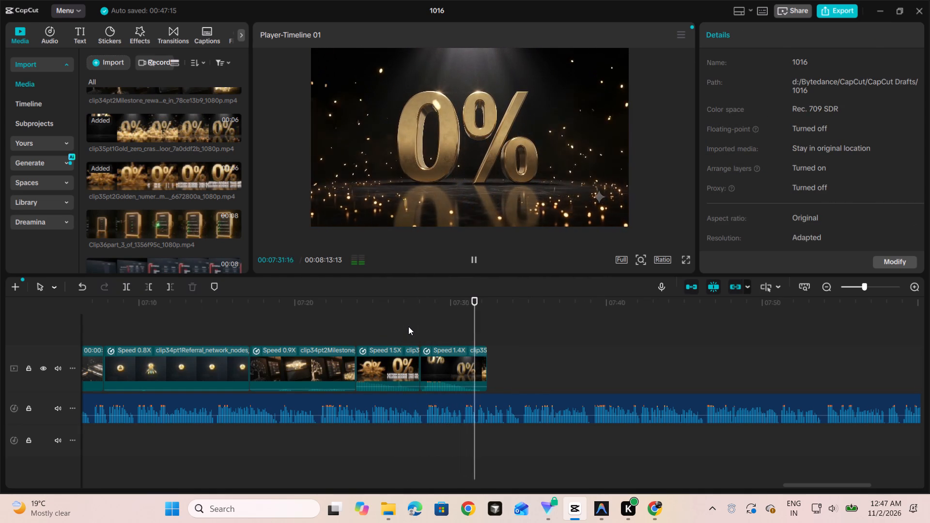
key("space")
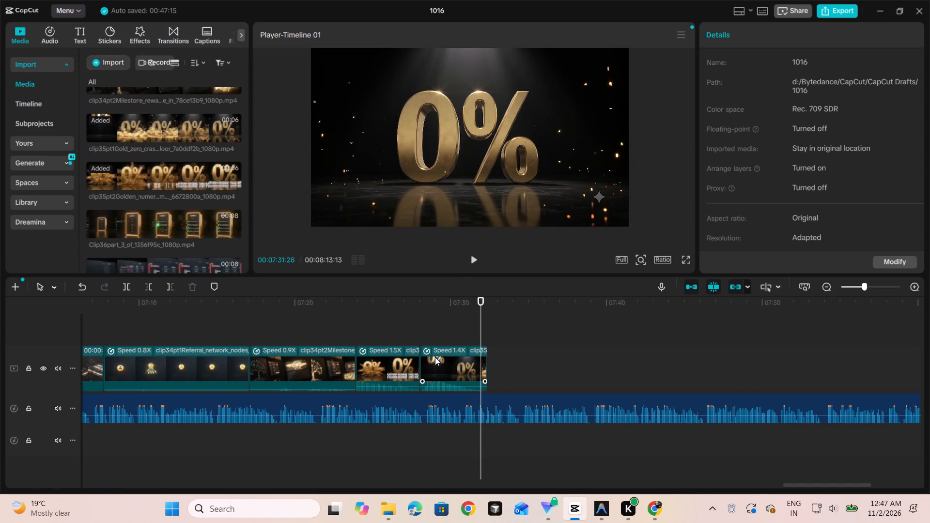
Delete the clip35pt1 gold zero clip from the end of the video track.
left_click(435, 357)
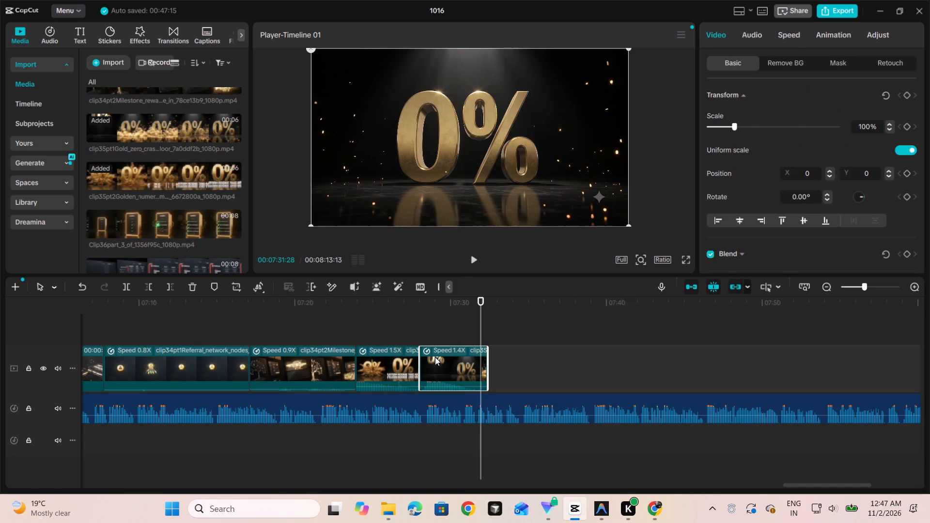
key("Delete")
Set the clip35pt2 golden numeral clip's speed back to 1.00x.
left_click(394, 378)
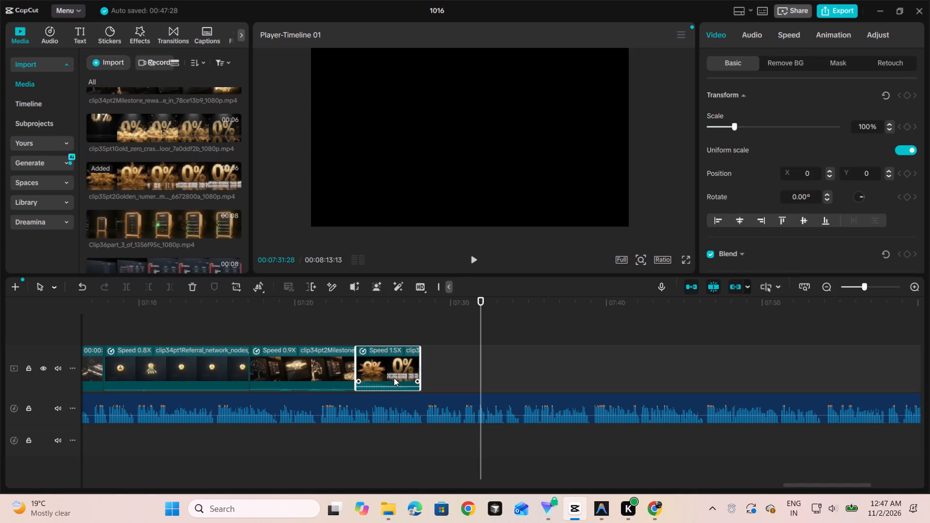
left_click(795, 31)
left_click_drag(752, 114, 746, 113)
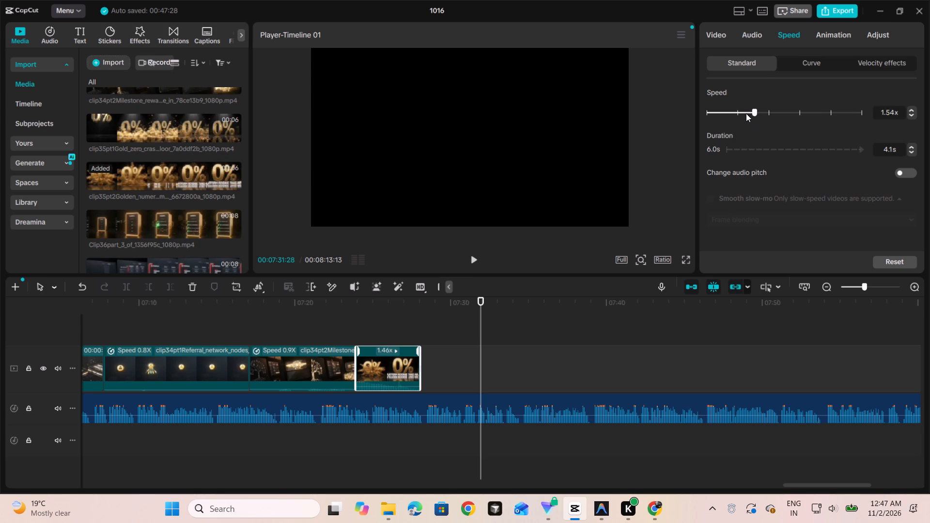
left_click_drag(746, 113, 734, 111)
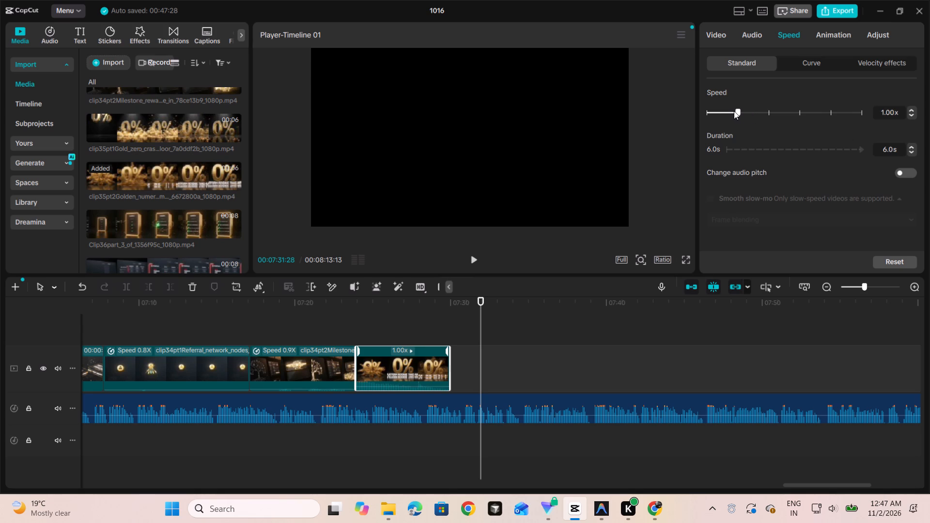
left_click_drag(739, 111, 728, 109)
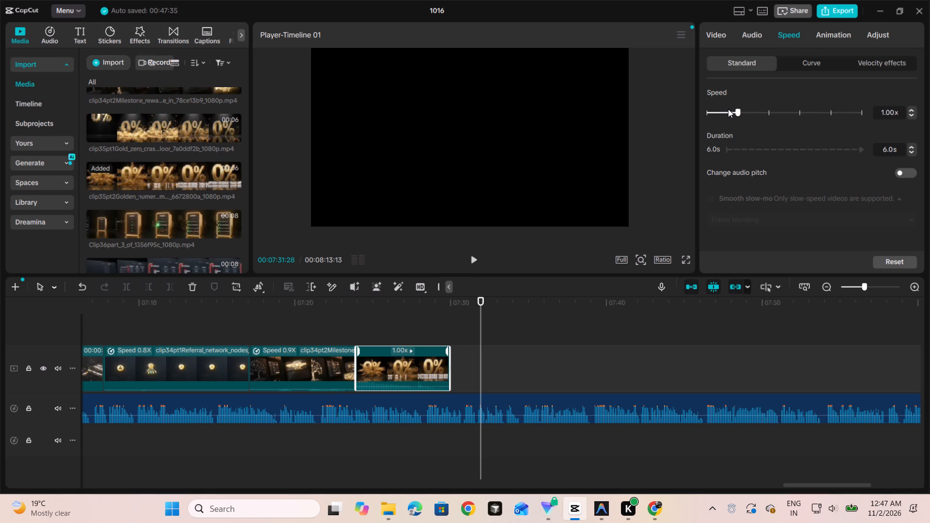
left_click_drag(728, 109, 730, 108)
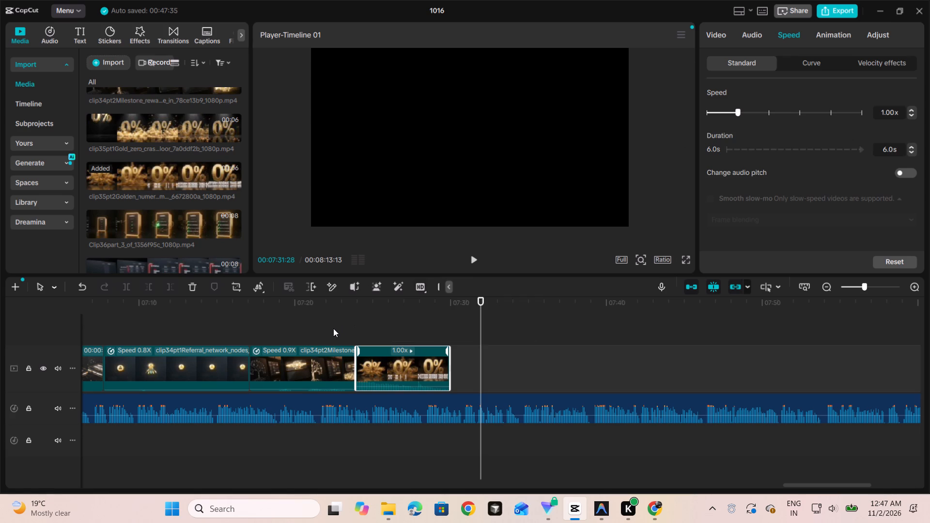
Play through clip35pt2 to about 07:32 against the voiceover and lower its volume to -19.8 dB.
left_click(333, 328)
key("space")
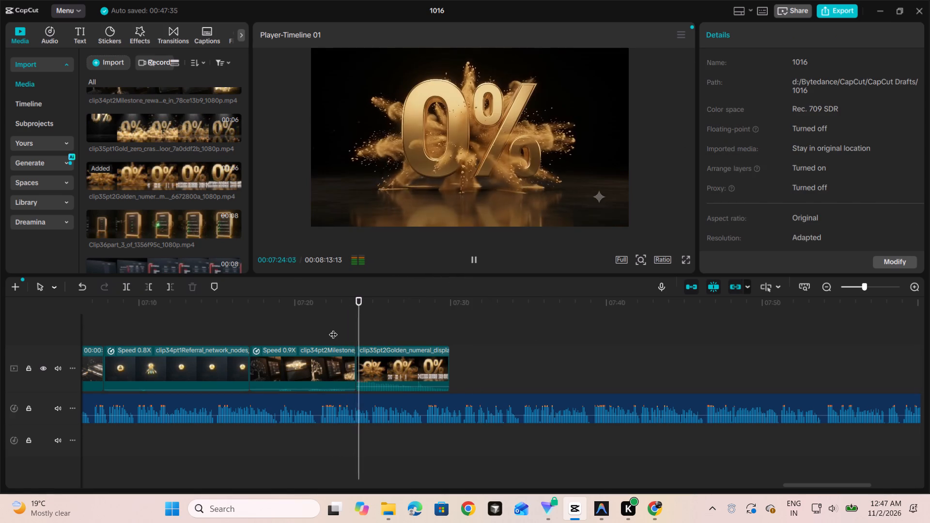
left_click(408, 369)
left_click(754, 33)
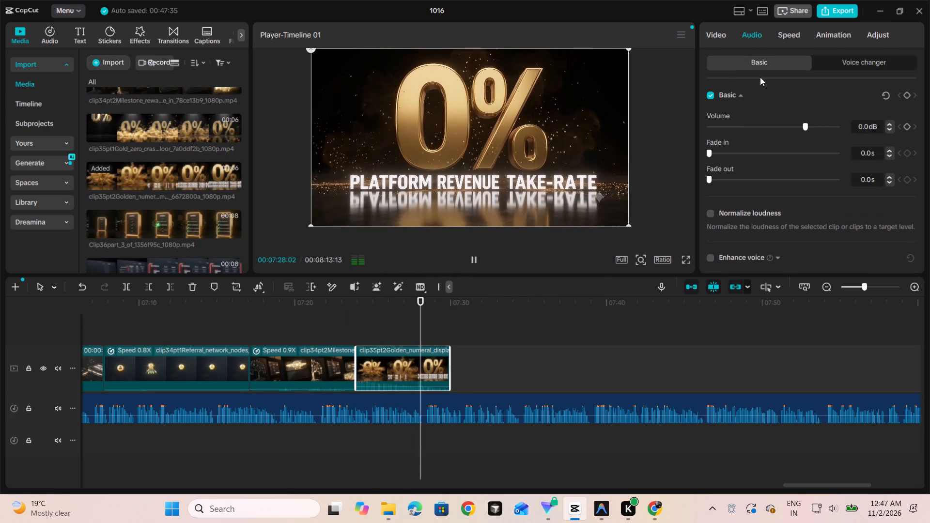
left_click(764, 125)
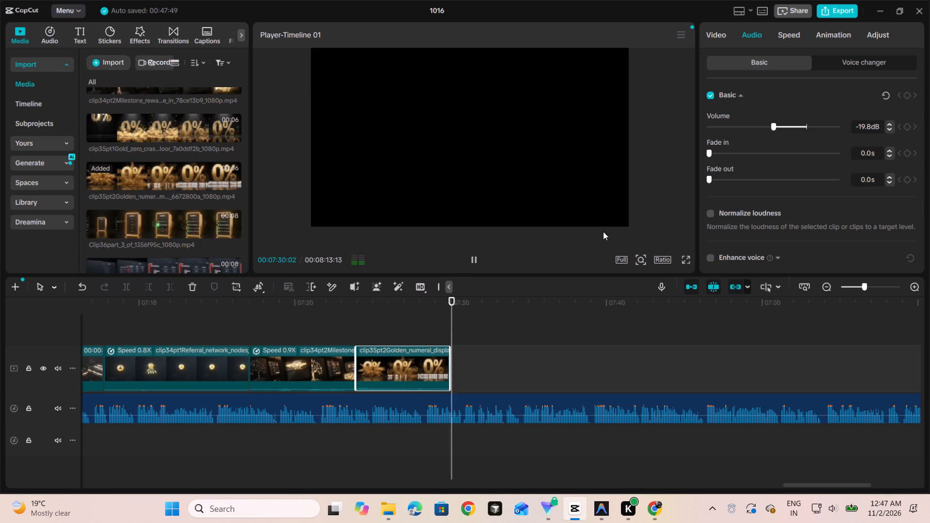
left_click(471, 256)
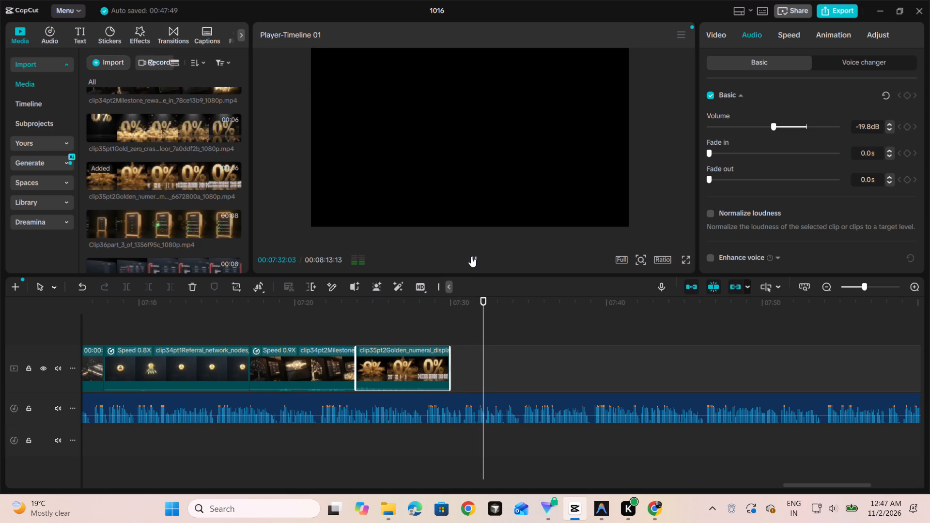
Add Clip36part_3 to the main track directly after clip35pt2 and play it to 07:33:21.
left_click(232, 229)
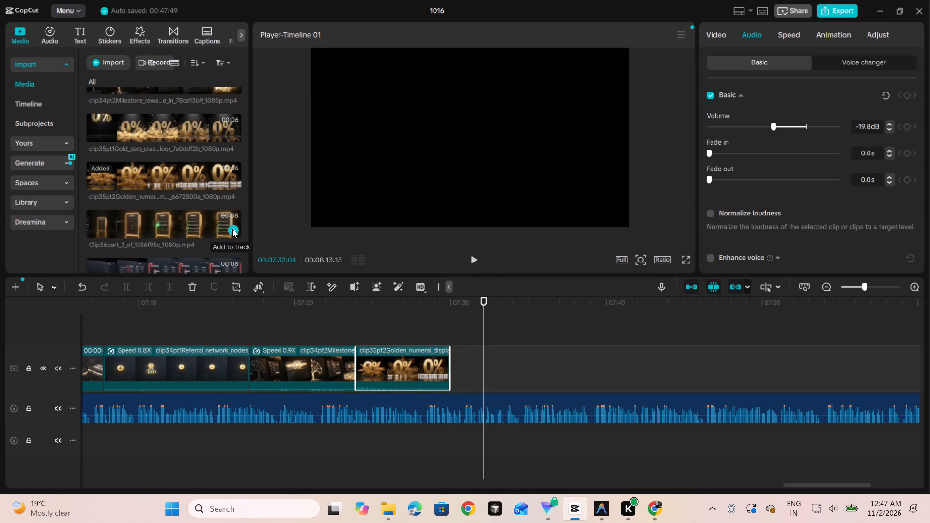
left_click(472, 261)
left_click(472, 261)
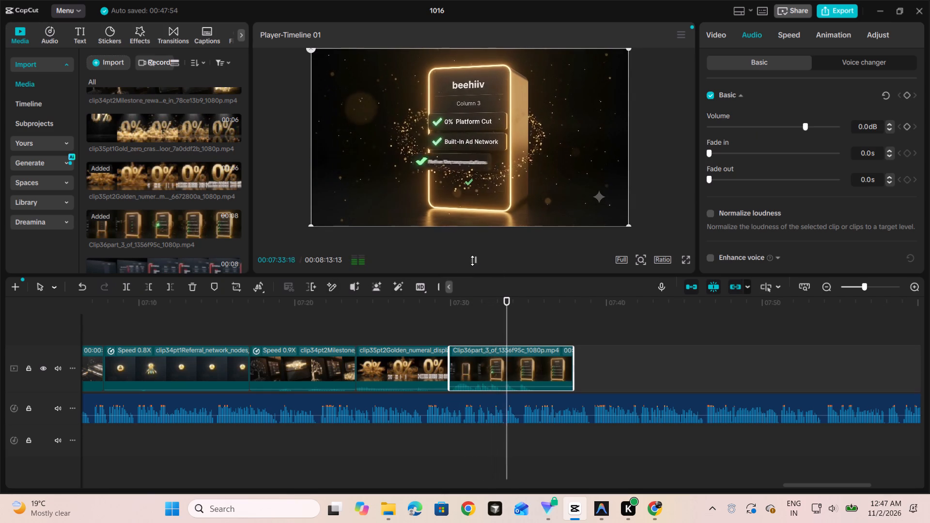
Preview the clip36pt1 financial comparison clip and insert it between clip35pt2 and Clip36part_3.
scroll(191, 231, "down", 1)
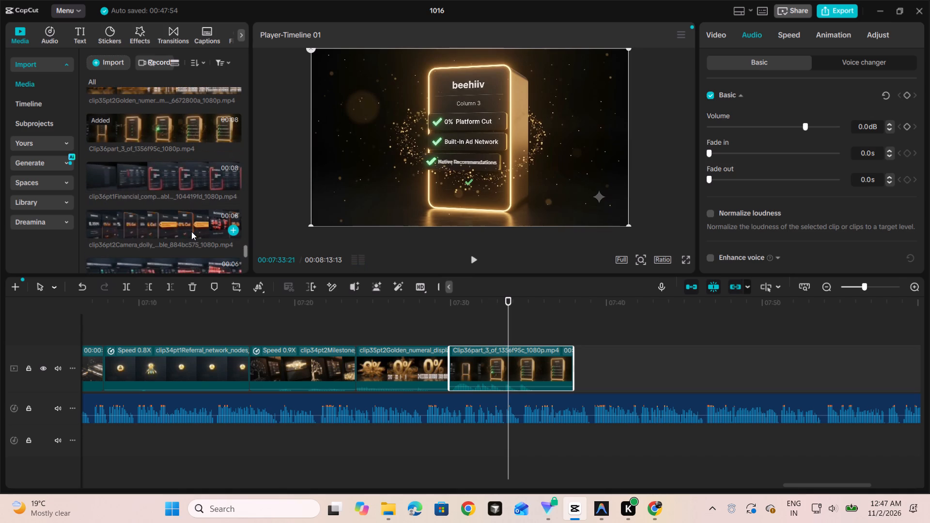
left_click(200, 183)
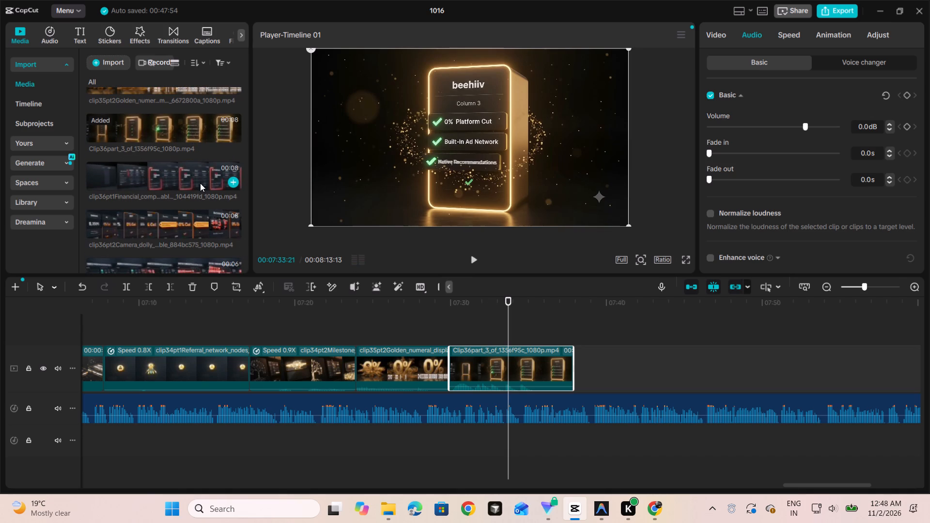
double_click(200, 183)
left_click(200, 183)
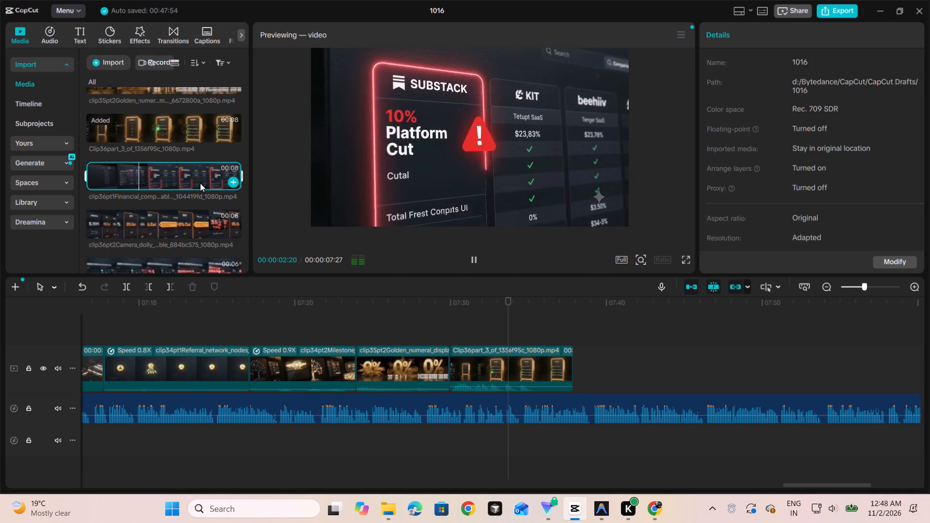
left_click(232, 181)
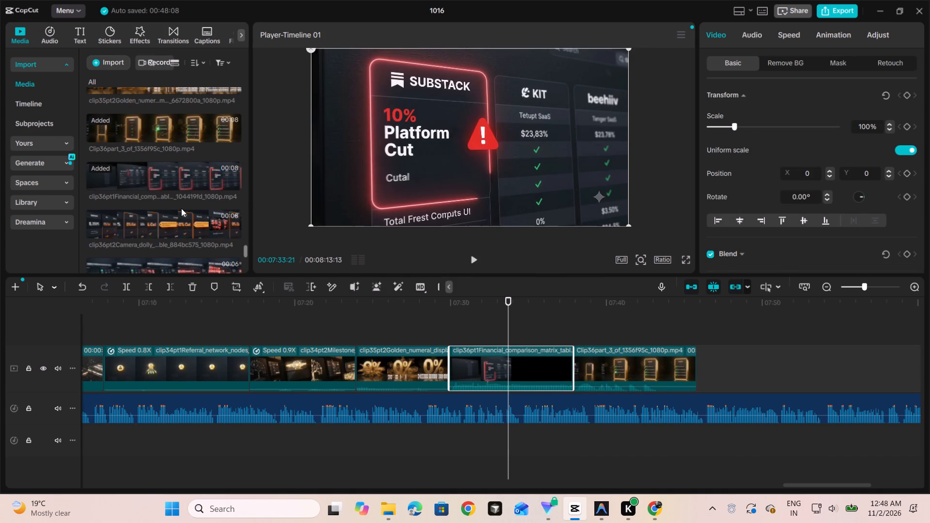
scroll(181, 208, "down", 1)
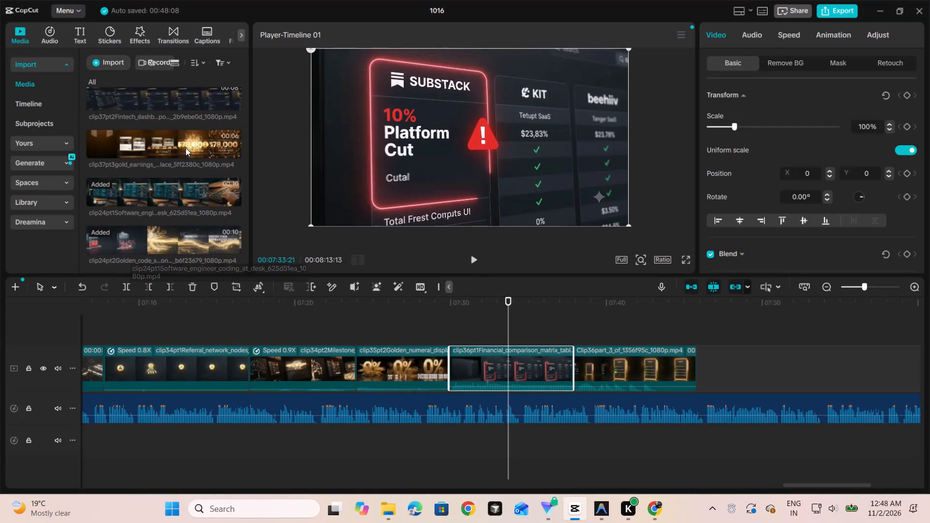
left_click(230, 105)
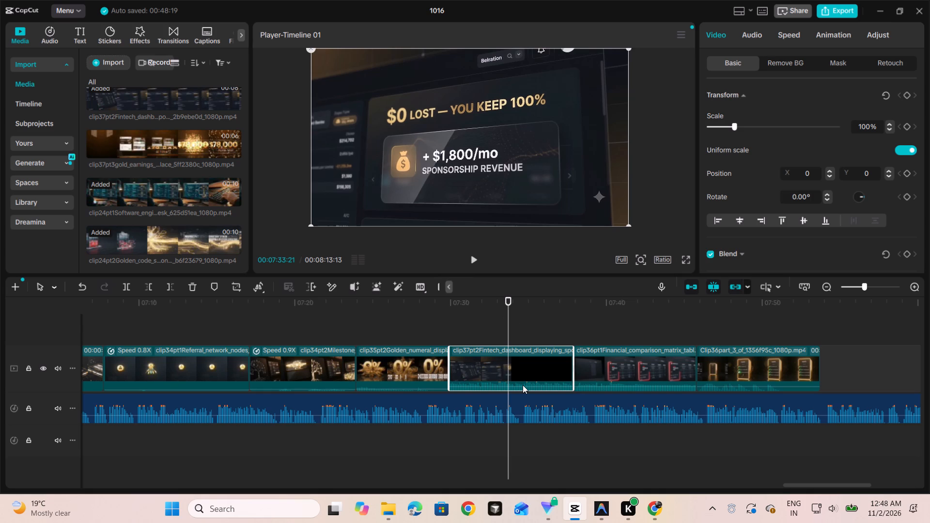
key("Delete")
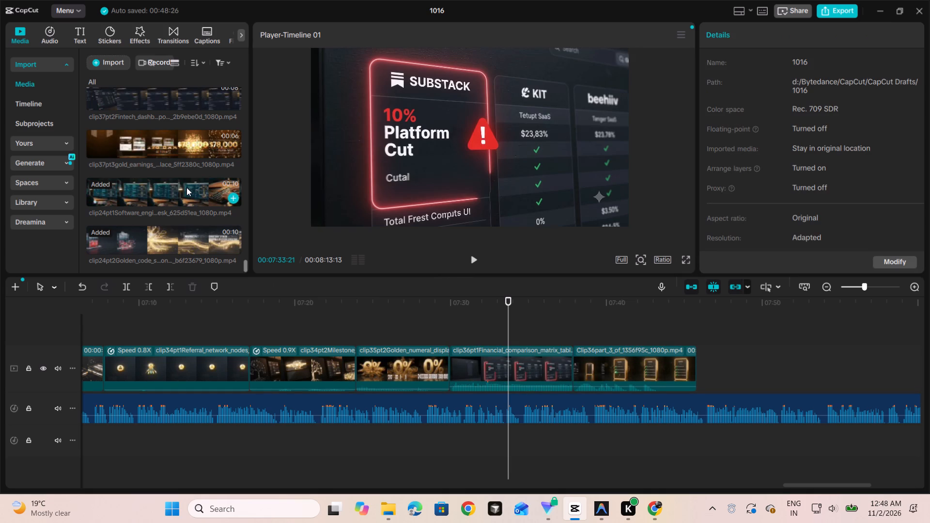
Add the clip36pt2 camera dolly clip to the main track and move it to the end, after Clip36part_3.
scroll(186, 187, "up", 1)
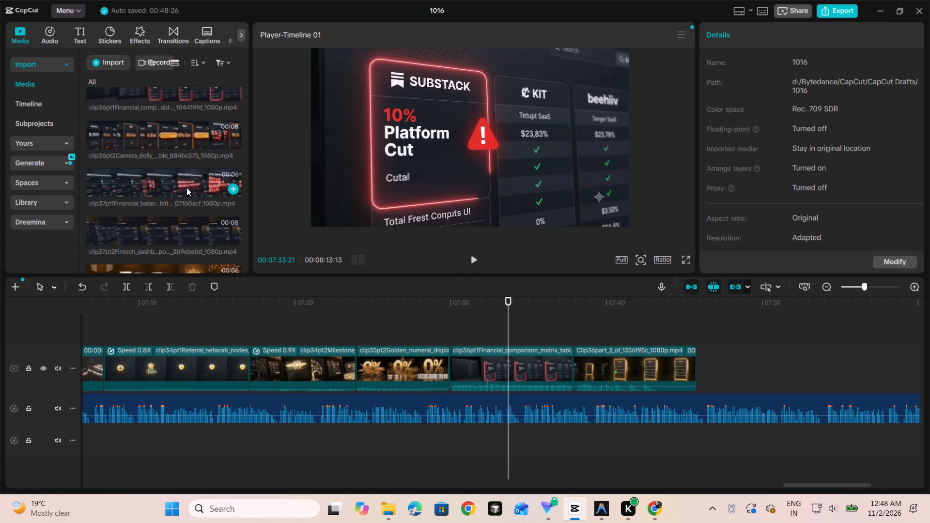
left_click(232, 139)
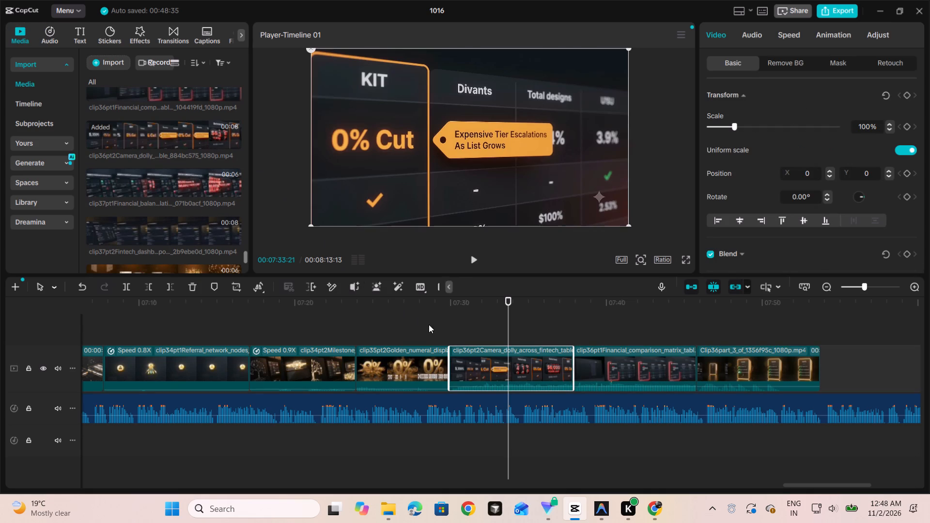
left_click_drag(518, 368, 551, 352)
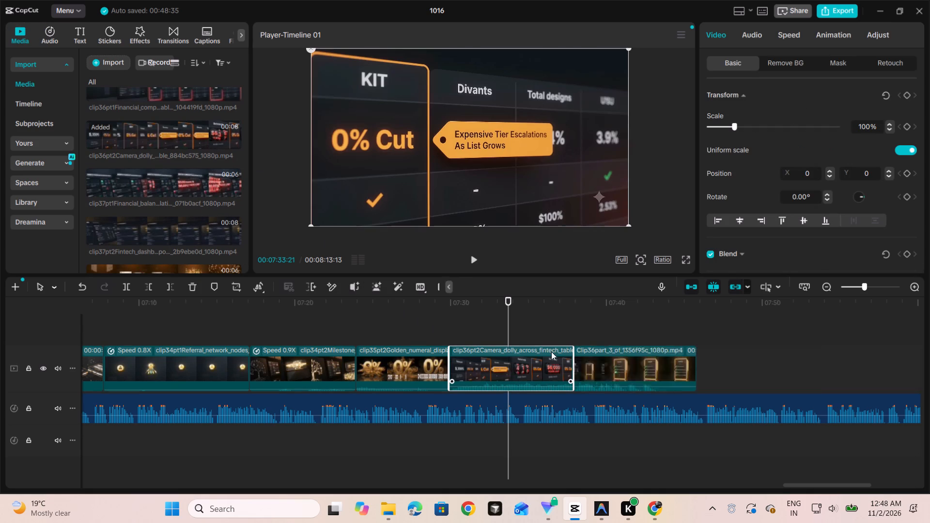
left_click_drag(551, 352, 631, 368)
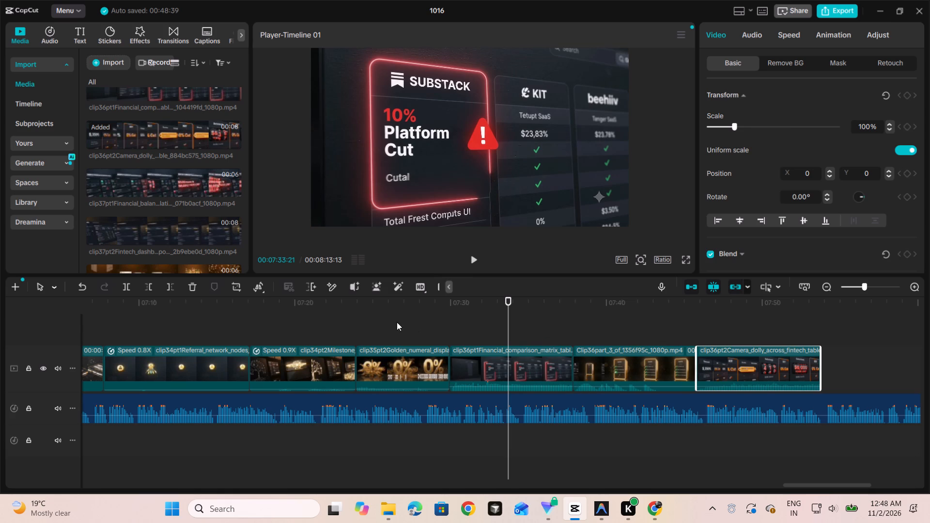
Play up to 07:39:26 to check the clip36 order against the voiceover, and move clip36pt2 between clip36pt1 and Clip36part_3.
left_click(385, 323)
key("space")
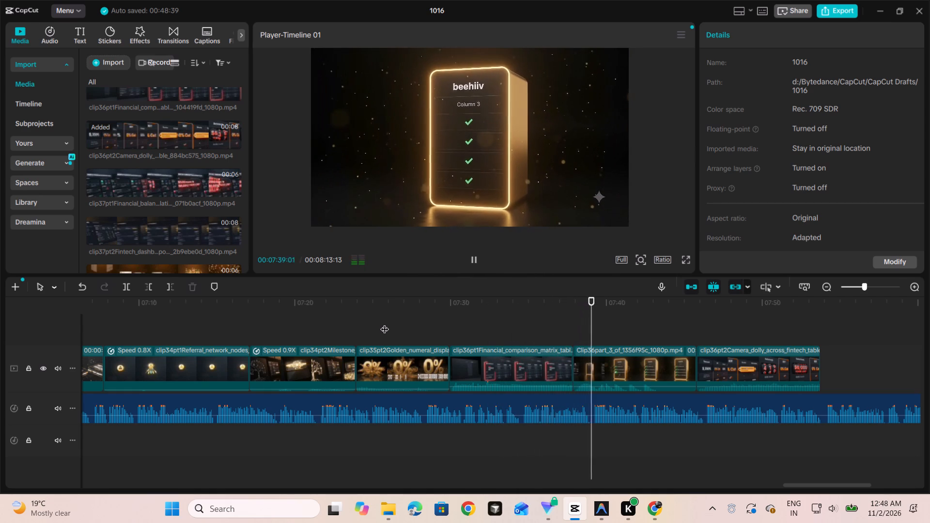
key("space")
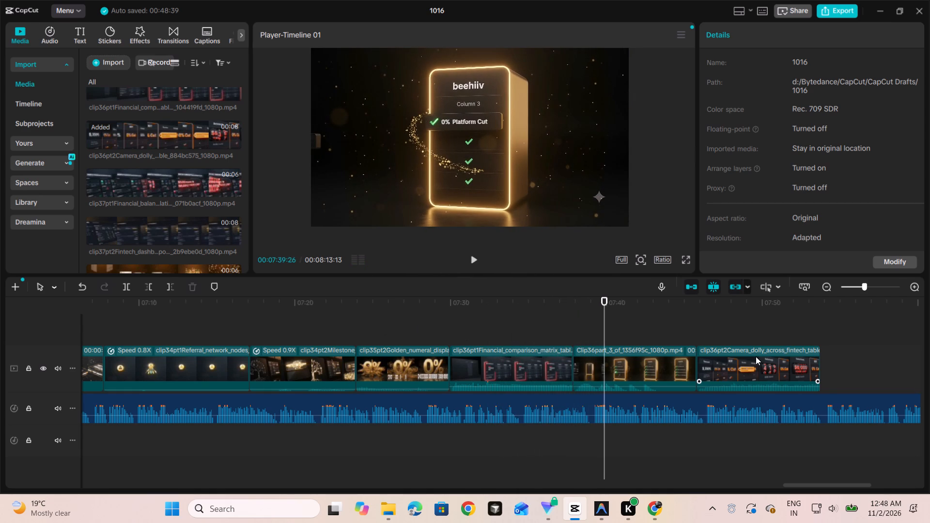
left_click_drag(756, 356, 622, 353)
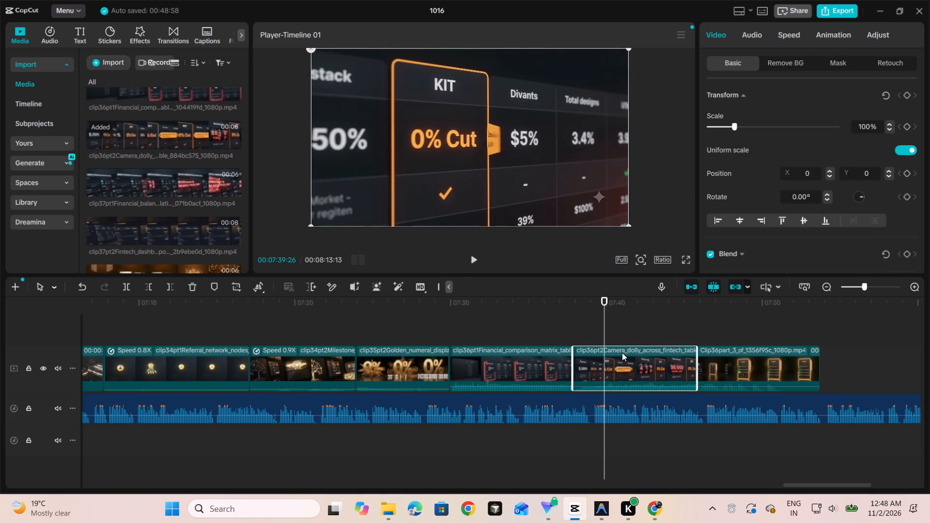
Play from about 07:33 to 07:47:29 to check the reordered clip36 parts against the voiceover.
left_click(508, 309)
key("space")
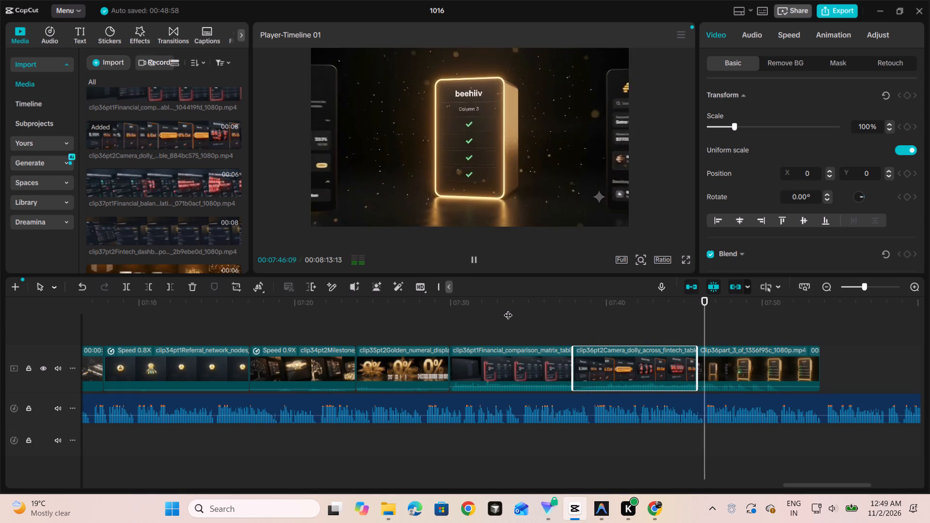
key("space")
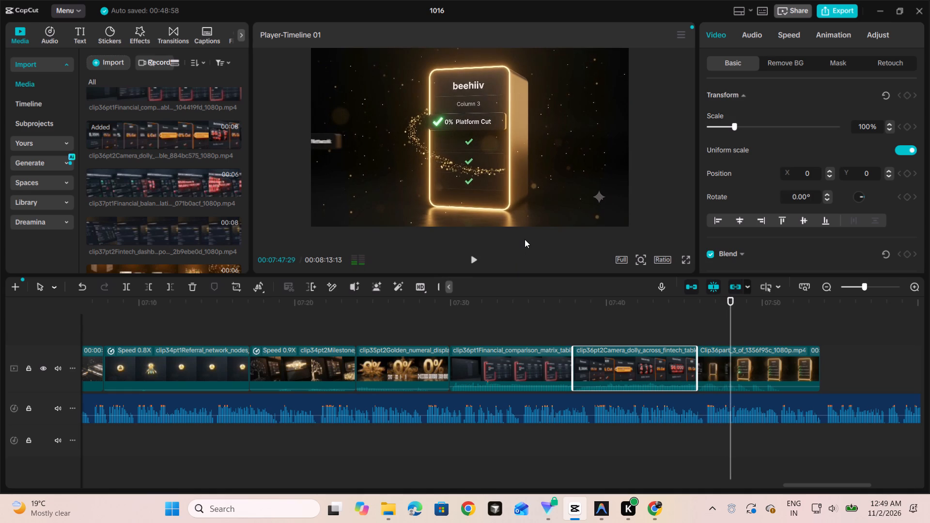
Lower the clip36pt1 financial comparison clip's volume to -22.3 dB and slow its speed to 0.82x.
left_click(522, 383)
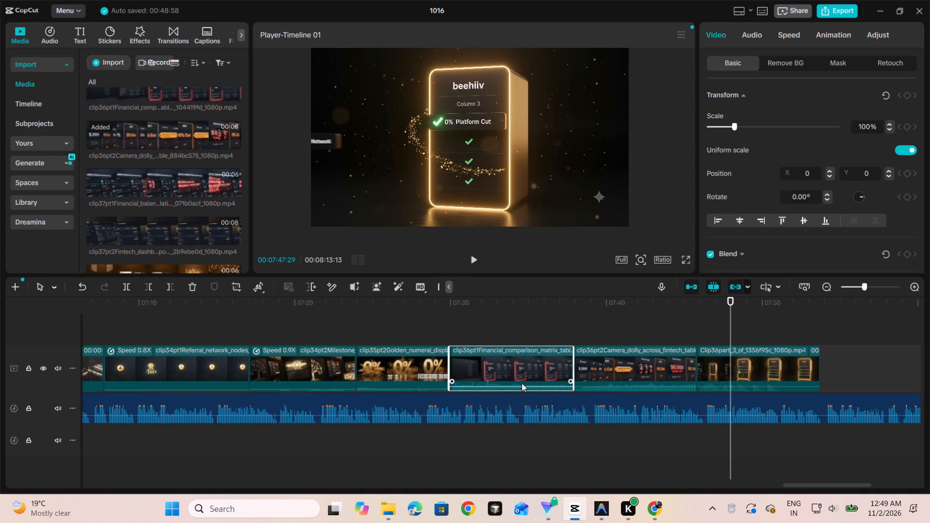
left_click(758, 35)
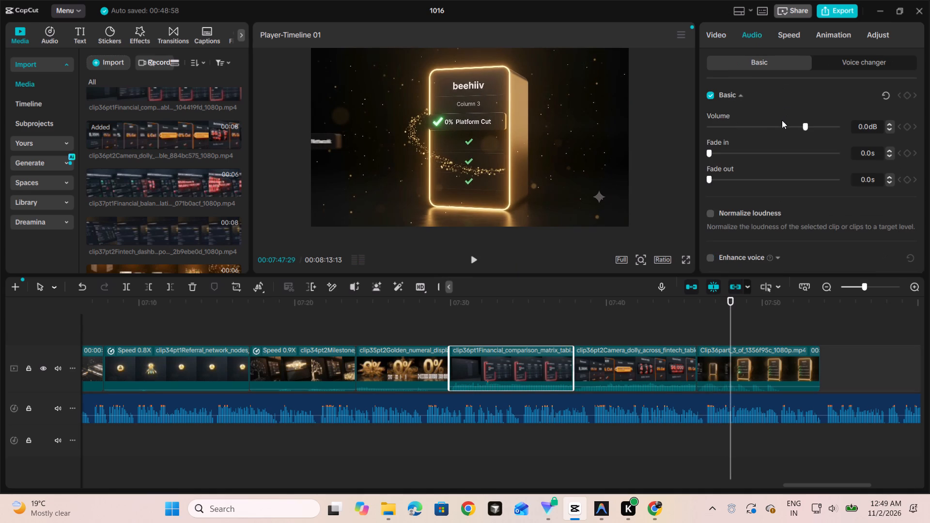
left_click(760, 129)
left_click(791, 32)
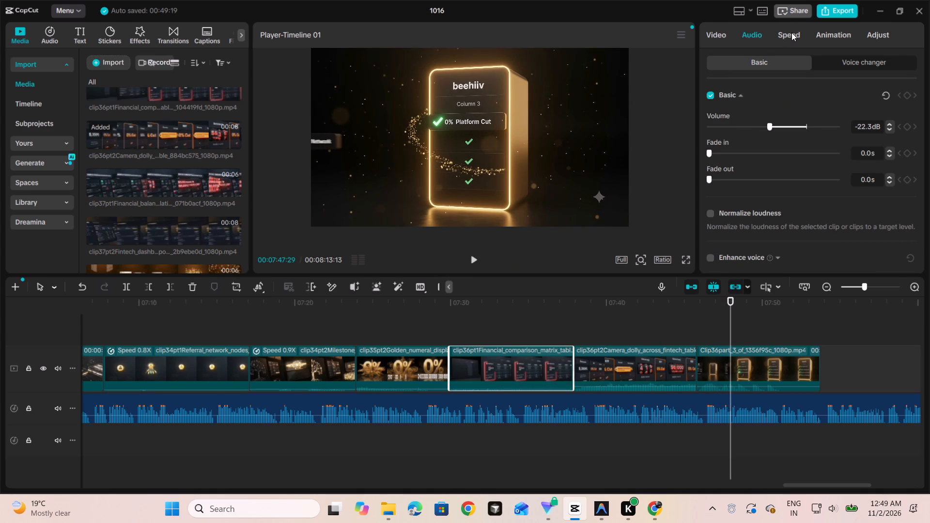
left_click_drag(741, 113, 725, 113)
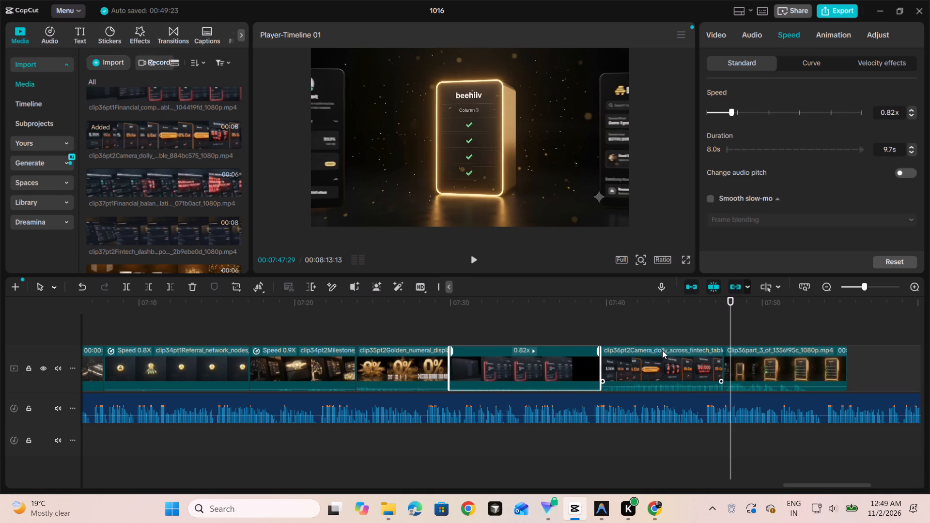
Lower the clip36pt2 camera dolly clip's volume to -22.3 dB and slow its speed to 0.81x.
left_click(674, 361)
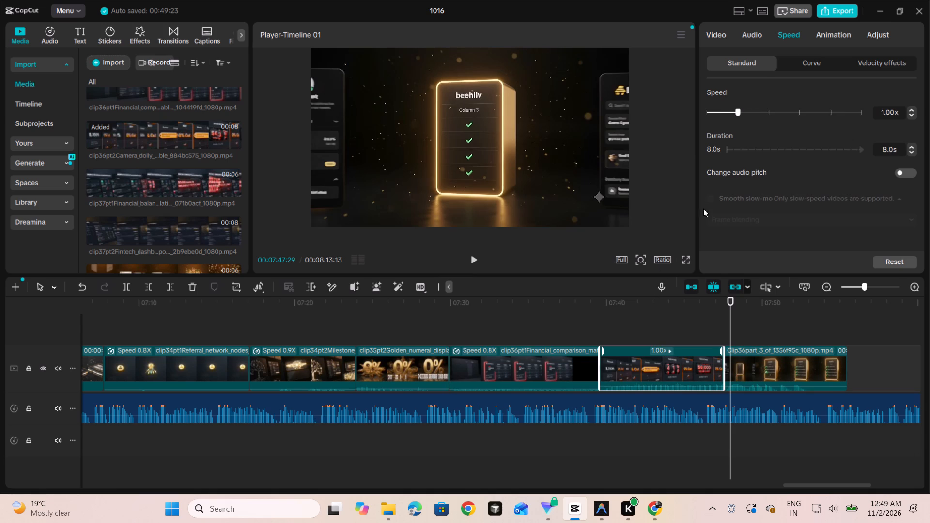
left_click_drag(750, 37, 749, 110)
left_click_drag(749, 110, 748, 32)
left_click(748, 32)
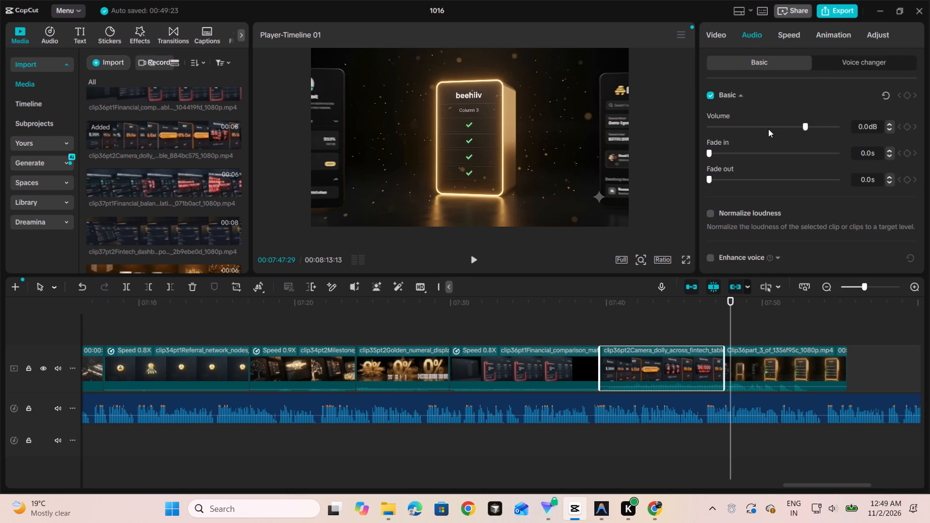
left_click(760, 126)
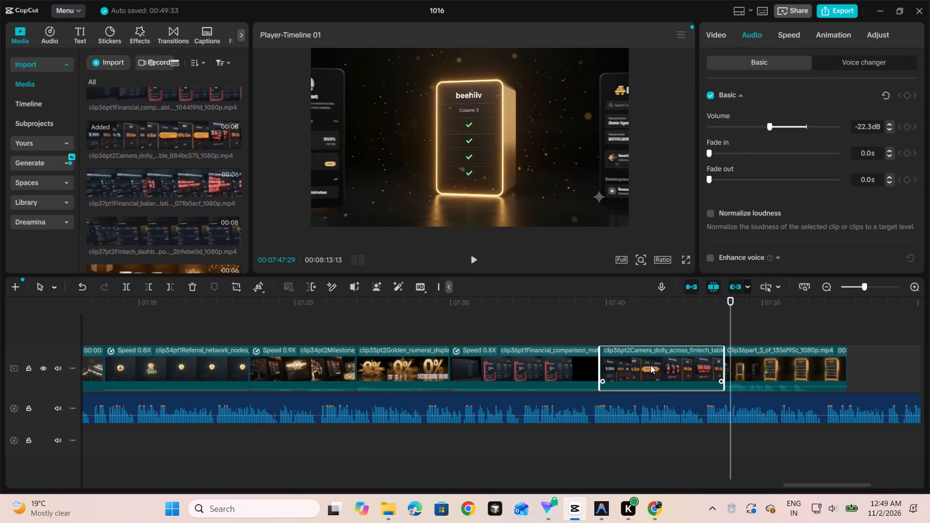
left_click(786, 37)
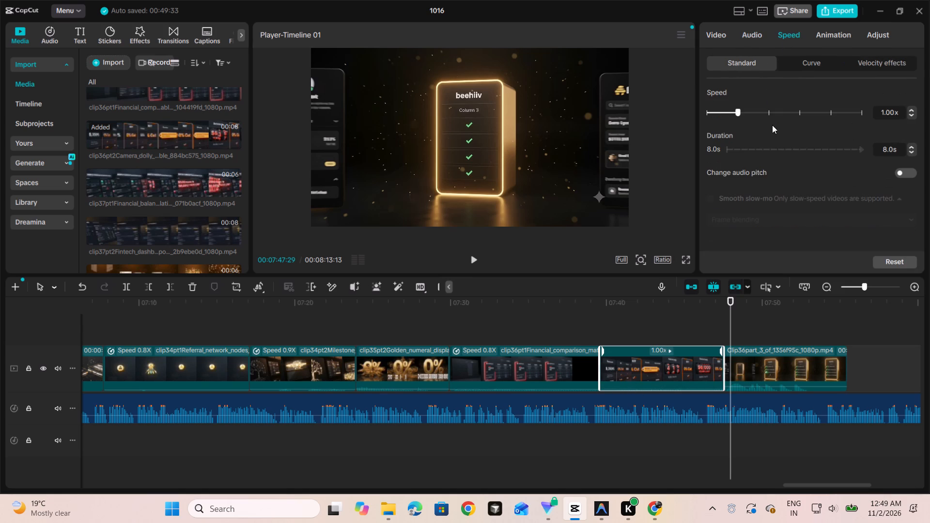
left_click_drag(738, 112, 725, 111)
left_click_drag(725, 111, 725, 111)
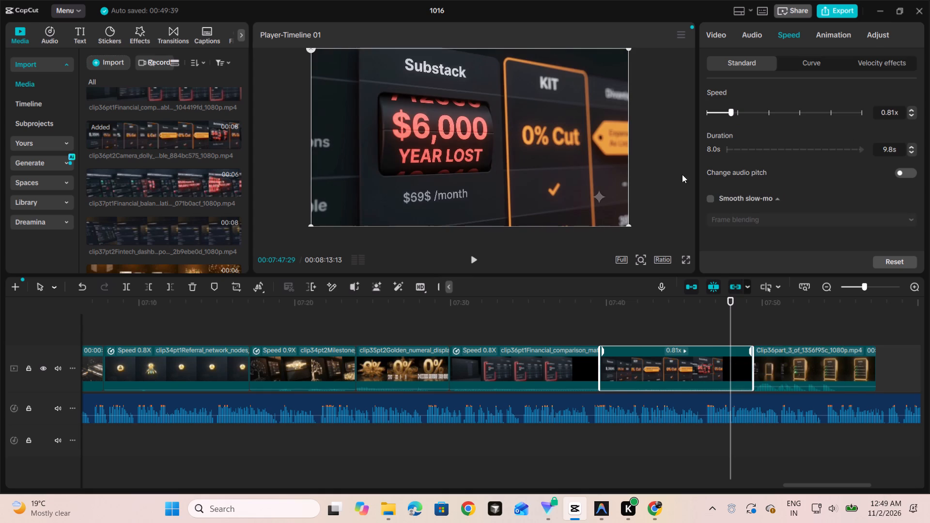
Play from 07:23:28 to 07:57:14, and replay from clip36pt2 to 07:52:01, to check the slowed clip36 parts against the voiceover.
left_click(352, 330)
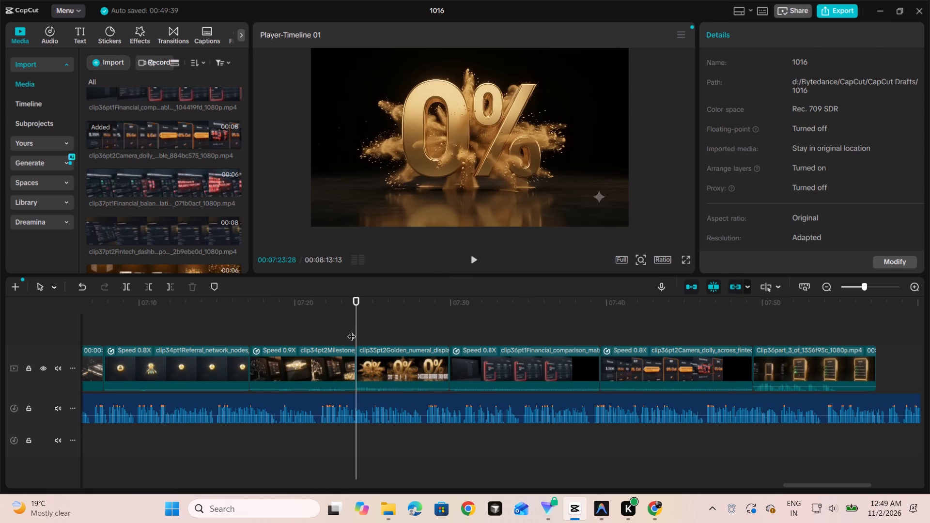
key("space")
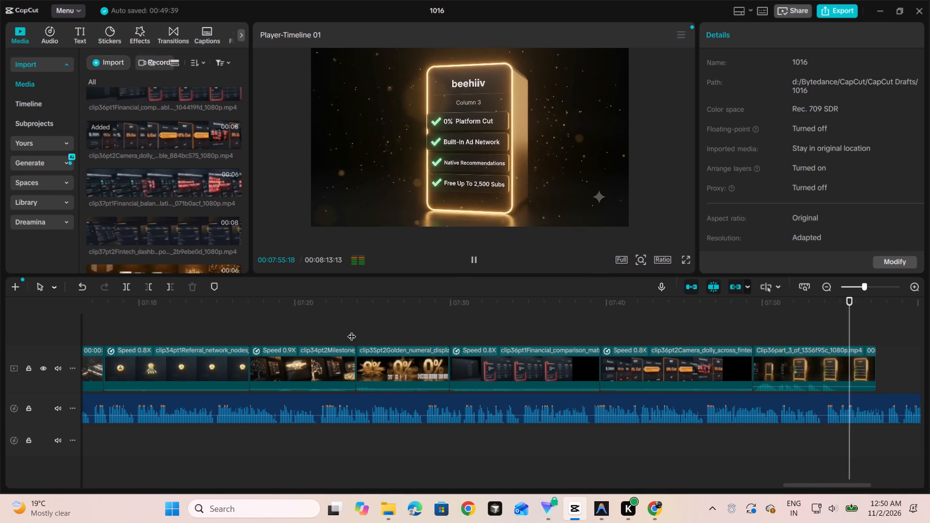
key("space")
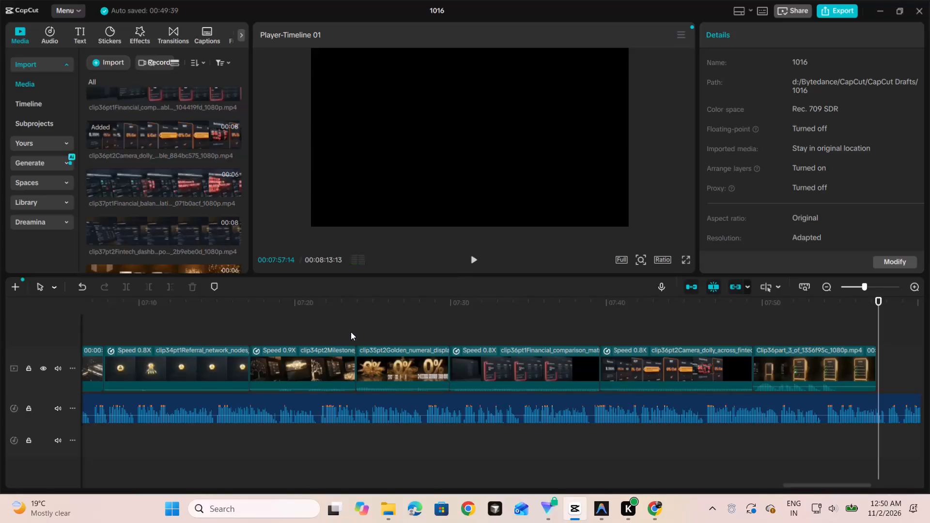
left_click(702, 358)
left_click(697, 331)
key("space")
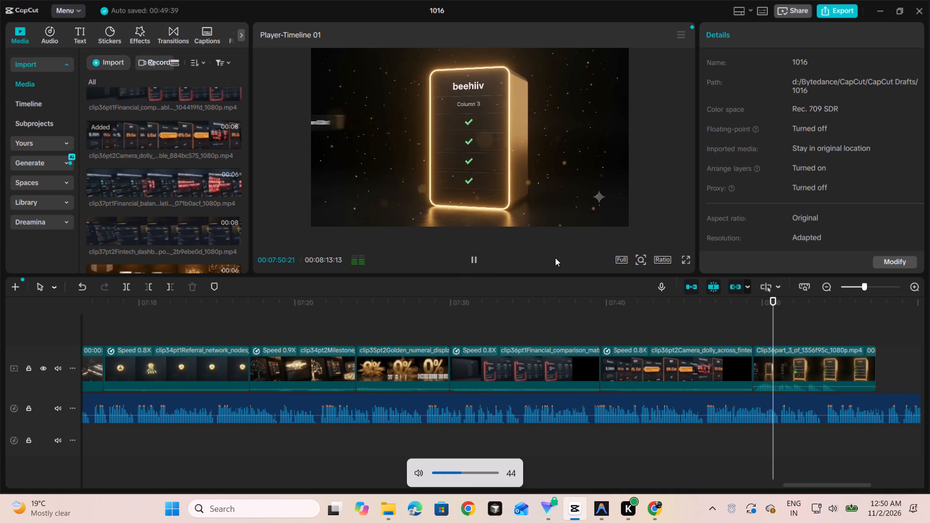
left_click(474, 258)
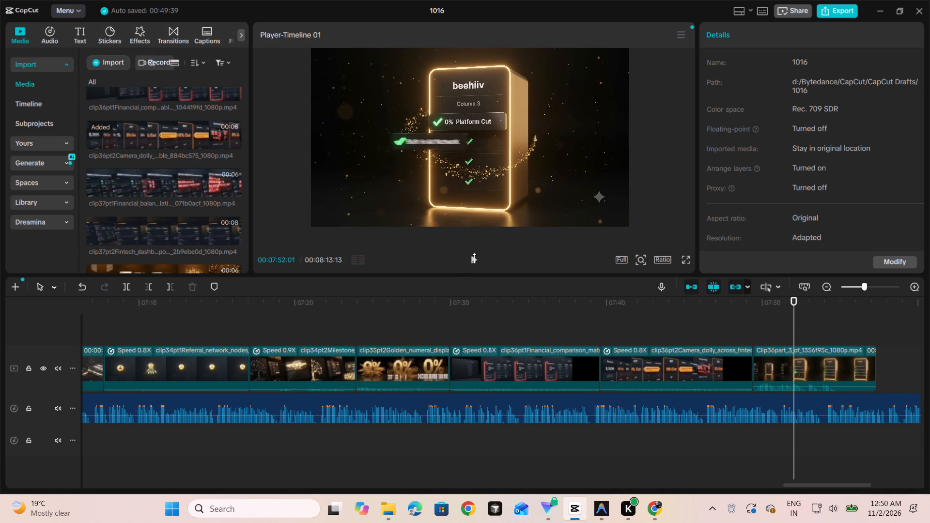
Insert the black images.png placeholder from the project media between clip36pt2 and Clip36part_3 on the main track.
left_click(727, 360)
scroll(225, 190, "up", 5)
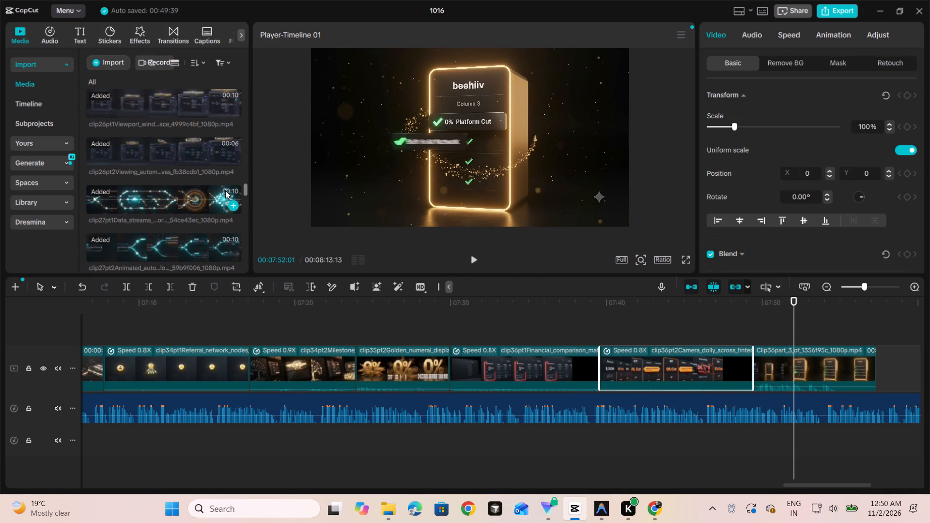
scroll(225, 190, "up", 2)
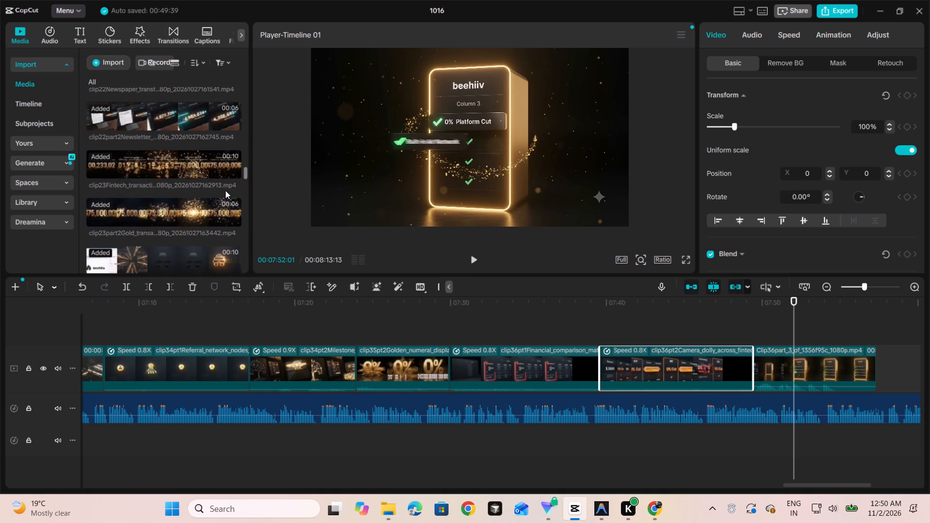
scroll(225, 190, "up", 1)
right_click(225, 190)
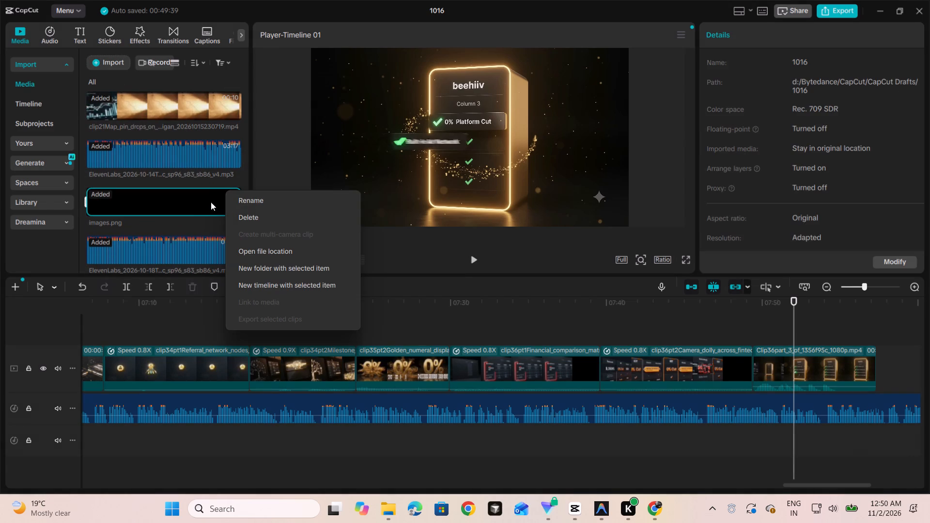
left_click(273, 176)
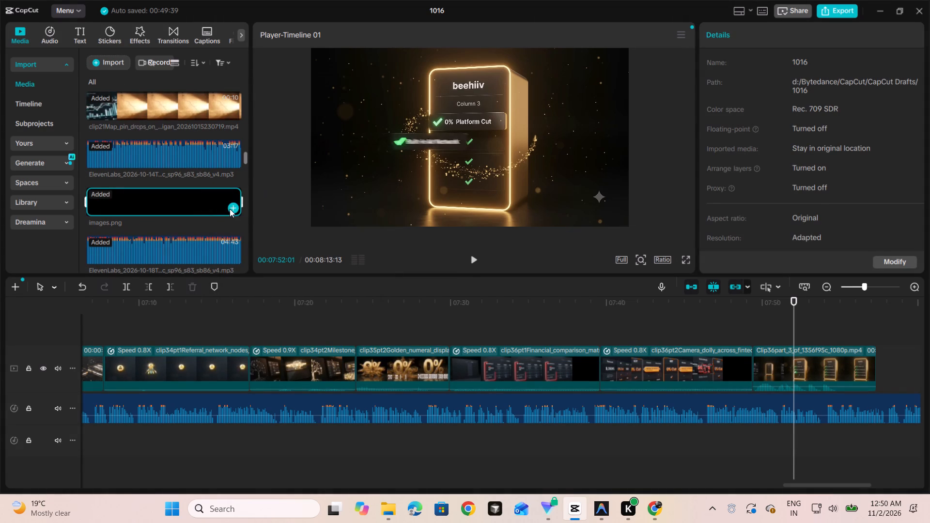
left_click(231, 209)
Play from clip36pt2 to 08:03:20 to check the placeholder and Clip36part_3 timing against the voiceover.
left_click(637, 323)
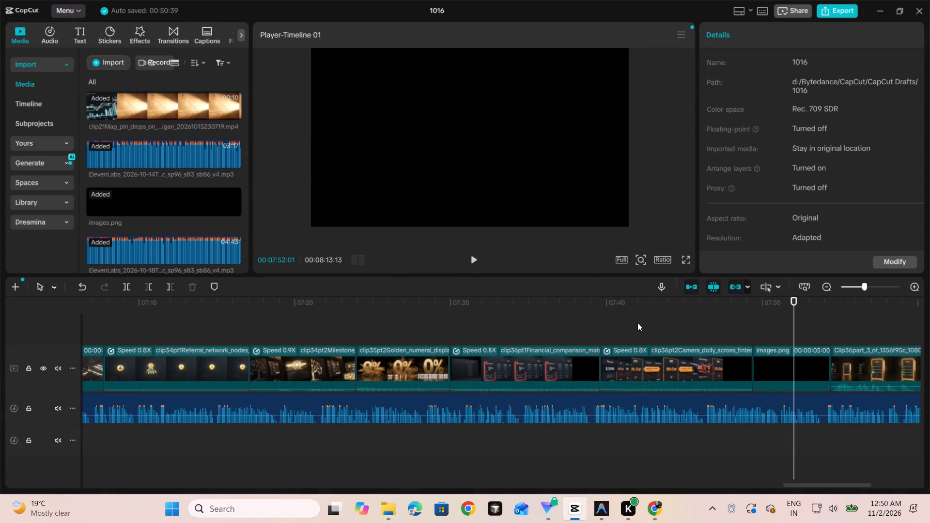
key("space")
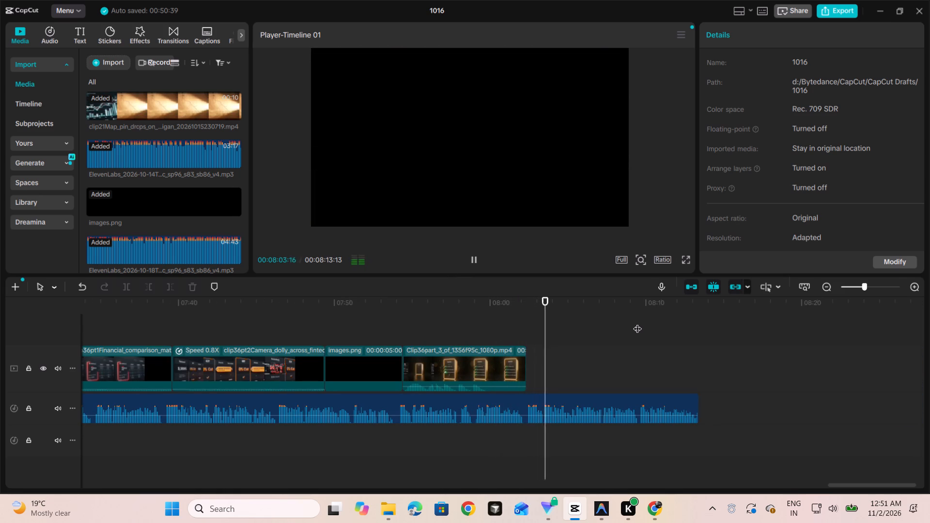
key("space")
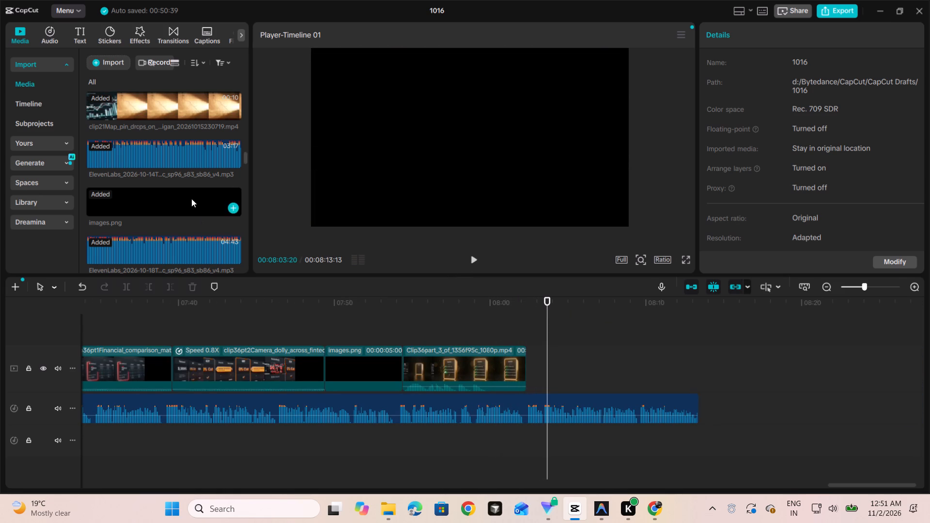
Add the clip37pt1 financial balance, clip37pt2 fintech dashboard and clip37pt3 gold earnings clips to the main track after Clip36part_3.
scroll(191, 199, "down", 12)
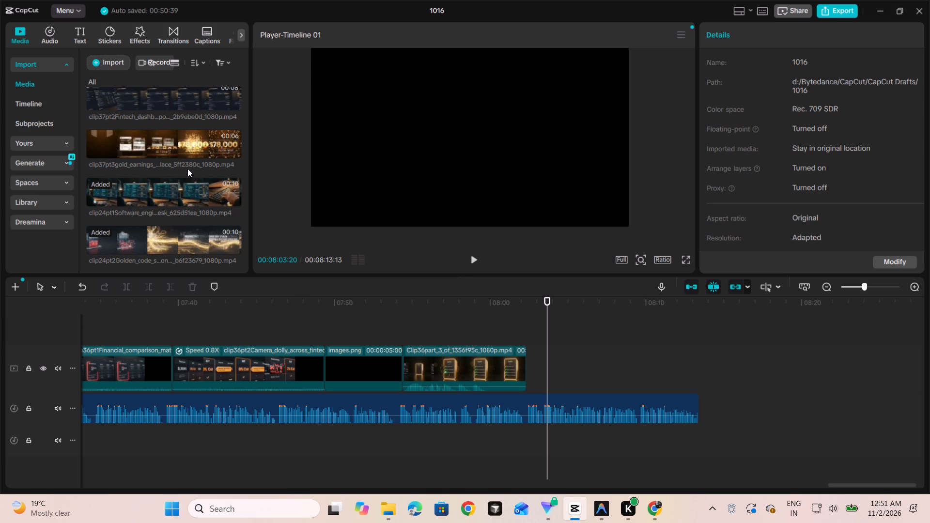
scroll(187, 169, "up", 1)
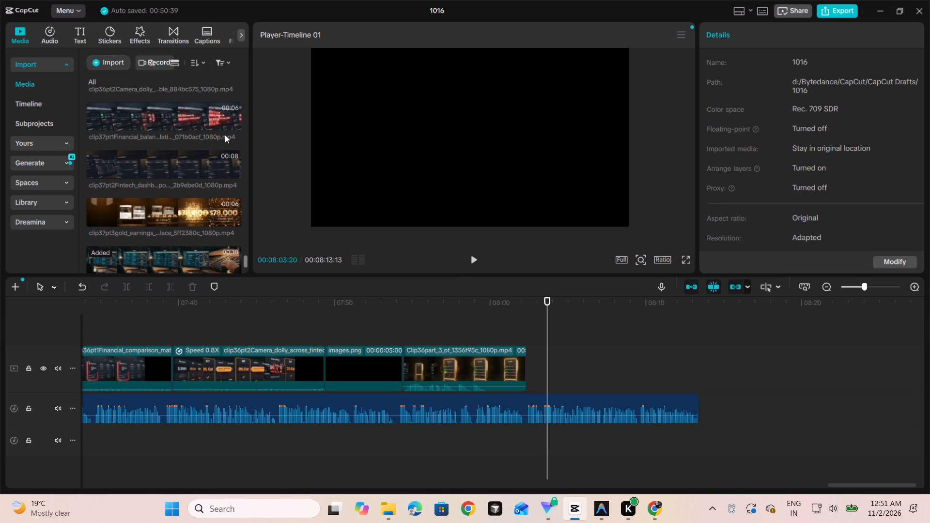
left_click(235, 122)
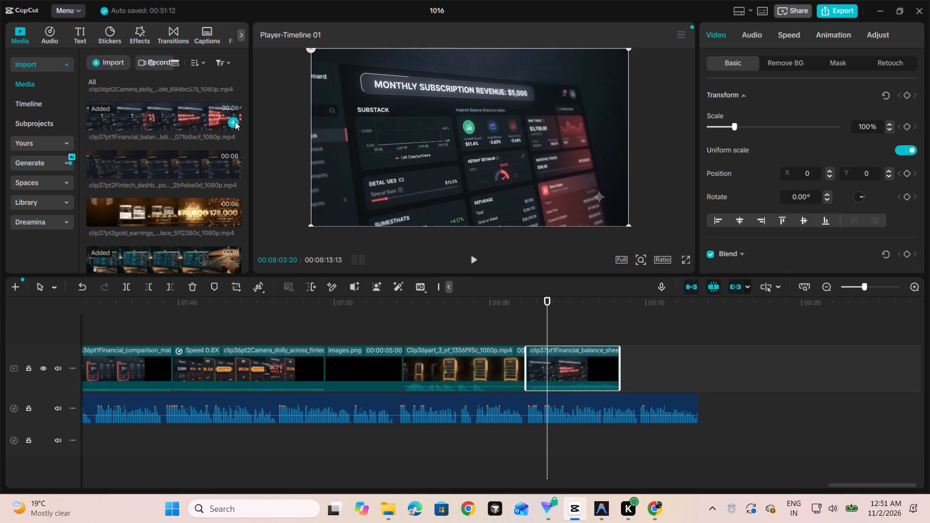
left_click(232, 172)
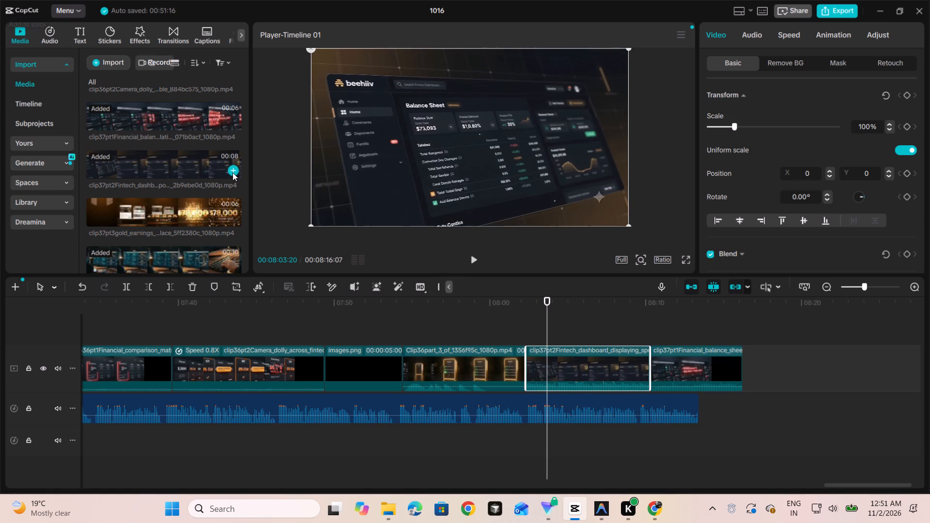
left_click(233, 218)
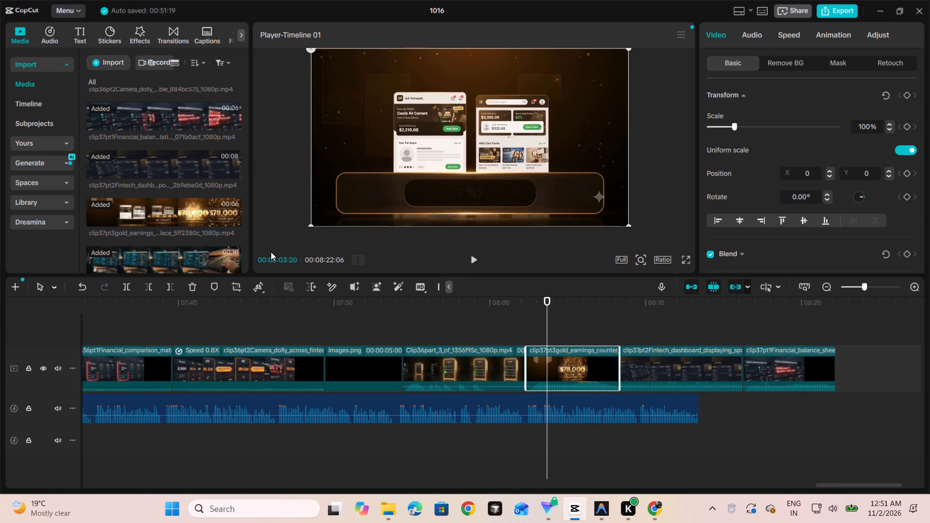
Play to 08:06:05 and reorder the clips after Clip36part_3 as clip37pt1, clip37pt2, clip37pt3.
key("space")
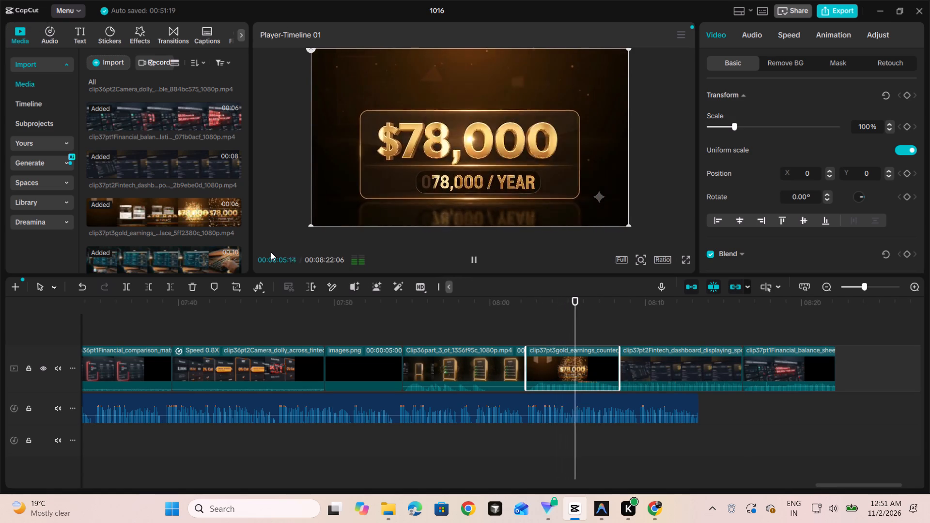
key("space")
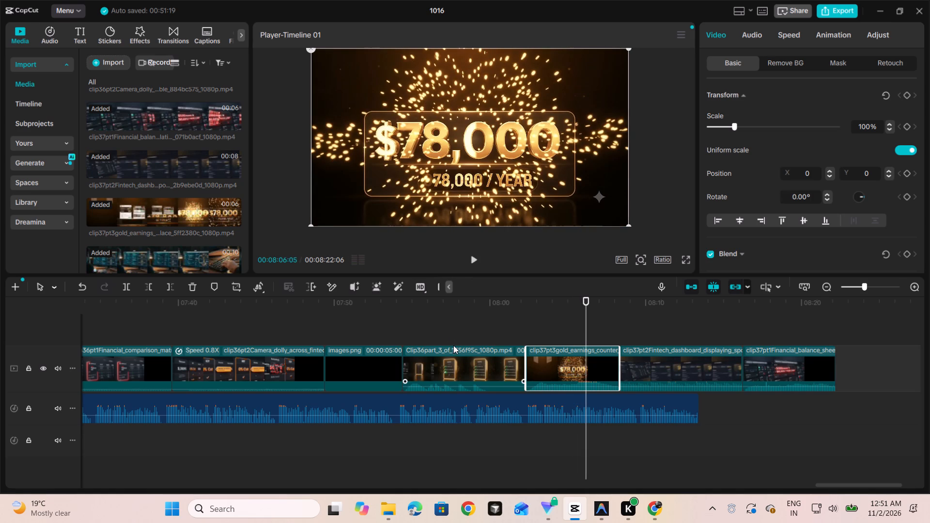
left_click(454, 353)
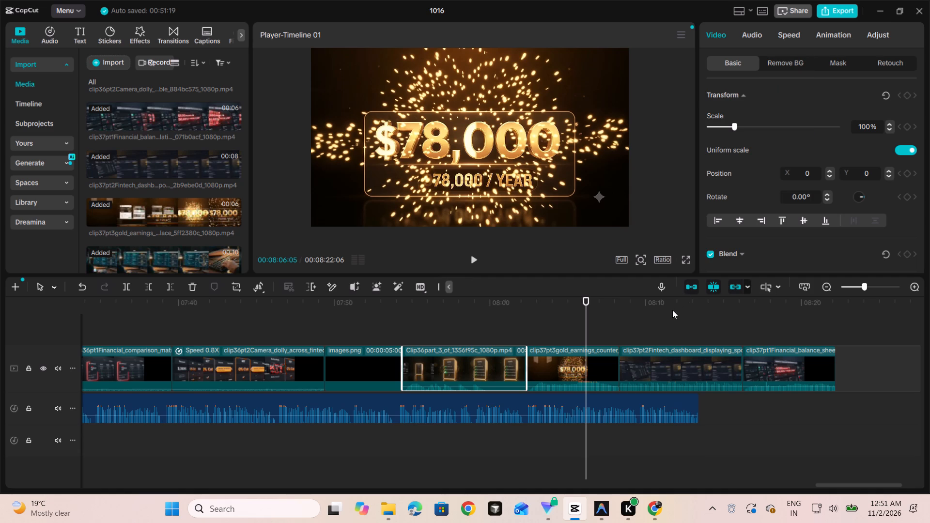
left_click(776, 357)
left_click_drag(776, 357, 581, 317)
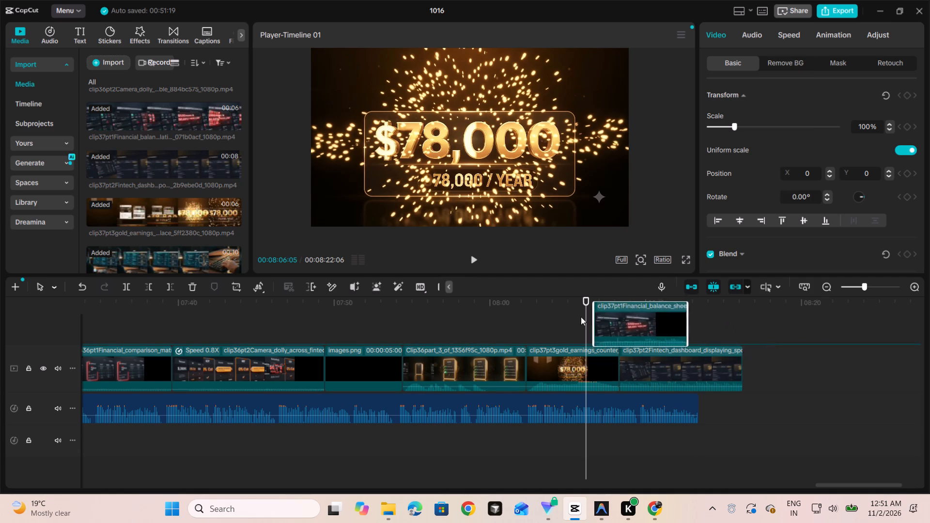
left_click_drag(581, 317, 543, 348)
left_click_drag(778, 367, 664, 358)
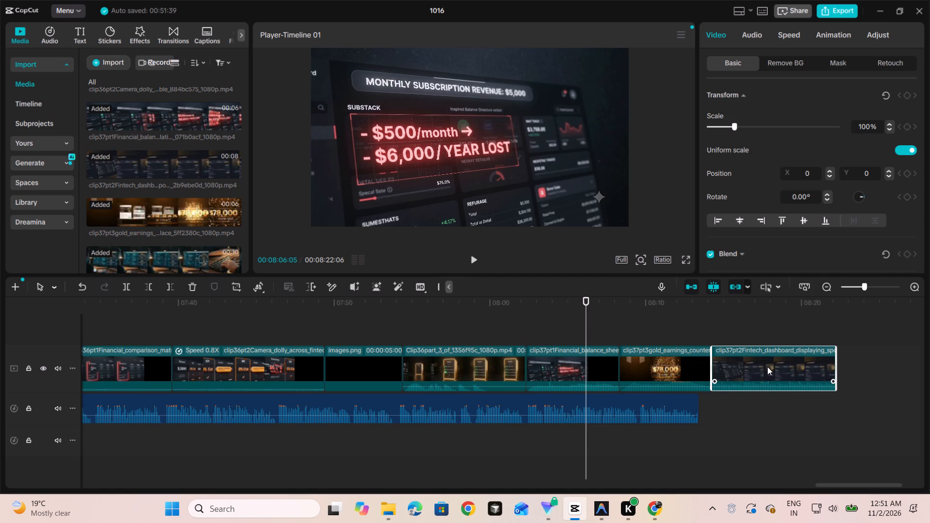
left_click_drag(767, 367, 625, 353)
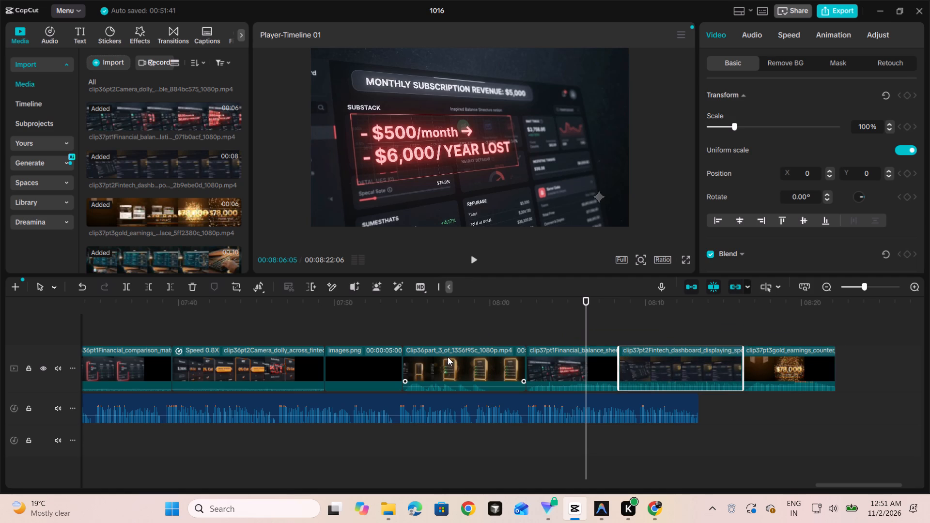
Lower the volume of Clip36part_3 on the main track to -27.5 dB.
left_click(455, 369)
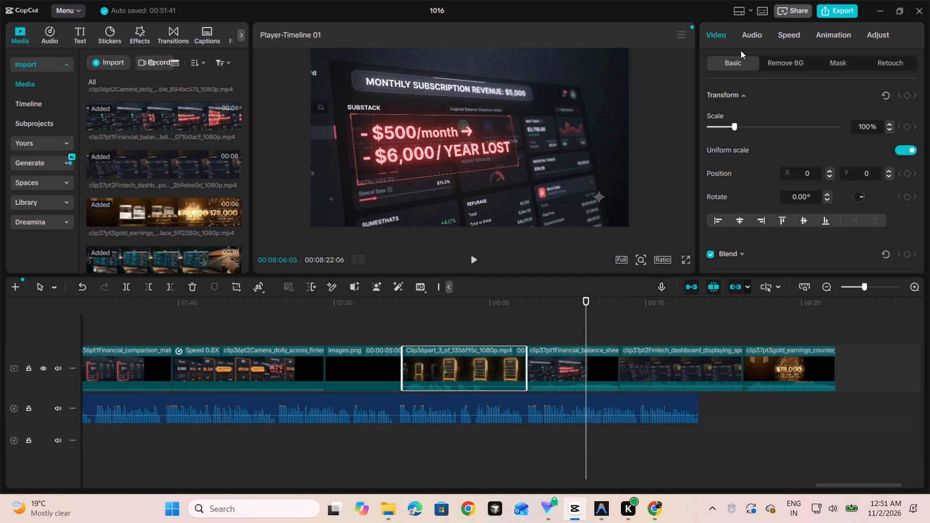
left_click(748, 37)
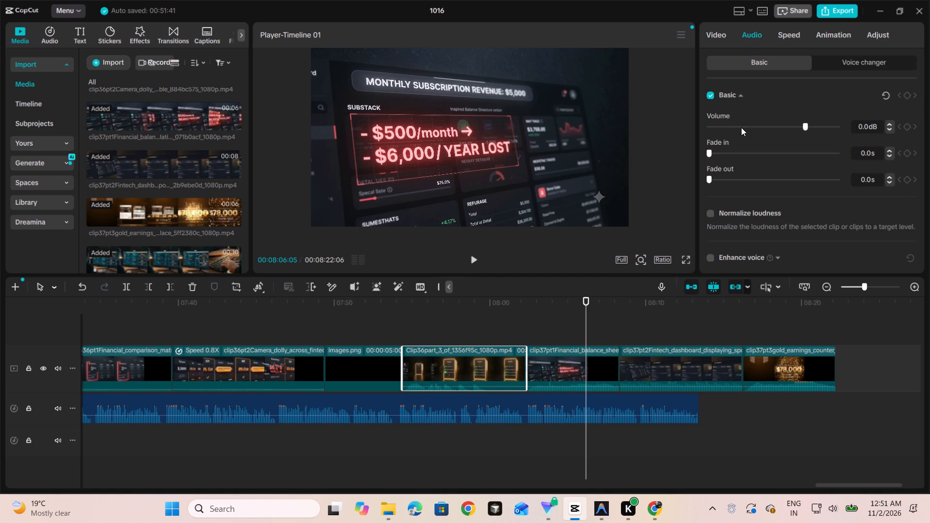
left_click(741, 127)
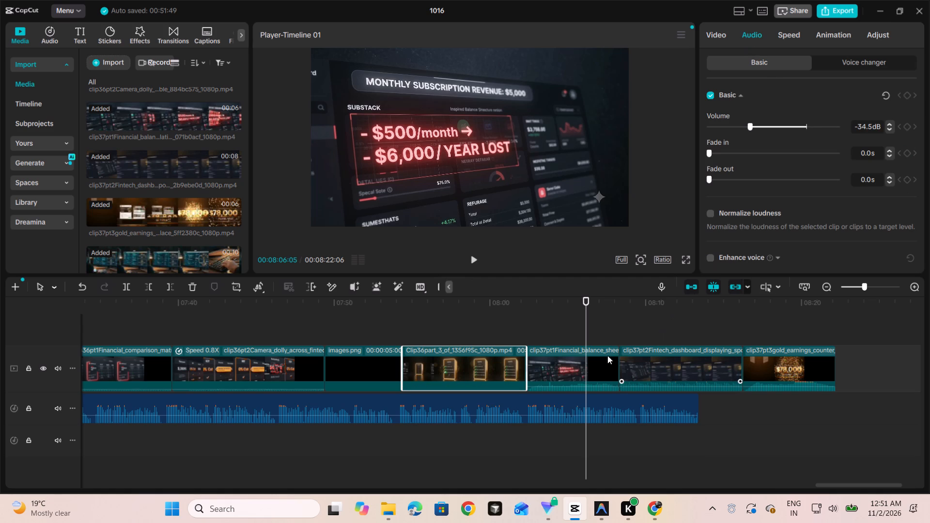
left_click(750, 127)
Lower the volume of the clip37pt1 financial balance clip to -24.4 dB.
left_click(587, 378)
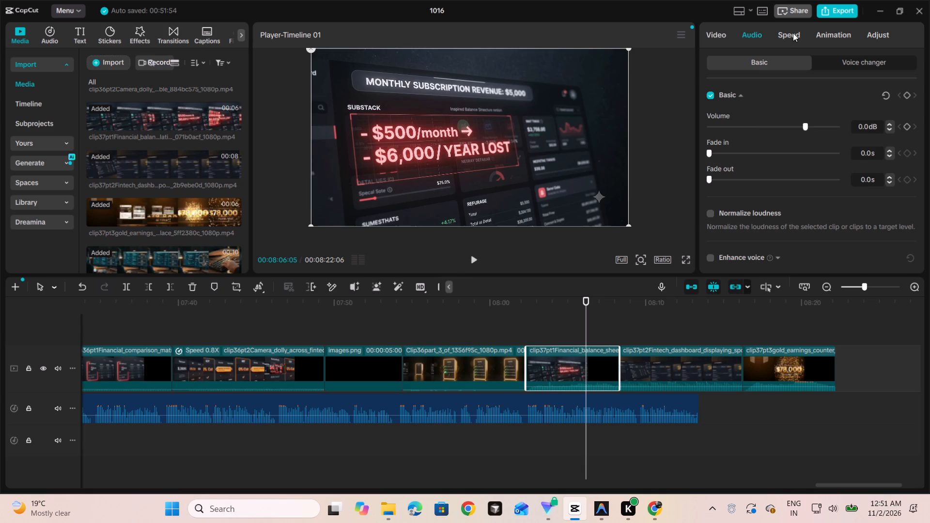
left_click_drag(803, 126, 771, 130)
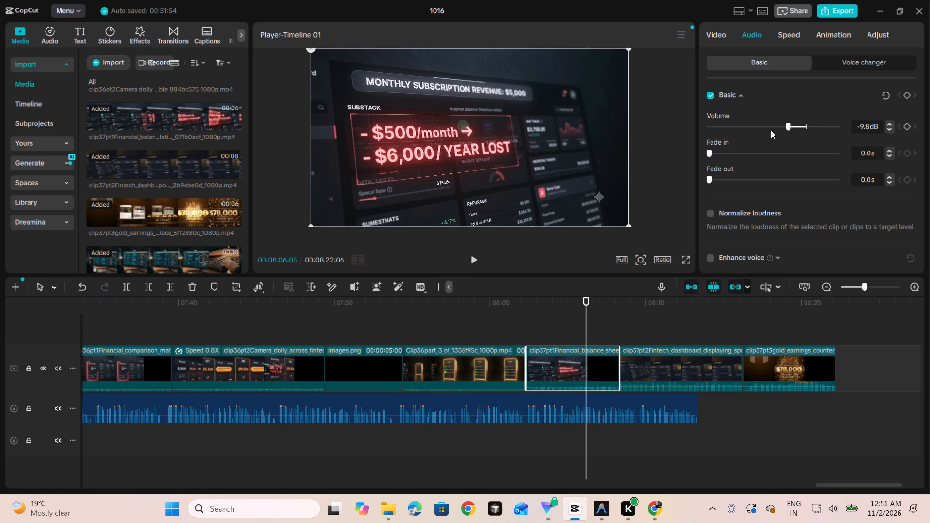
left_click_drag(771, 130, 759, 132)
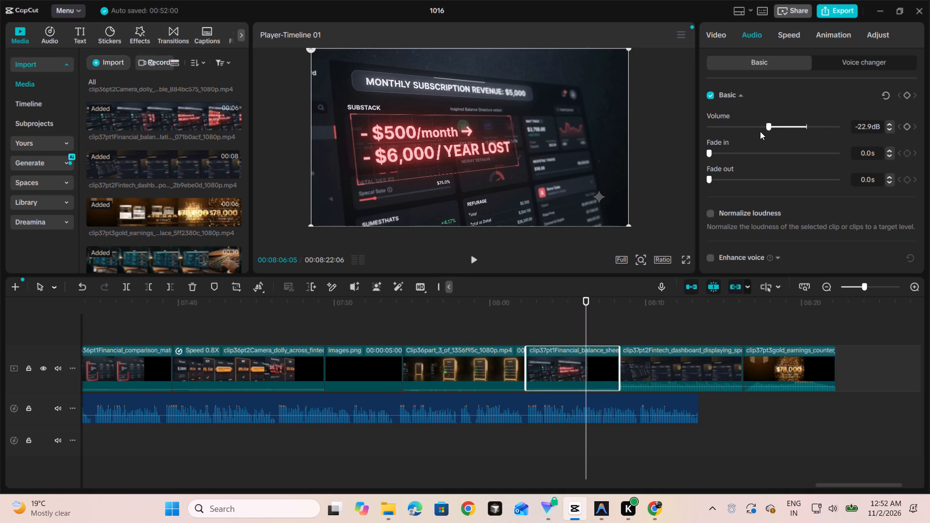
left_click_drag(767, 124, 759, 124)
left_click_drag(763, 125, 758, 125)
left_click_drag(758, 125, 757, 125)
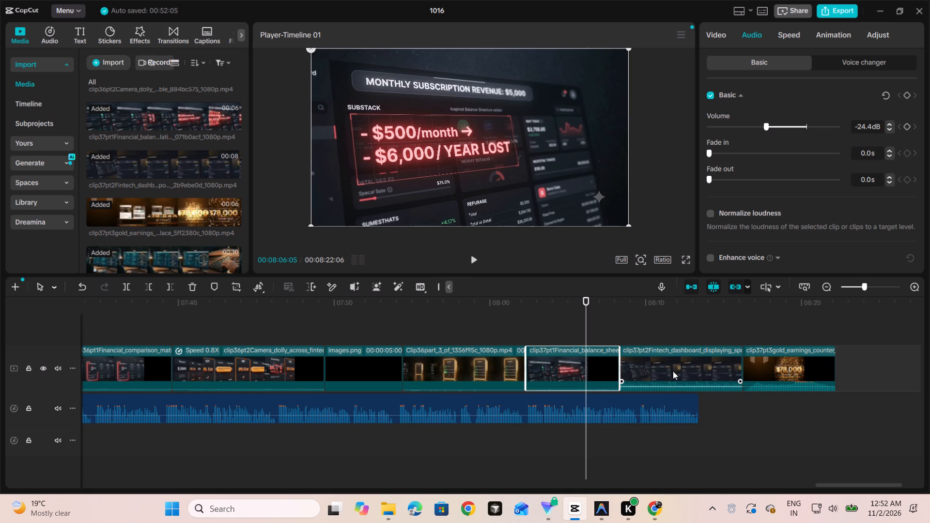
Lower the clip37pt2 fintech dashboard clip's volume to -26.9 dB and view its speed settings.
left_click(673, 367)
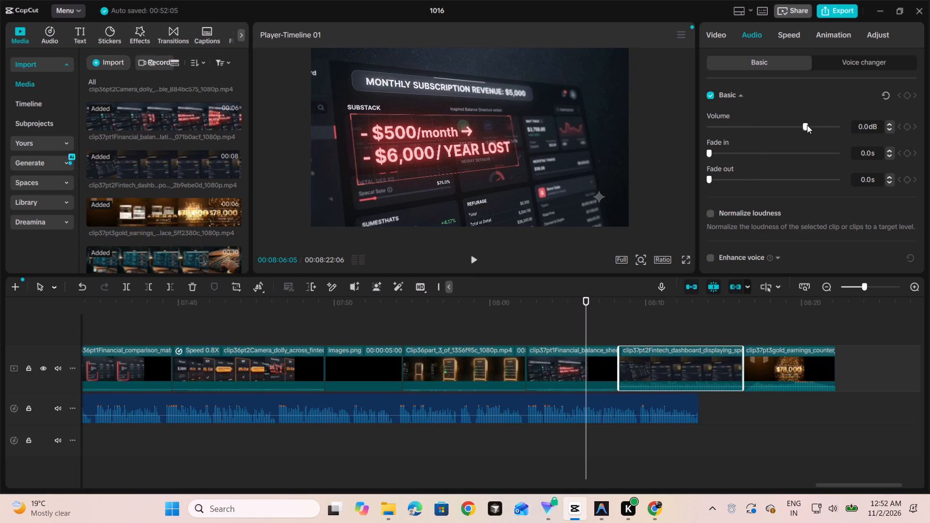
left_click_drag(807, 125, 756, 128)
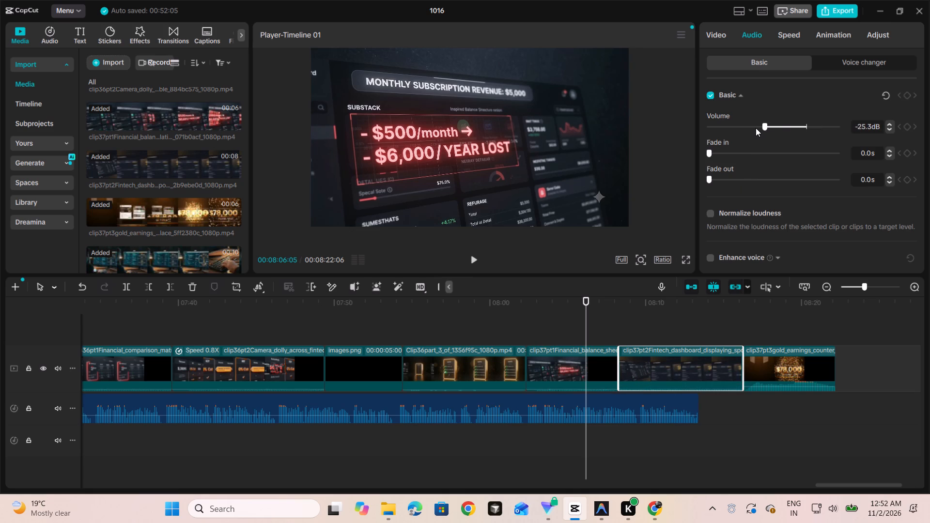
left_click_drag(756, 128, 753, 127)
left_click(783, 31)
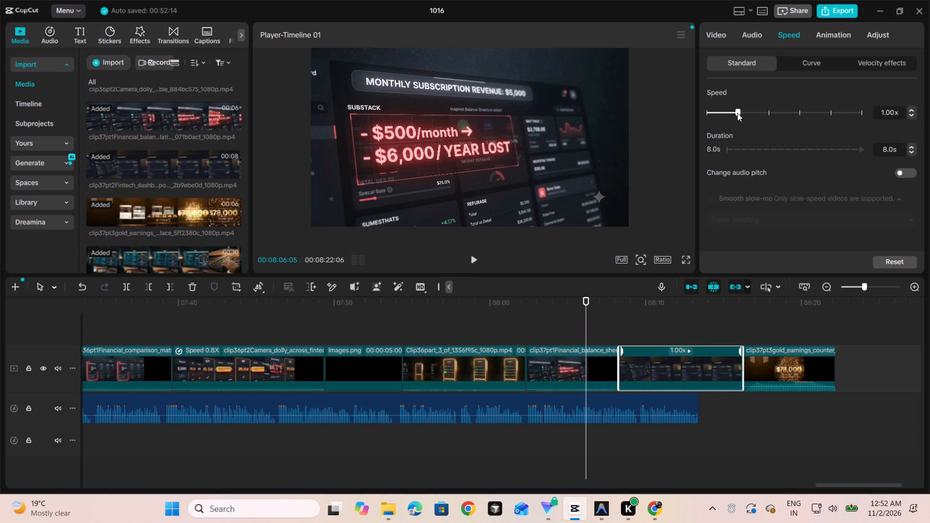
Play from the end of the images.png placeholder into clip37pt3 and delete the clip37pt1 financial balance clip from the main track.
left_click(398, 330)
key("space")
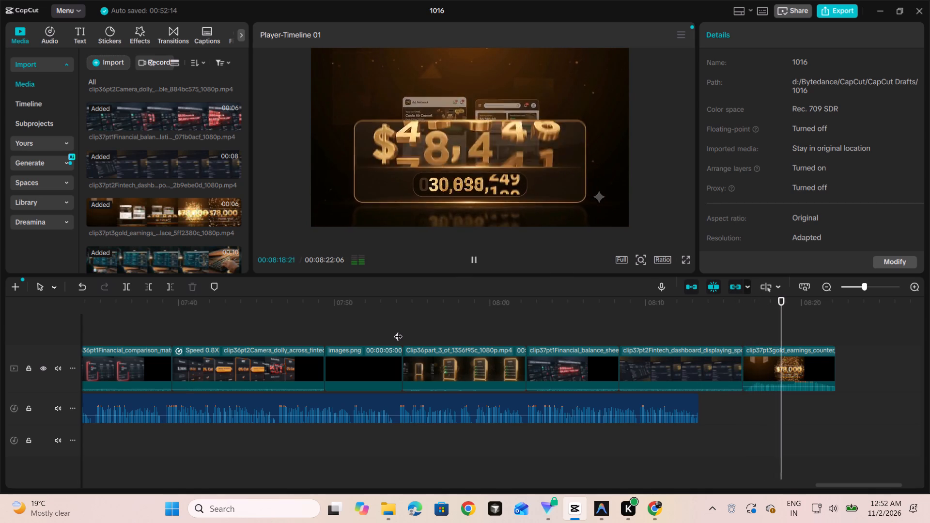
key("space")
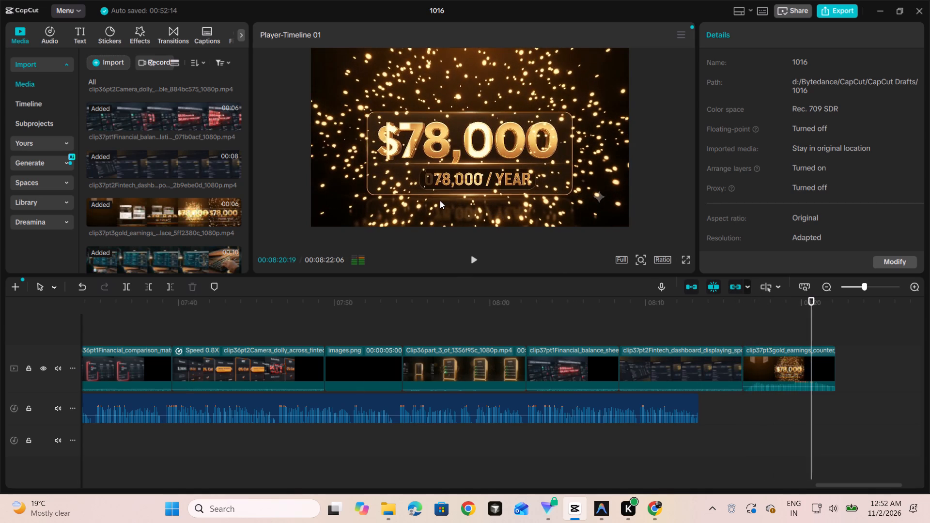
left_click(558, 365)
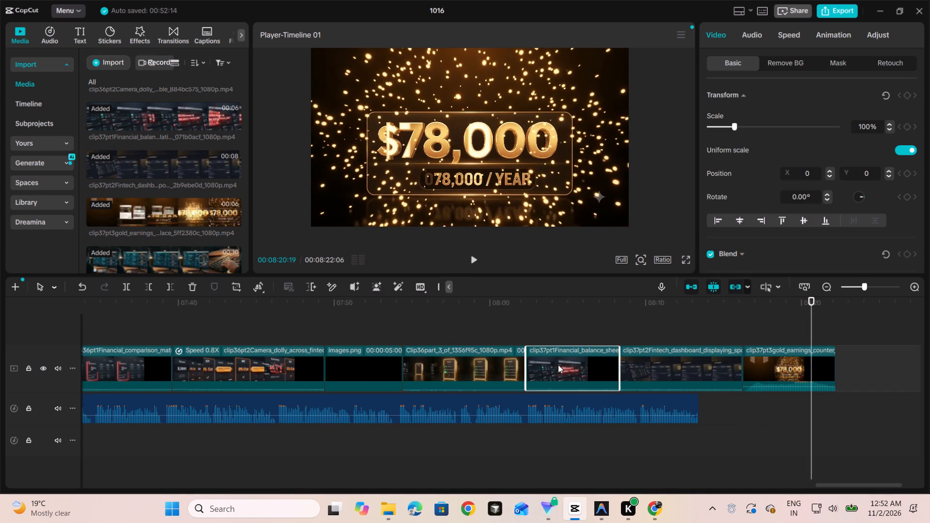
key("Delete")
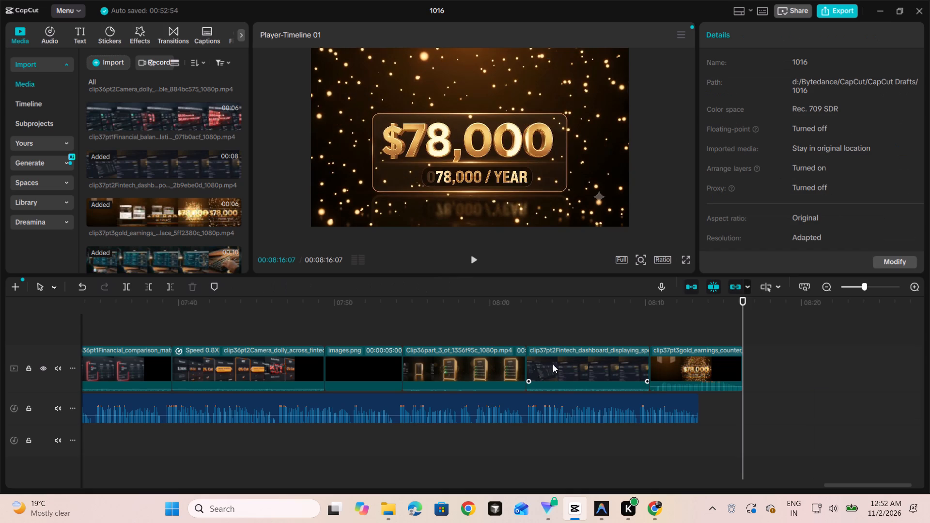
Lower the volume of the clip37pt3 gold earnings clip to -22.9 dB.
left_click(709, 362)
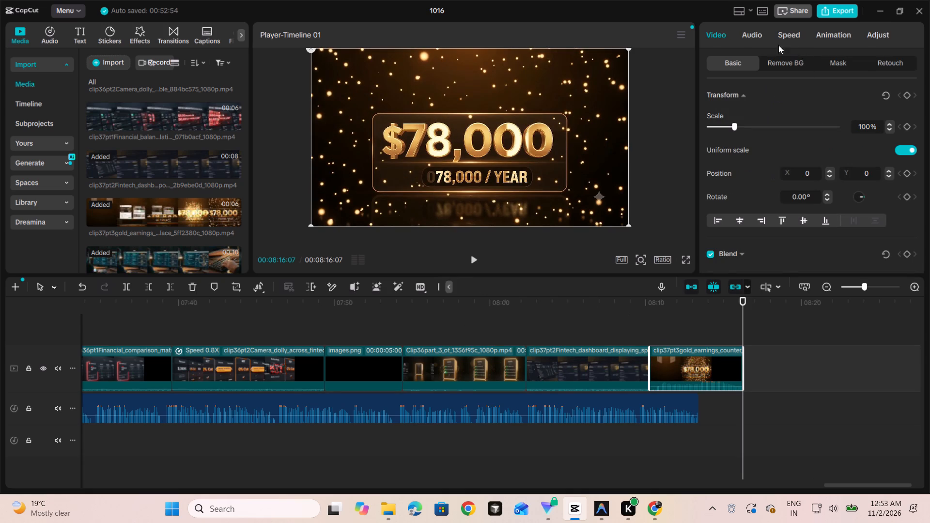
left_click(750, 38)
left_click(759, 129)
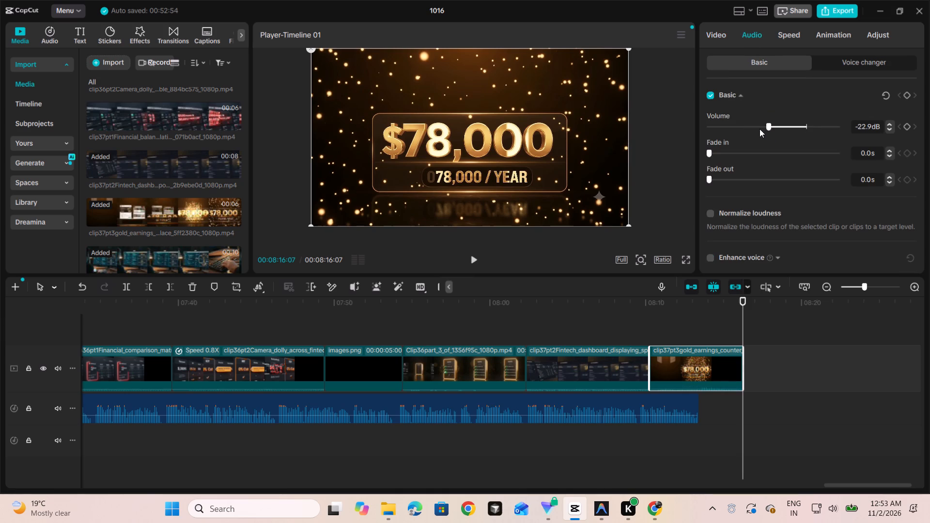
Play from the images.png placeholder to the end and replay from clip37pt2 to check the closing clips against the voiceover.
left_click(380, 335)
key("space")
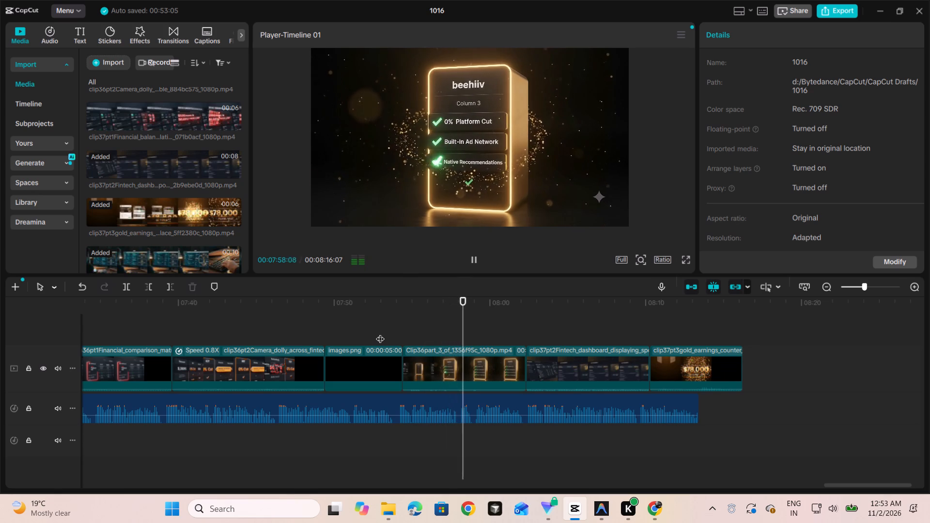
scroll(351, 407, "down", 3)
scroll(351, 407, "down", 4, "ctrl")
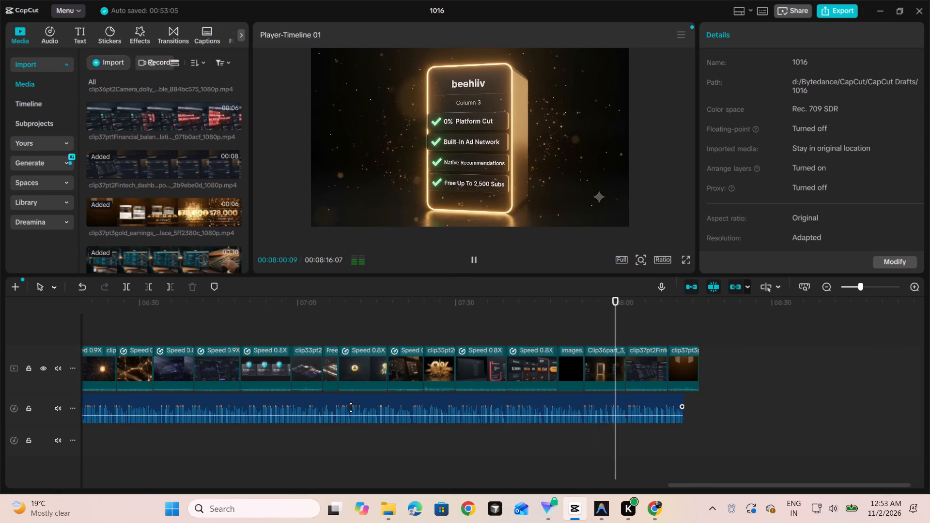
scroll(351, 407, "down", 13, "ctrl")
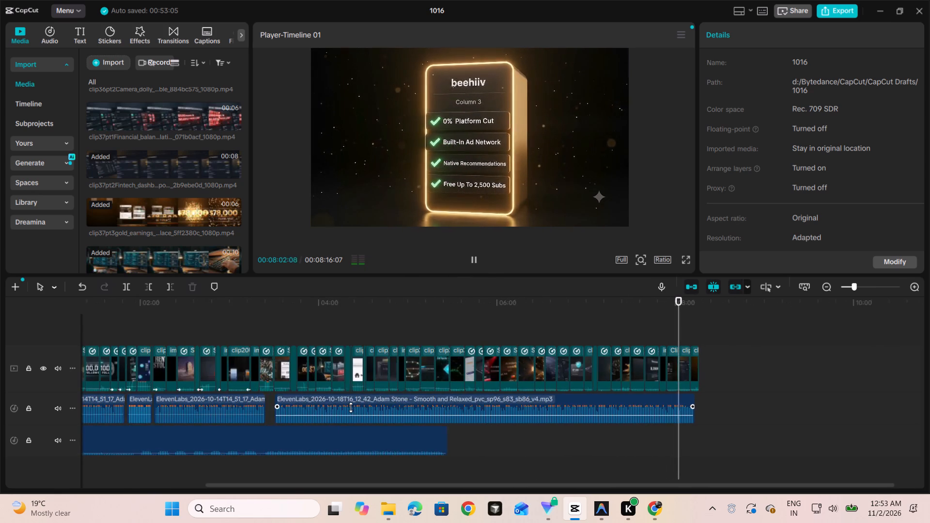
scroll(351, 407, "down", 4, "ctrl")
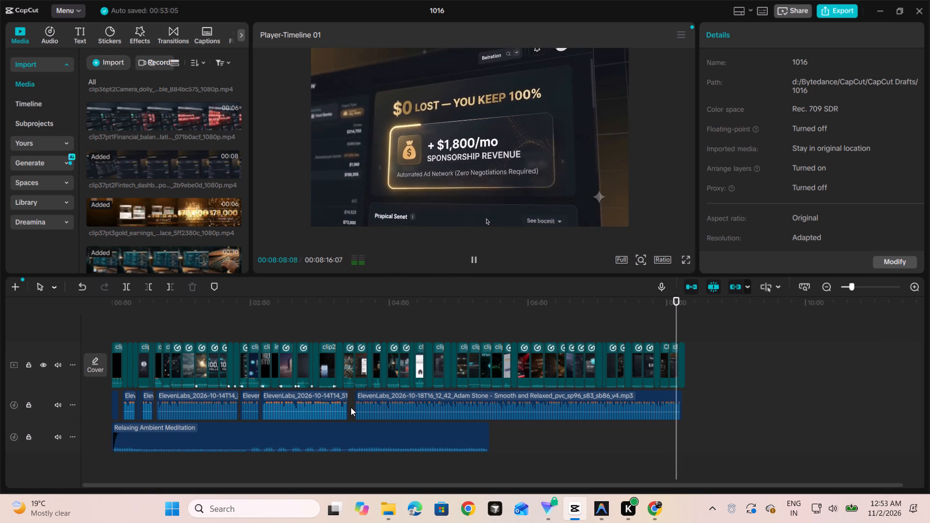
scroll(351, 407, "up", 14, "ctrl")
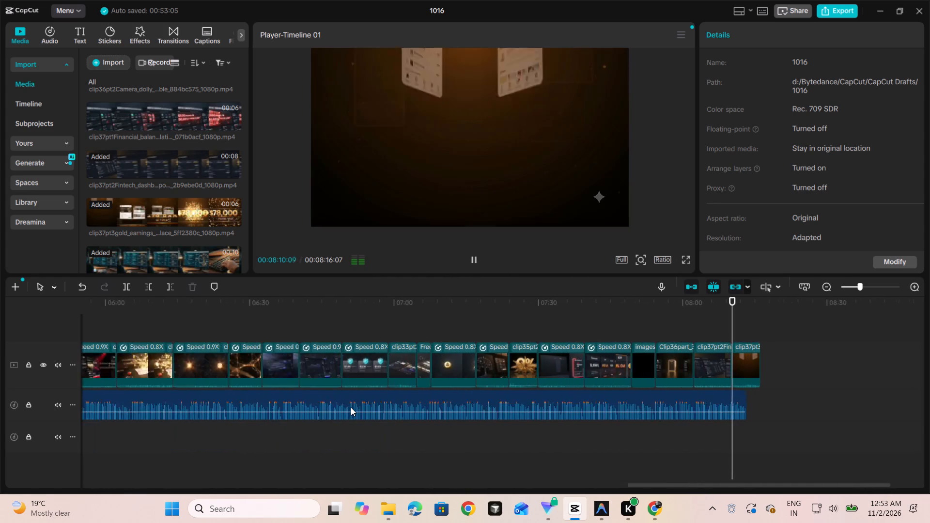
scroll(351, 407, "up", 8, "ctrl")
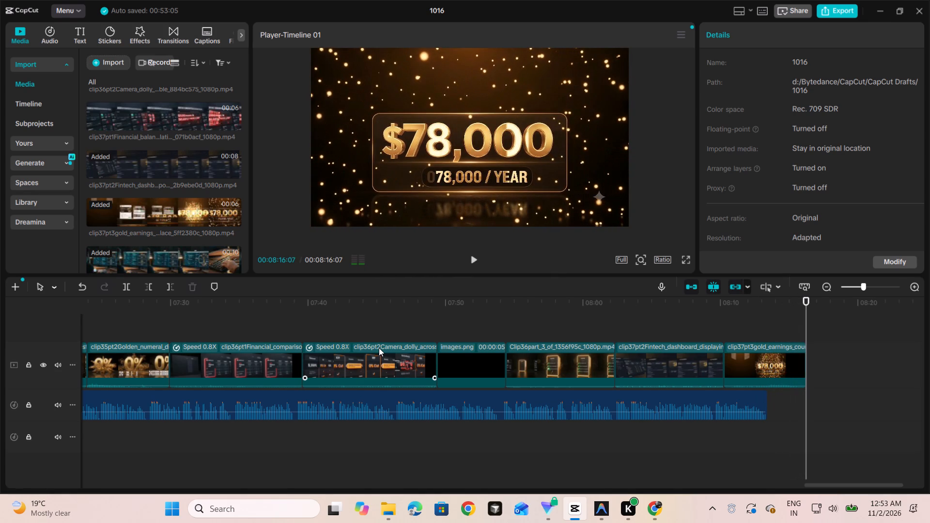
left_click(733, 335)
left_click(690, 326)
key("space")
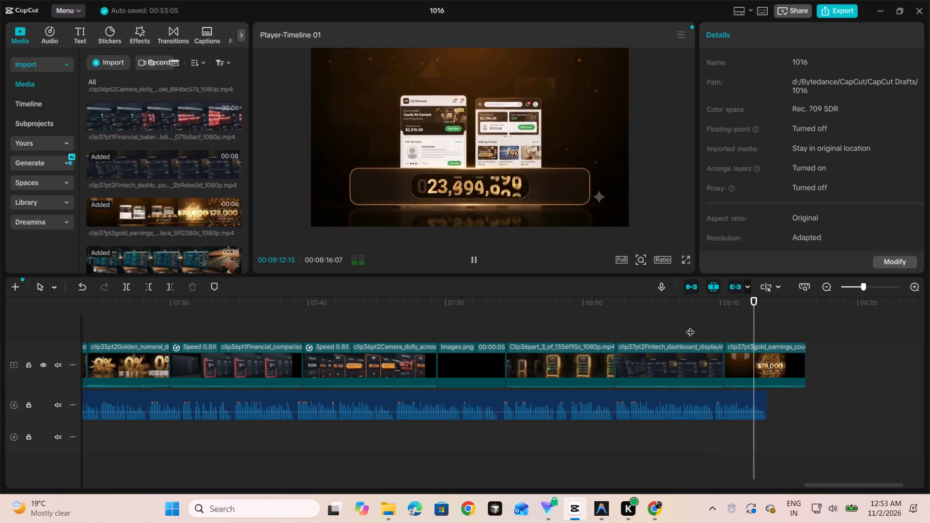
Set the volume of the clip37pt3 gold earnings clip to -26.2 dB.
left_click(790, 370)
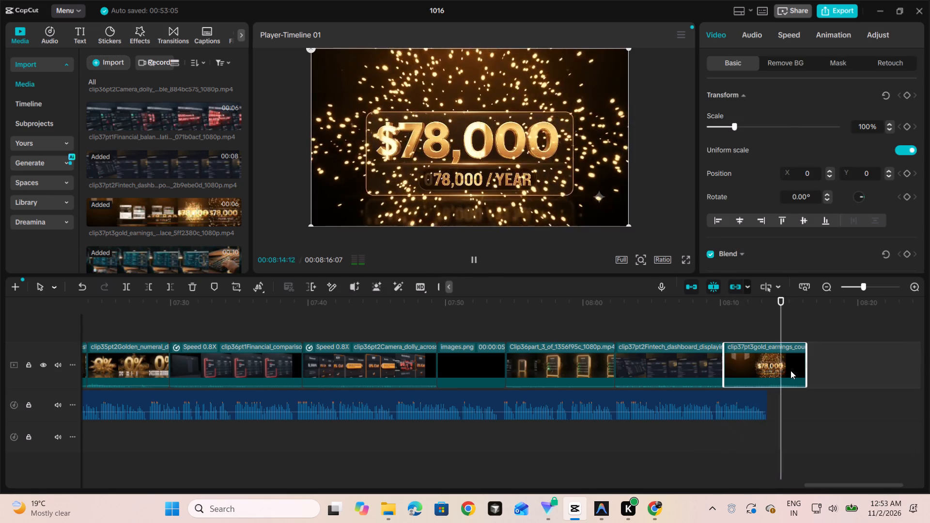
left_click(756, 35)
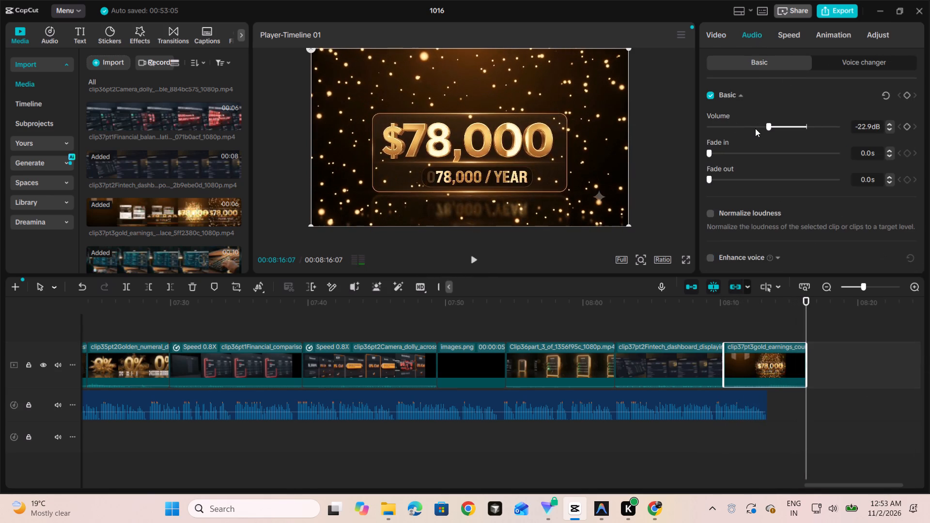
left_click(754, 127)
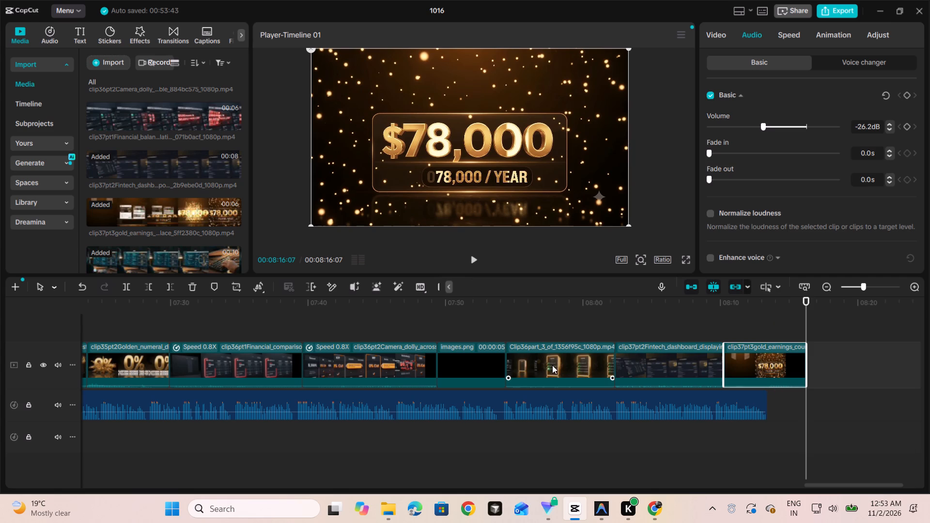
Play the whole video from the start of the timeline to review the assembly.
scroll(552, 365, "down", 6, "ctrl")
scroll(249, 323, "right", 4)
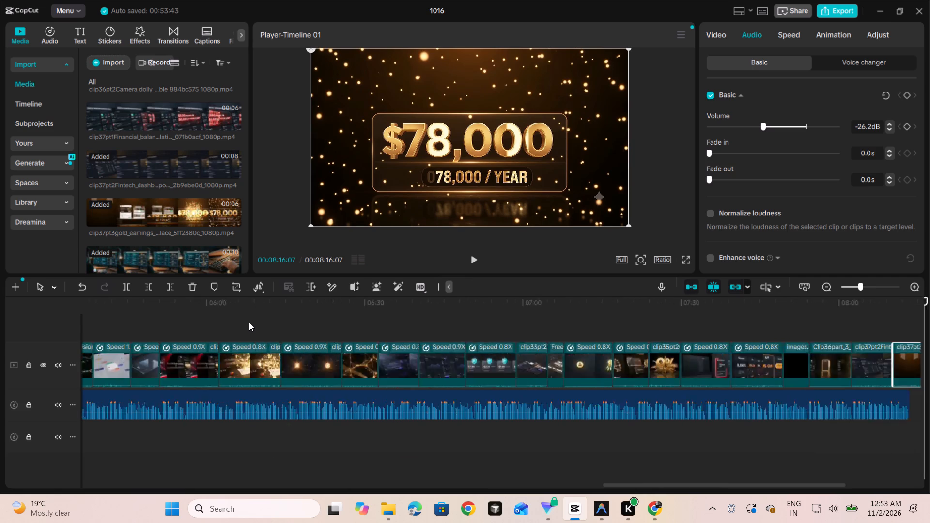
scroll(249, 323, "right", 1)
key("space")
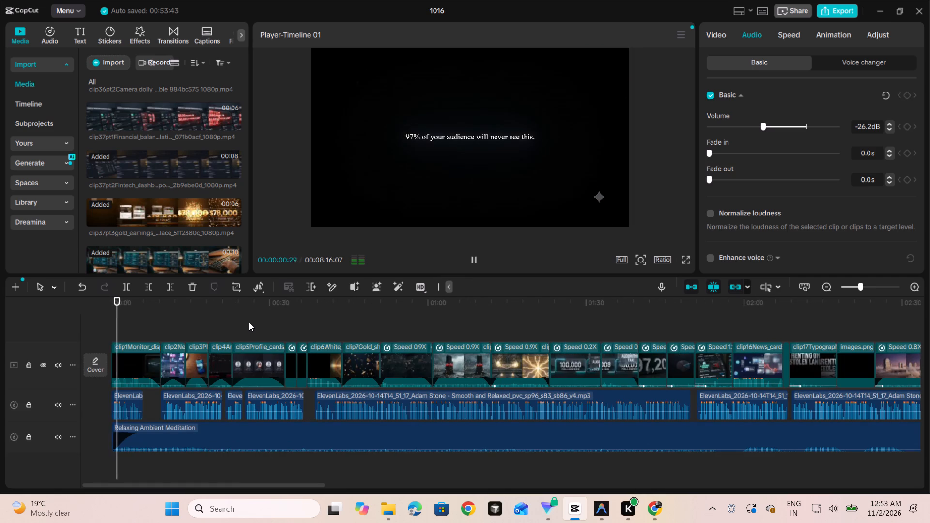
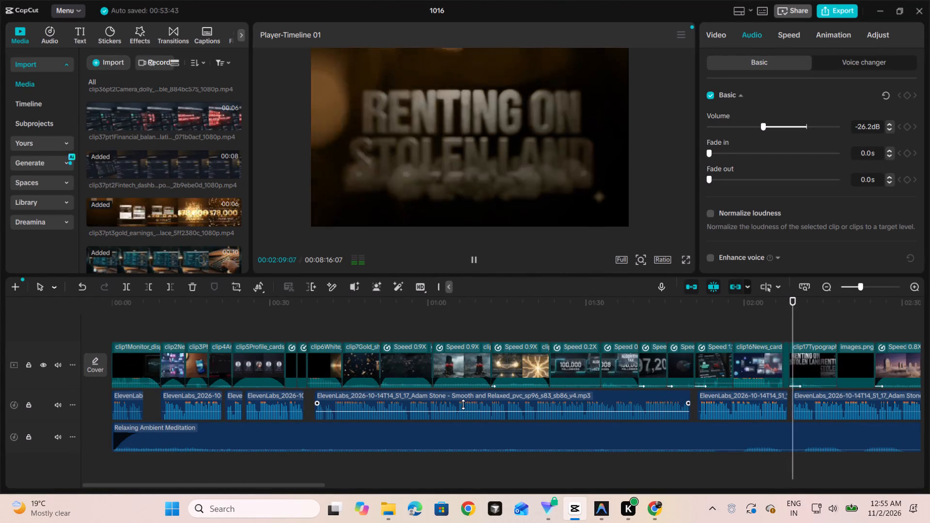
Review the playing video from the "Renting on Stolen Land" title through the social feed versus direct inbox comparison, against the full timeline.
scroll(269, 376, "down", 1)
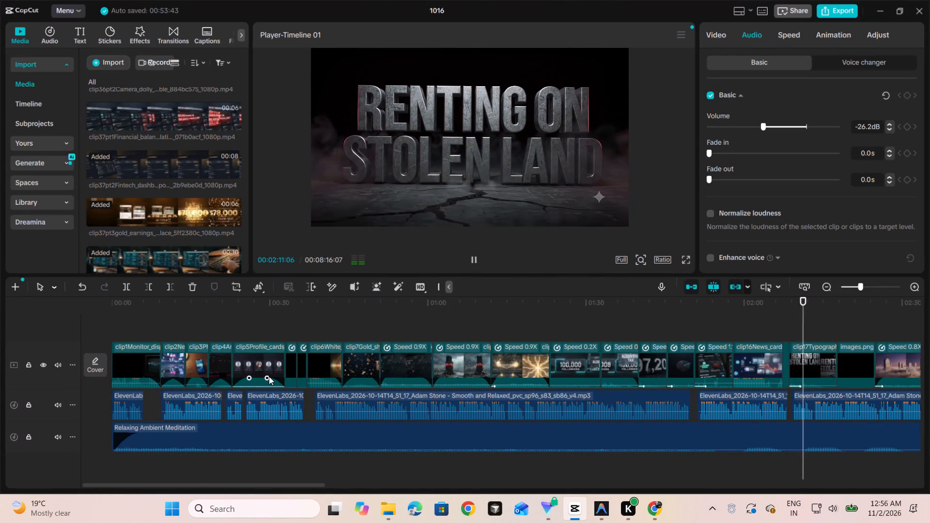
scroll(269, 376, "down", 2)
scroll(269, 376, "down", 4, "ctrl")
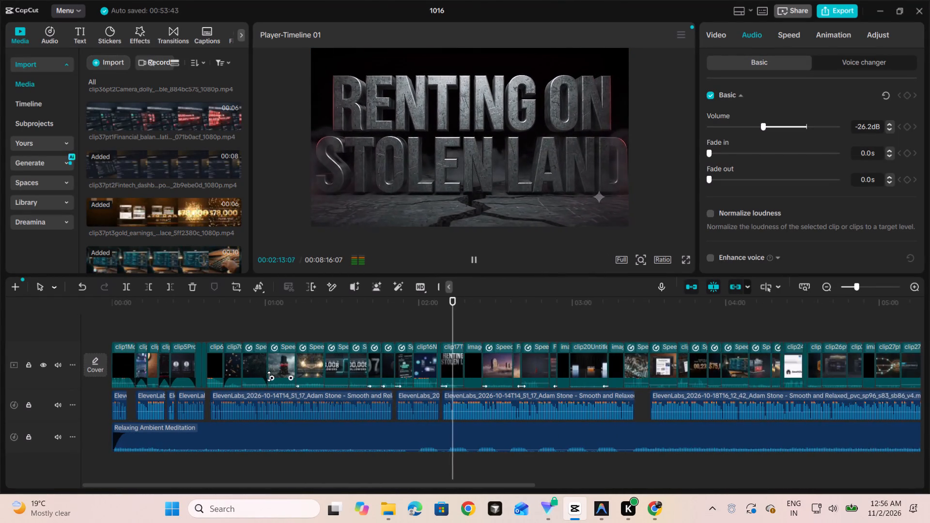
scroll(269, 376, "down", 5, "ctrl")
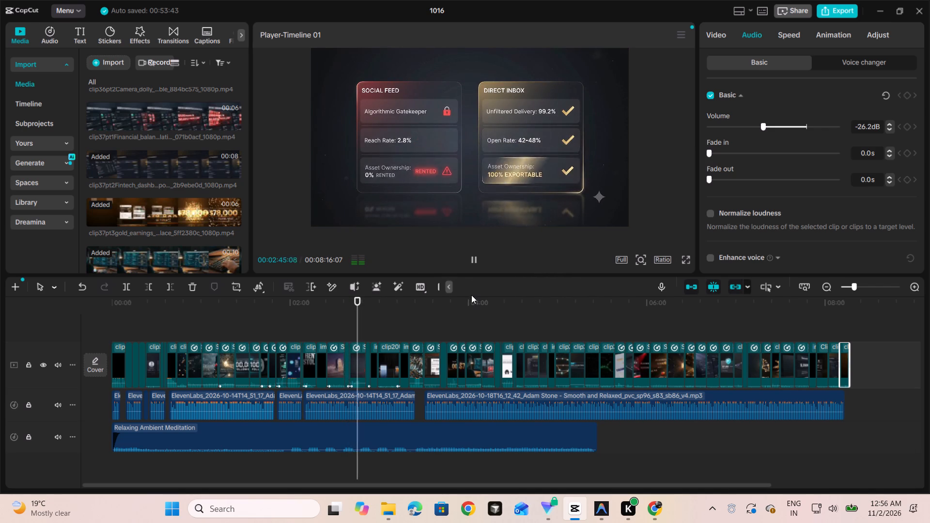
Look through the imported media from the last clips back to clip1 to check which ones have been added.
scroll(216, 170, "down", 2)
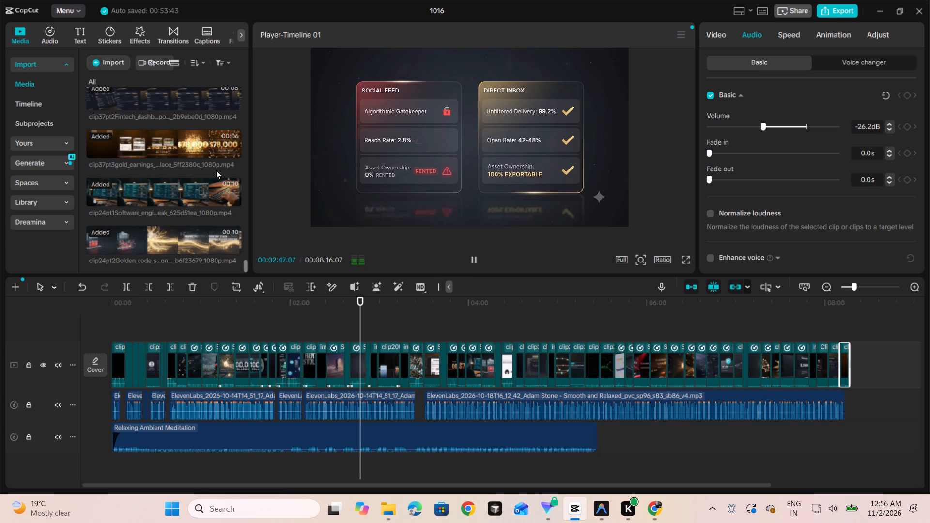
scroll(216, 170, "down", 1)
scroll(216, 170, "up", 5)
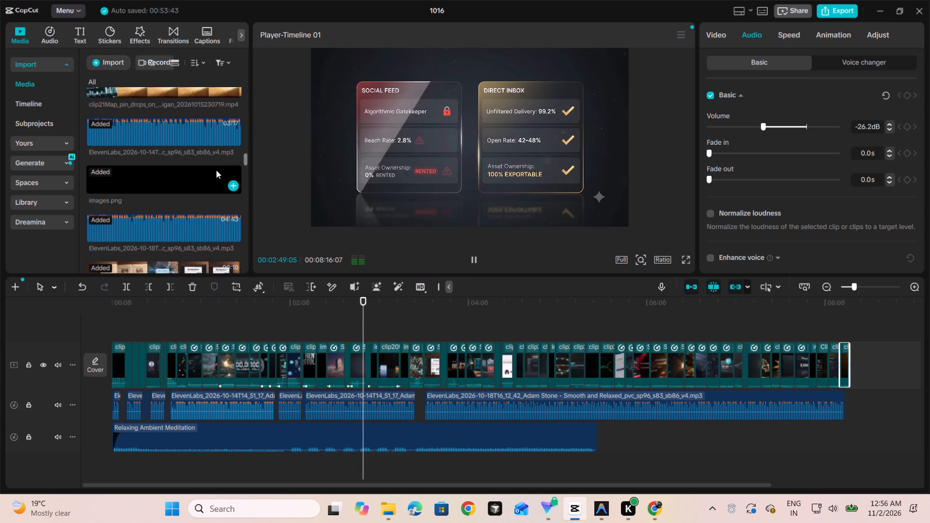
scroll(216, 170, "up", 4)
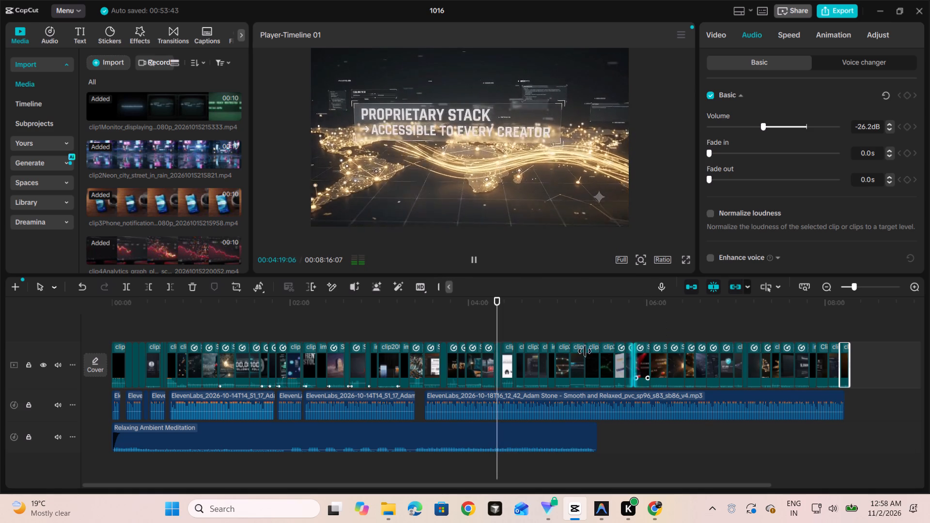
Review the playing clips from the world map scene through clip29pt1 against the voiceover and the end of the Relaxing Ambient Meditation track.
scroll(511, 352, "up", 13, "ctrl")
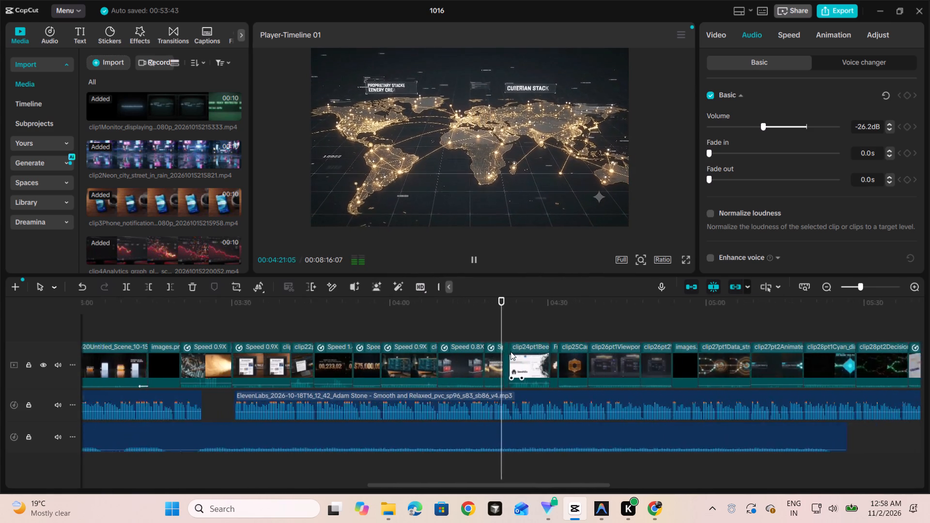
scroll(511, 352, "up", 6)
scroll(511, 352, "up", 5, "ctrl")
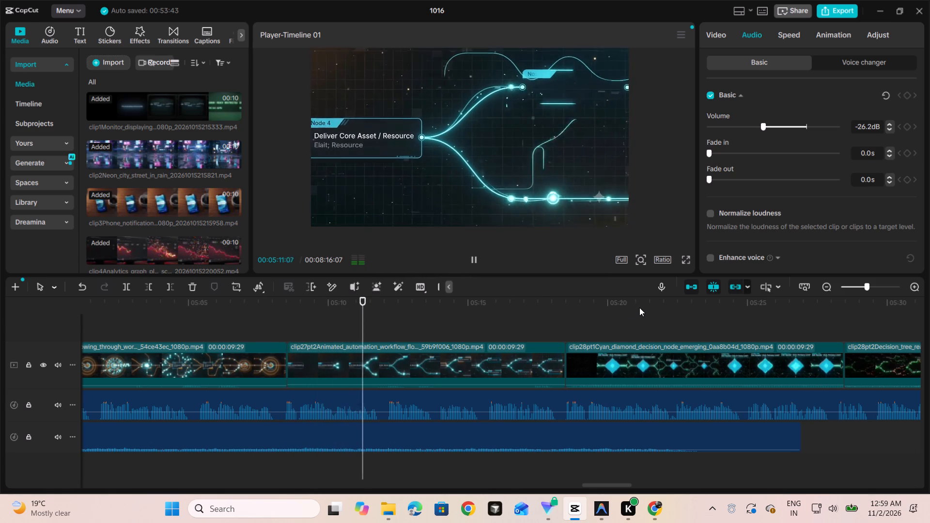
scroll(642, 336, "left", 1)
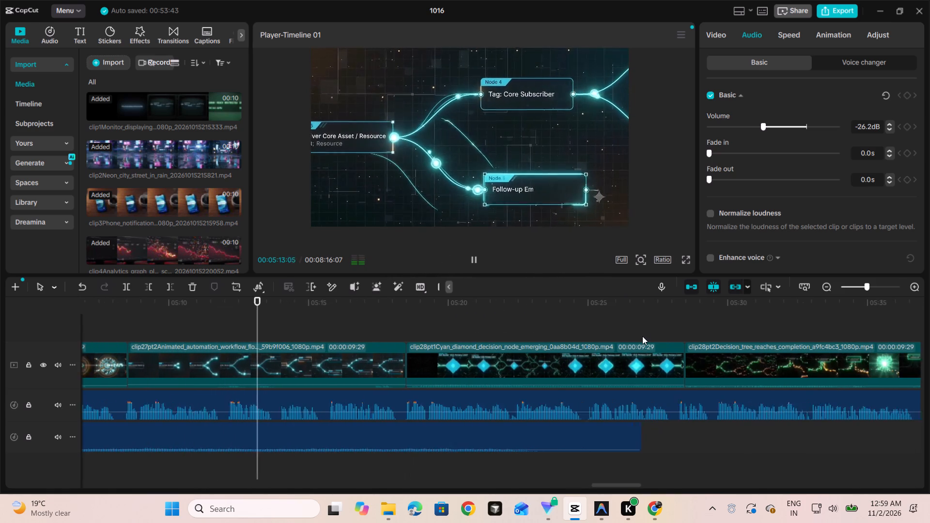
scroll(642, 336, "down", 9, "ctrl")
scroll(642, 336, "down", 3)
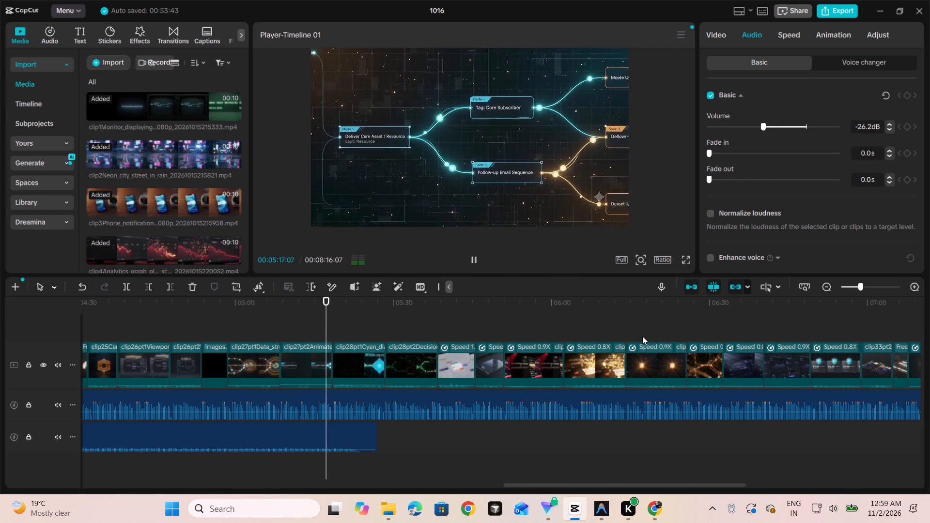
scroll(642, 336, "down", 6, "ctrl")
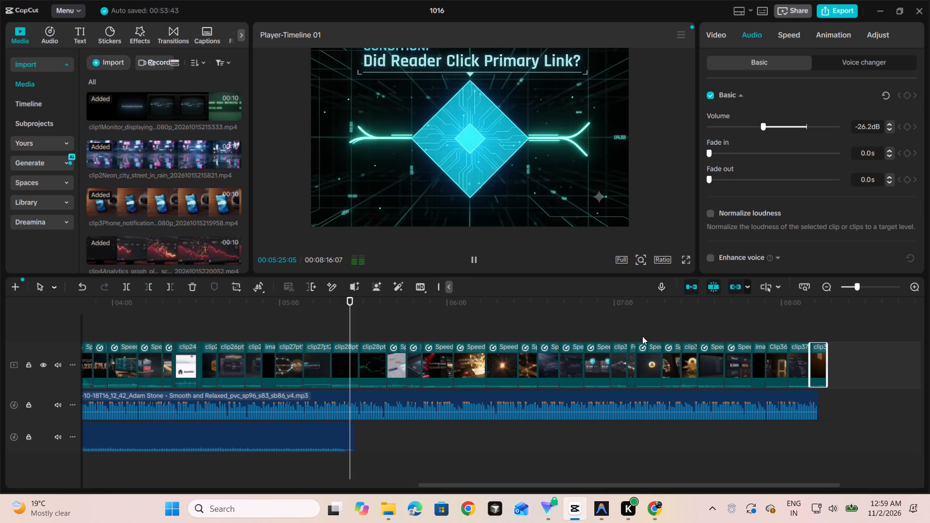
scroll(642, 336, "up", 4, "ctrl")
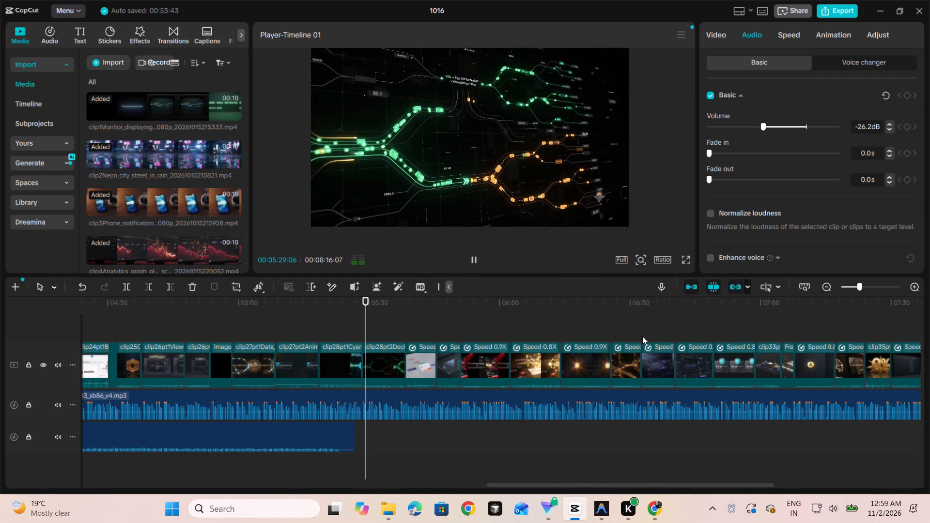
scroll(642, 336, "down", 1, "ctrl")
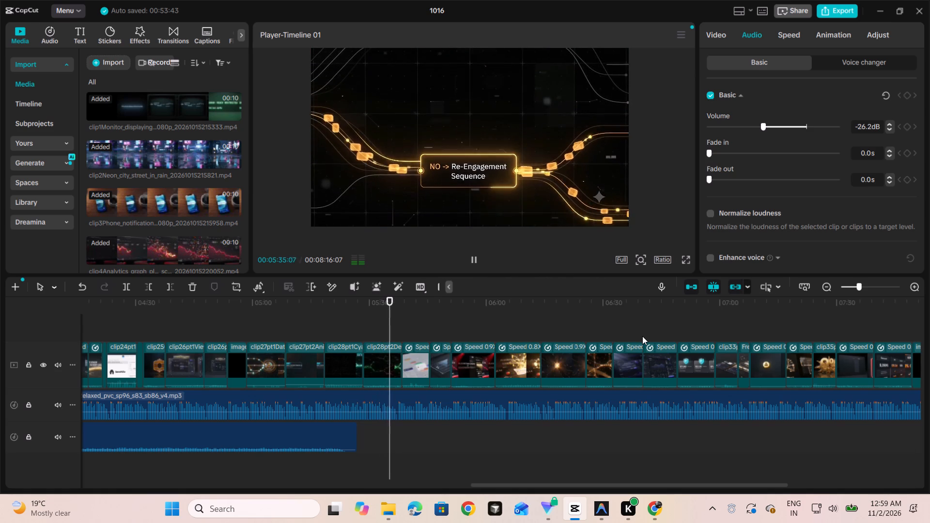
scroll(454, 403, "up", 6, "ctrl")
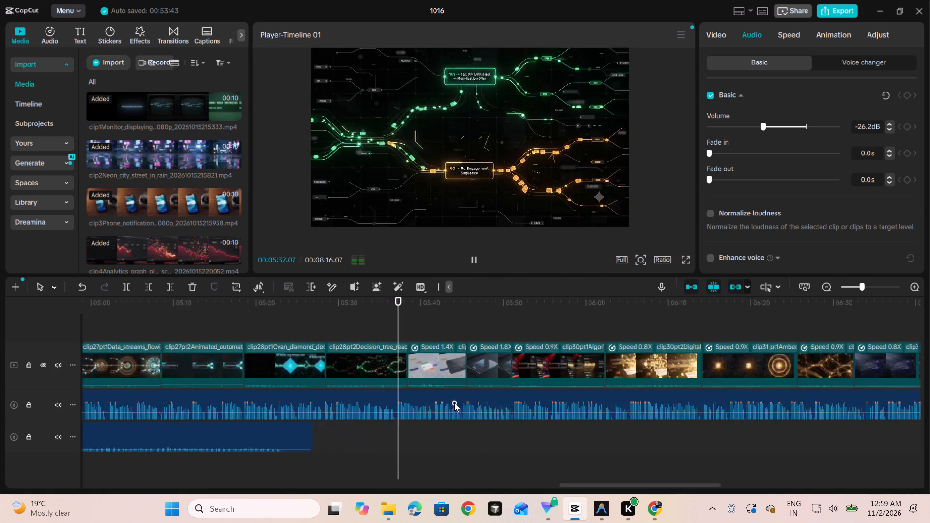
scroll(454, 403, "up", 3, "ctrl")
scroll(454, 403, "right", 1)
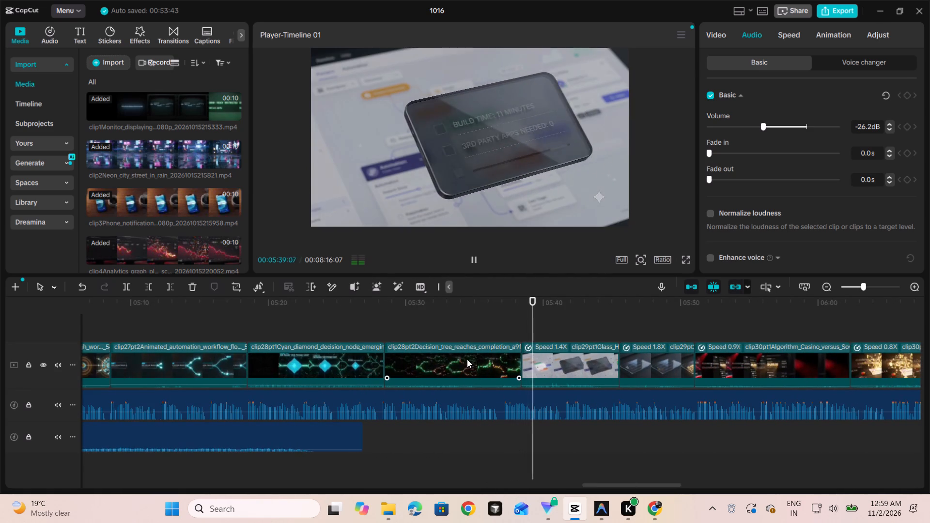
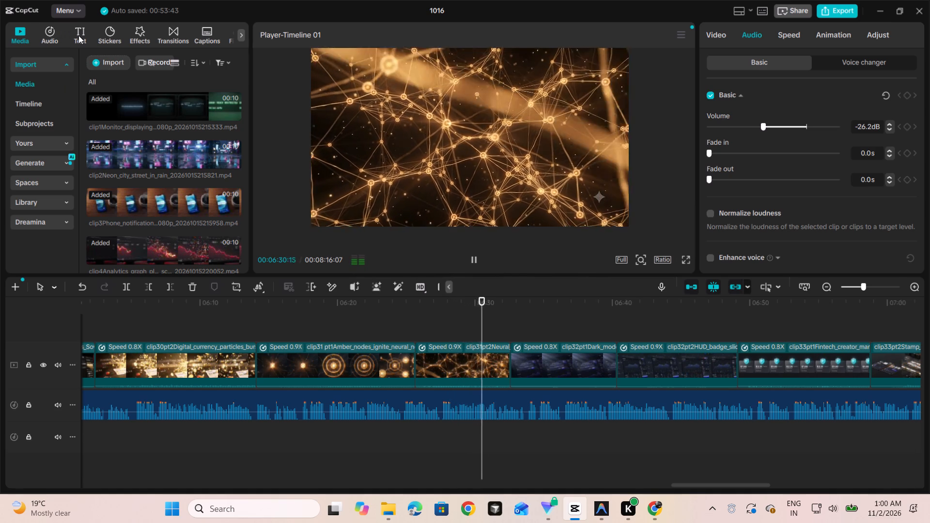
Review the playing clips from clip31pt2 through the closing clip37pt3 gold earnings counter against the voiceover.
left_click(109, 64)
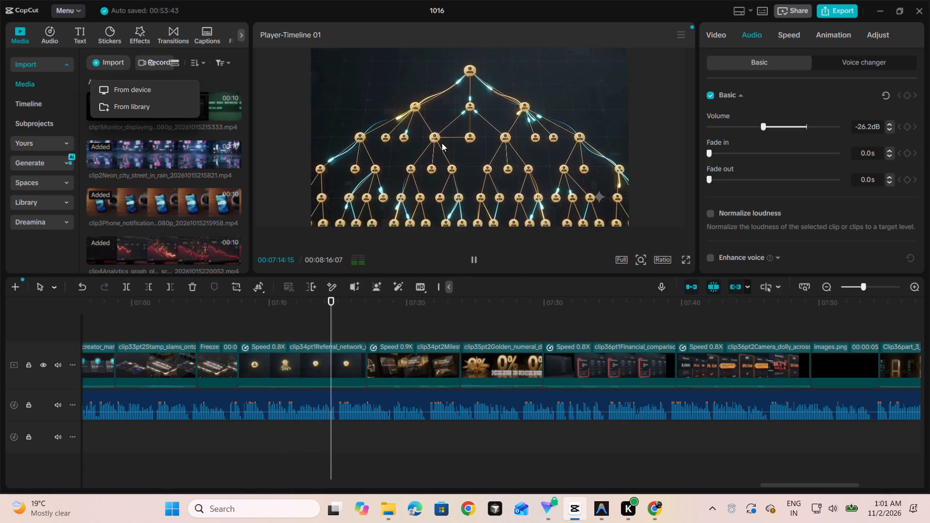
scroll(620, 329, "left", 1)
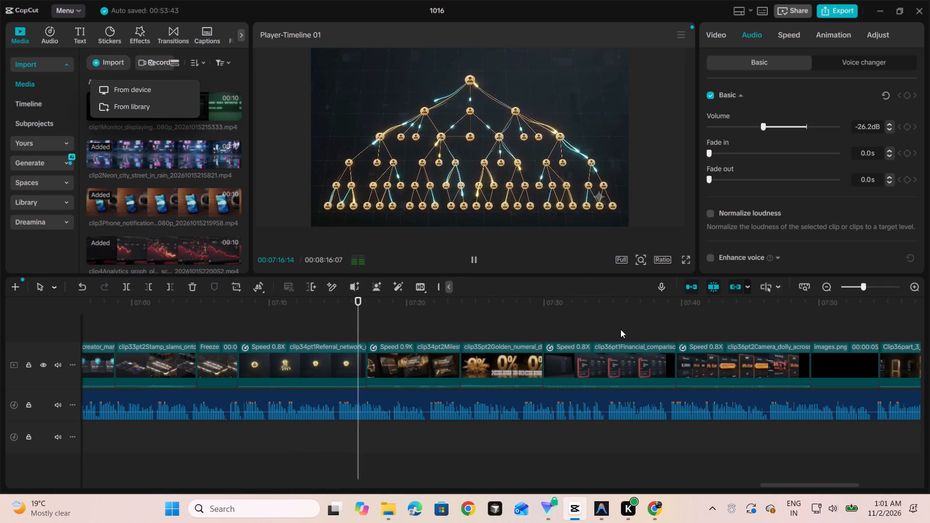
scroll(620, 329, "left", 1)
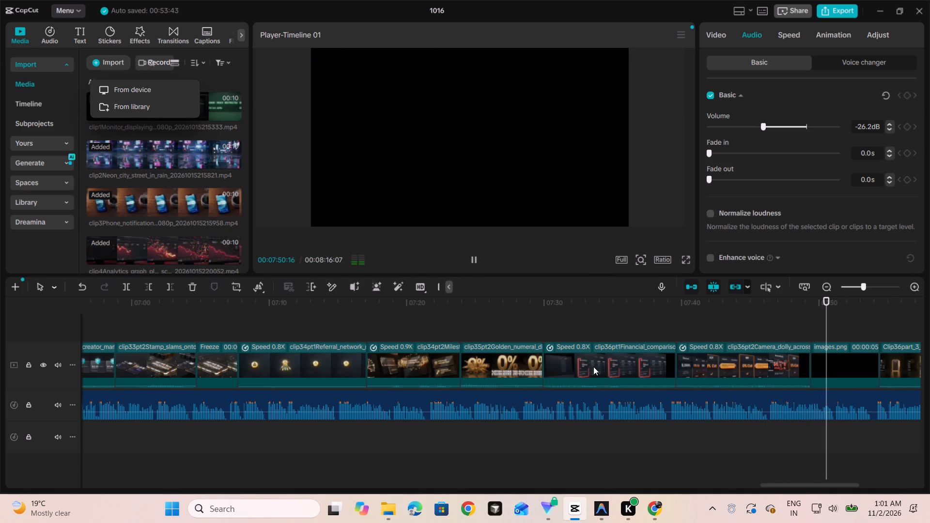
scroll(593, 367, "left", 1)
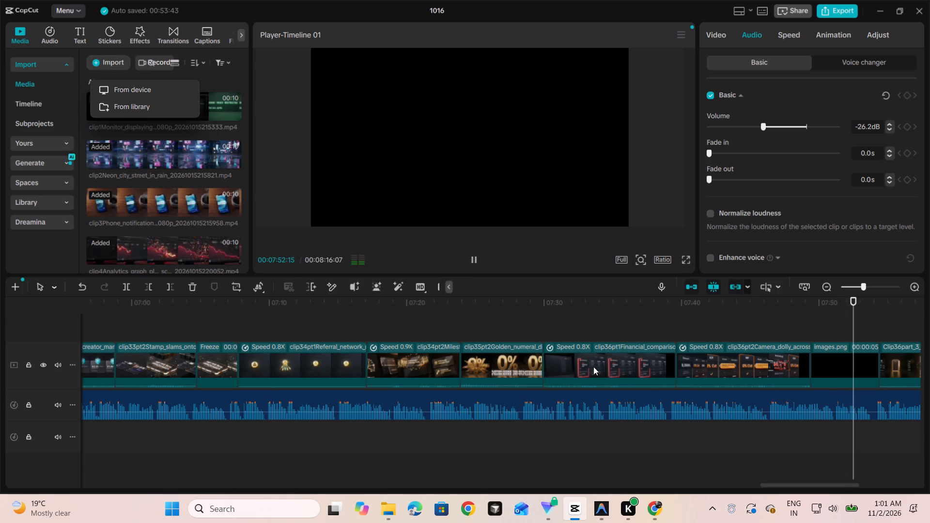
scroll(593, 367, "left", 1)
scroll(782, 332, "left", 2)
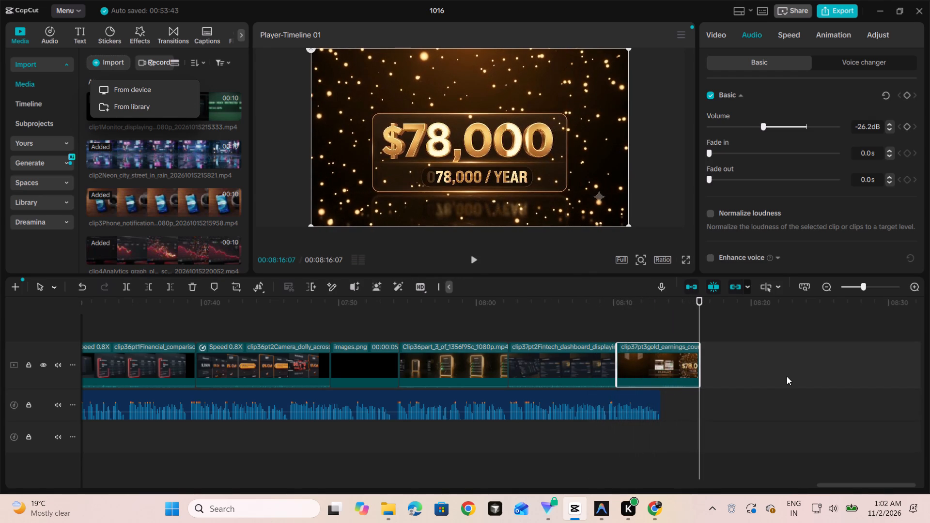
scroll(672, 430, "down", 4)
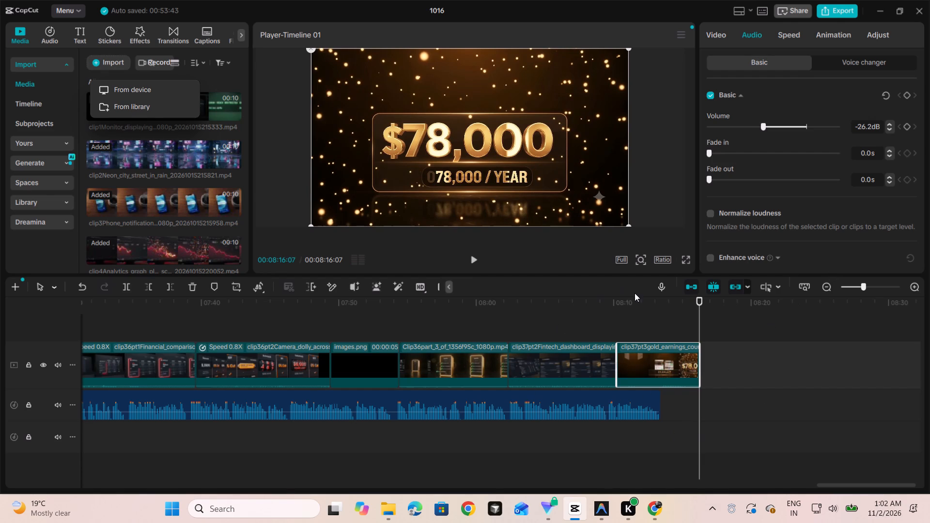
scroll(616, 400, "down", 1)
left_click(644, 455)
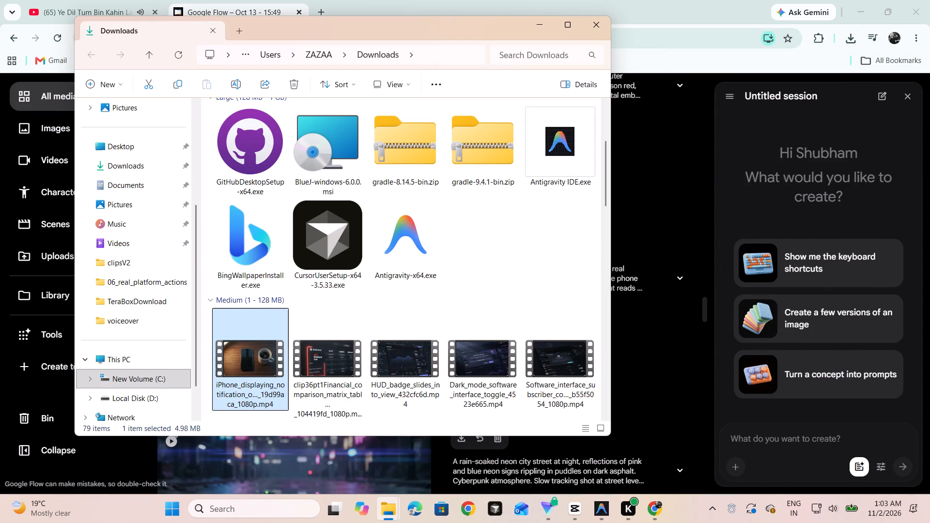
key("ctrl+x")
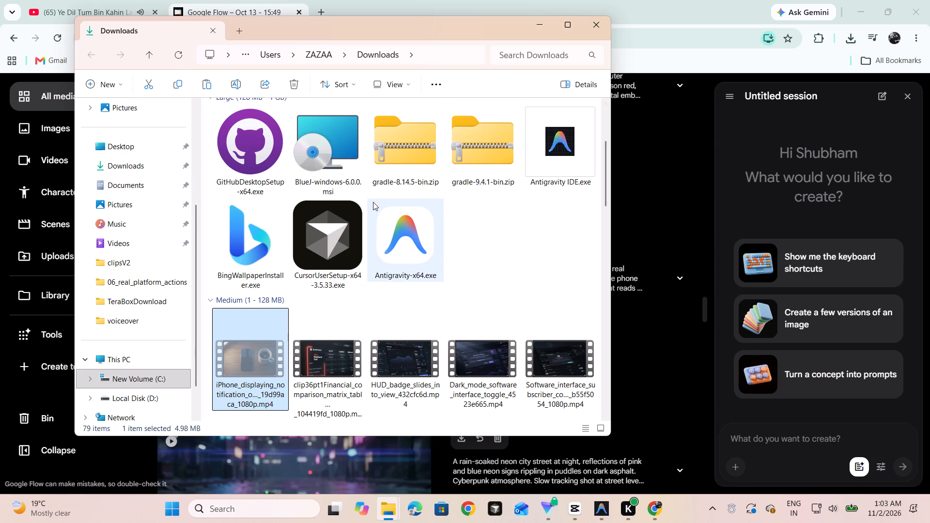
left_click(159, 266)
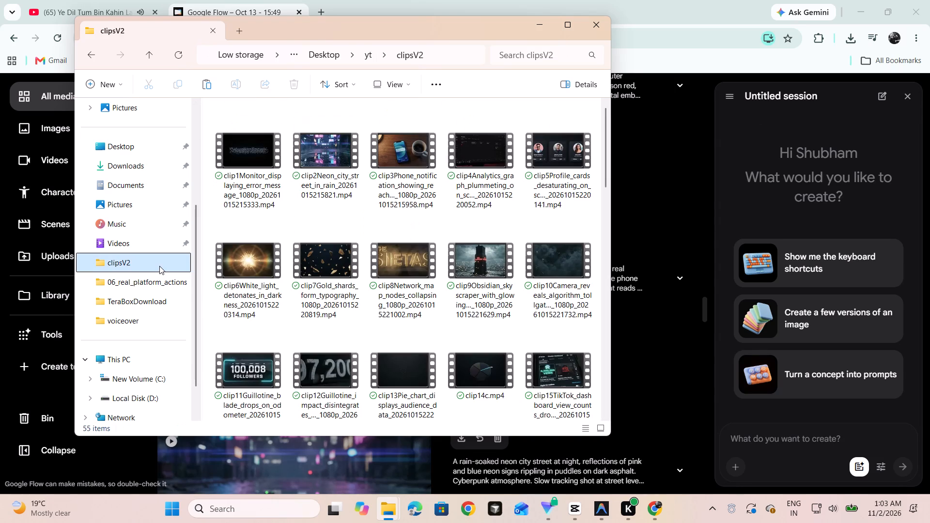
key("ctrl+v")
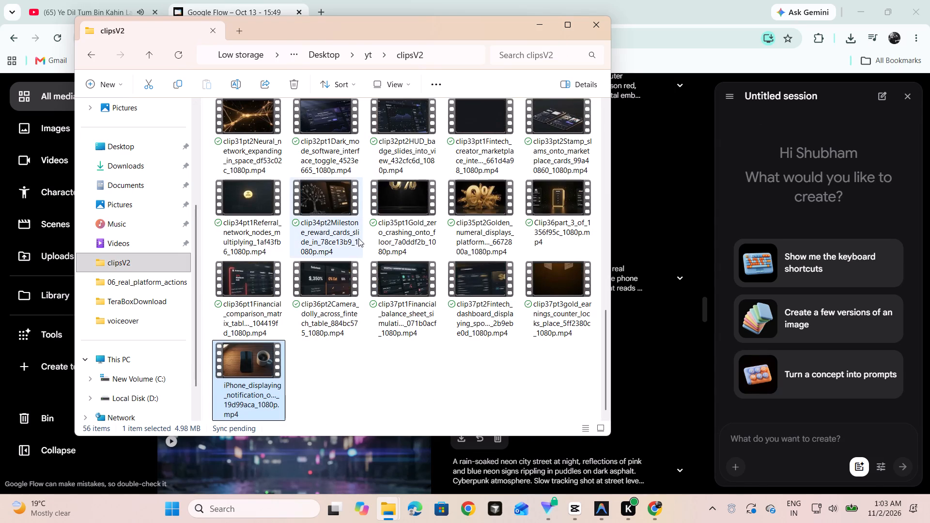
scroll(358, 238, "down", 2)
left_click(537, 20)
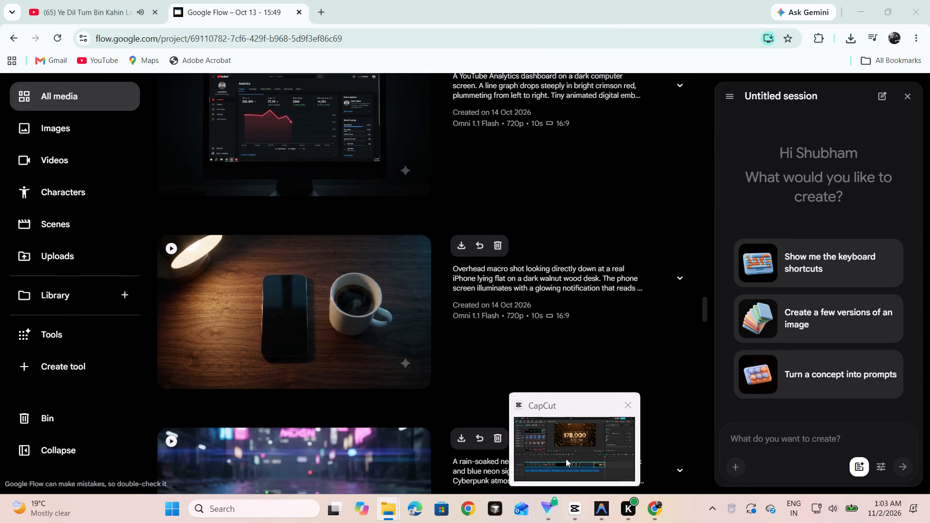
Switch to CapCut and import the iPhone notification 1080p video from the clipsV2 folder into the project media.
left_click(566, 459)
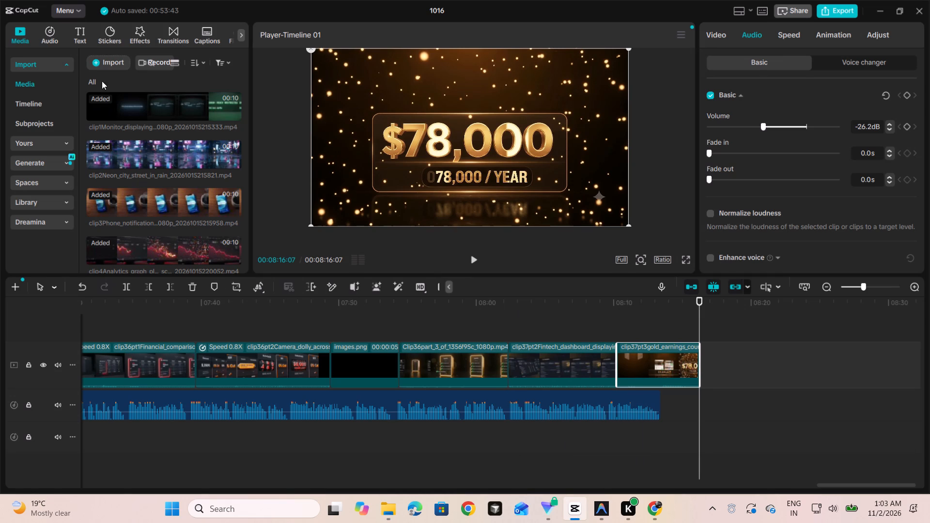
left_click(111, 62)
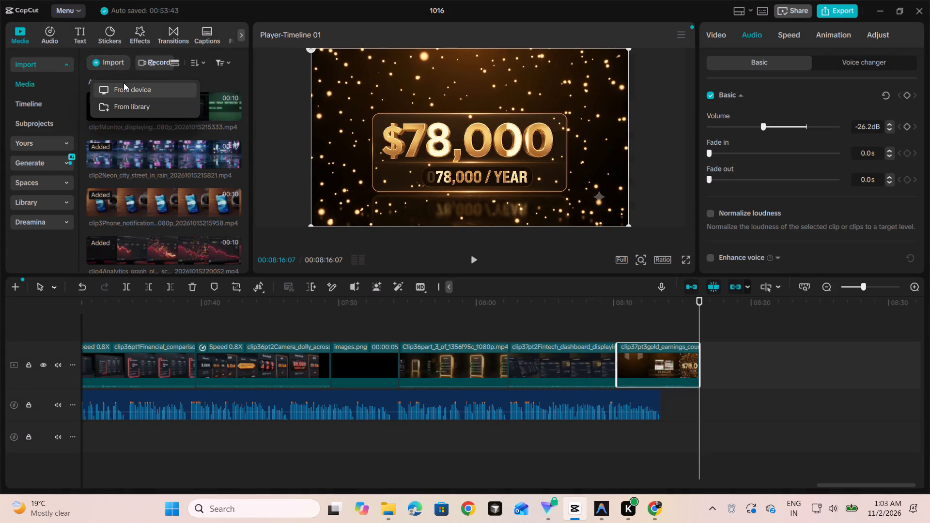
left_click(124, 83)
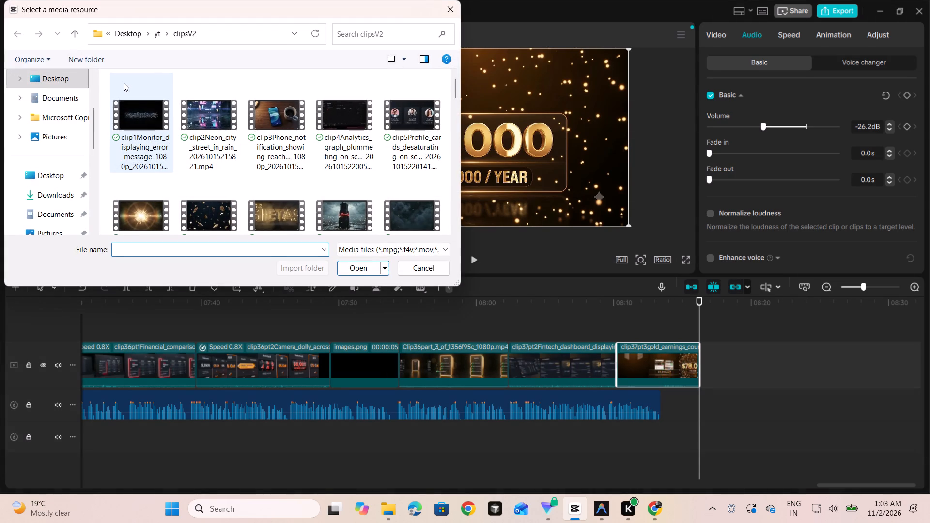
scroll(194, 163, "down", 17)
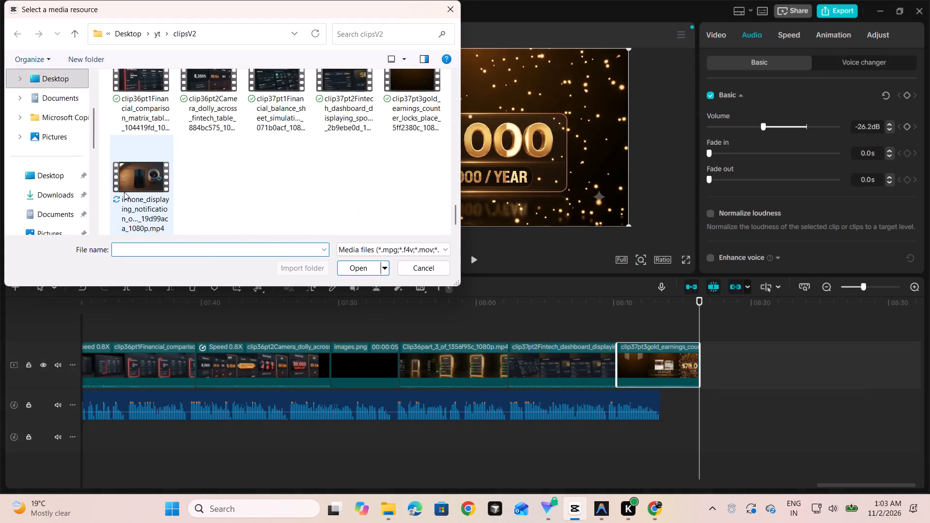
left_click(124, 192)
left_click(361, 270)
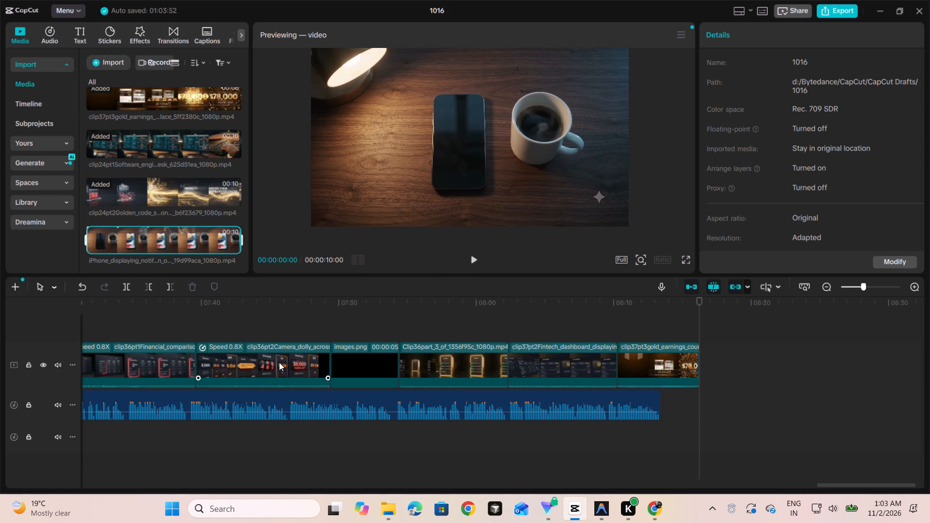
Replace the clip3 phone notification clip near the timeline's start with the iPhone notification 1080p video, using the original video effect.
scroll(279, 362, "right", 19)
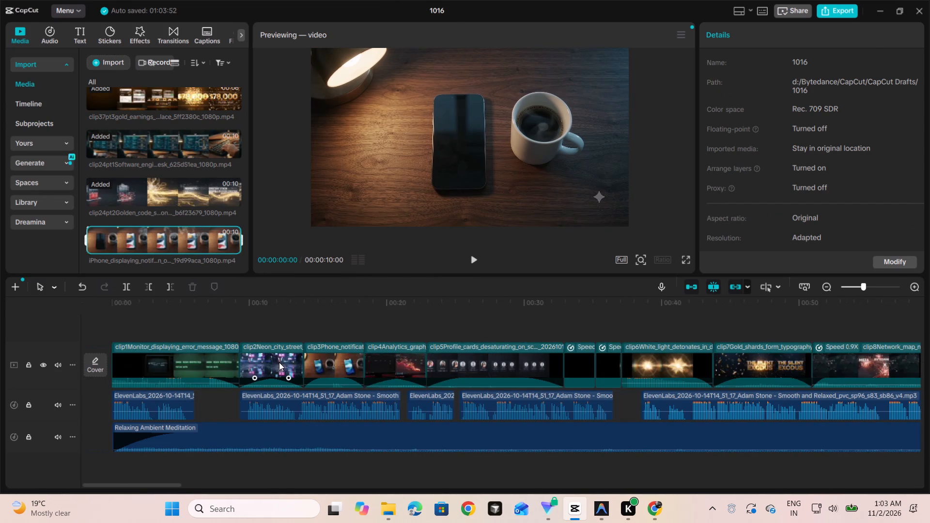
scroll(279, 362, "up", 6, "ctrl")
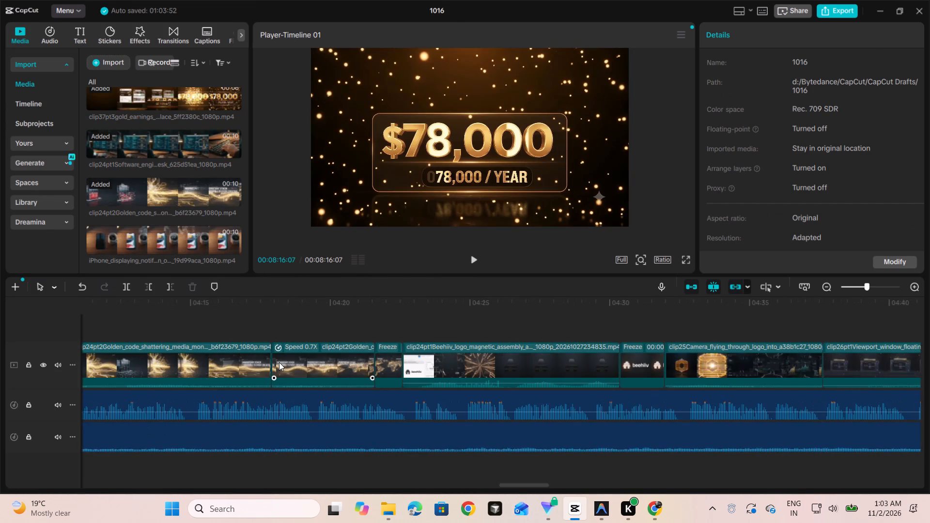
scroll(279, 362, "right", 18)
scroll(279, 362, "right", 8)
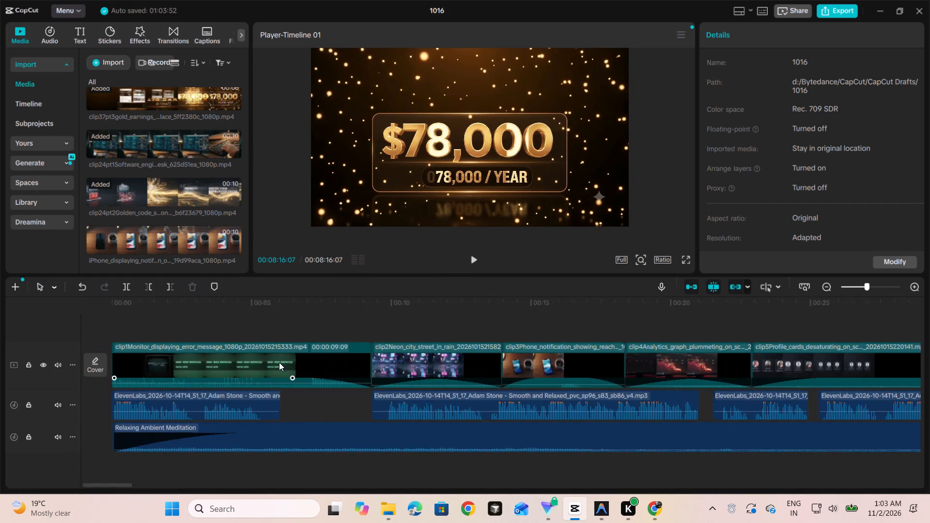
left_click(567, 365)
right_click(567, 365)
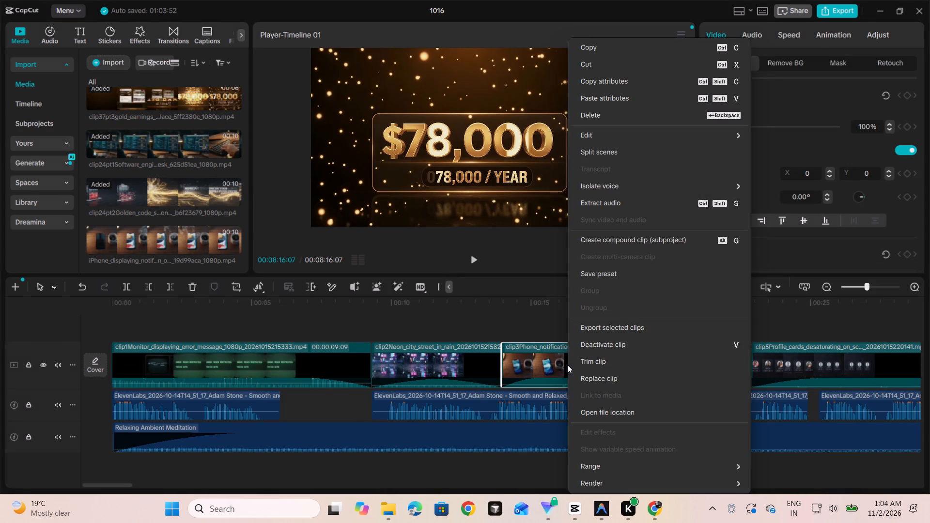
left_click(577, 375)
scroll(287, 162, "down", 4)
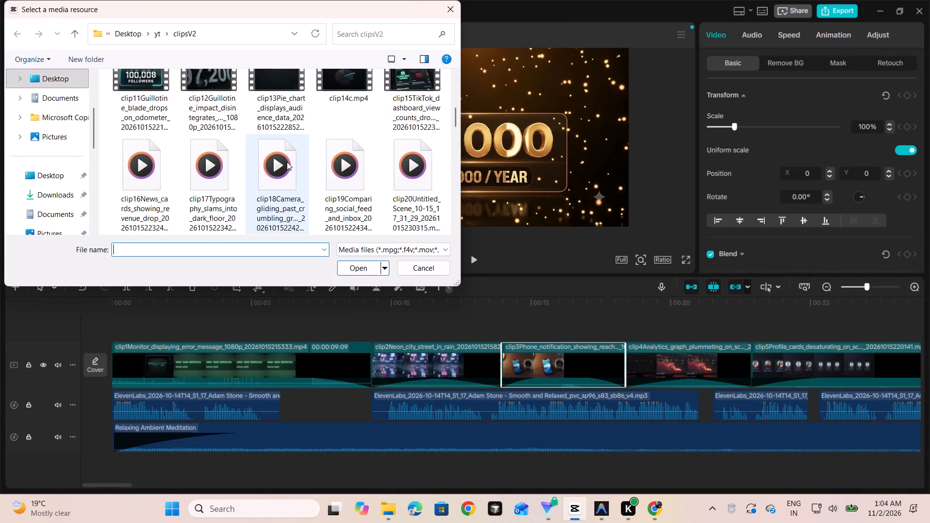
scroll(287, 162, "down", 5)
left_click(162, 192)
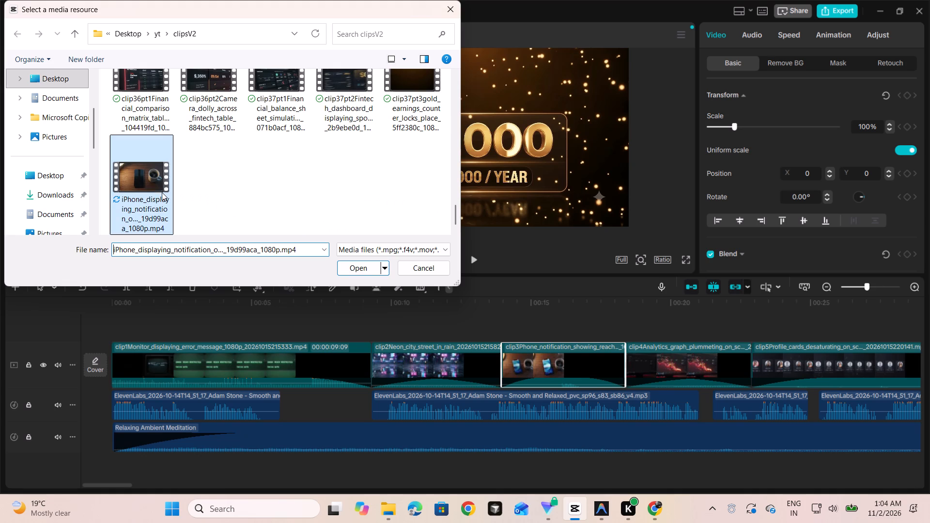
left_click(361, 264)
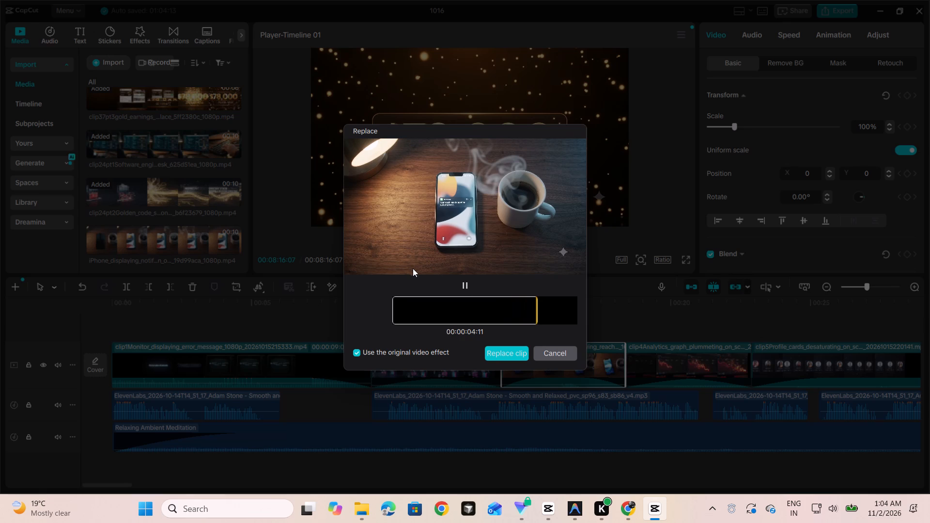
left_click(522, 356)
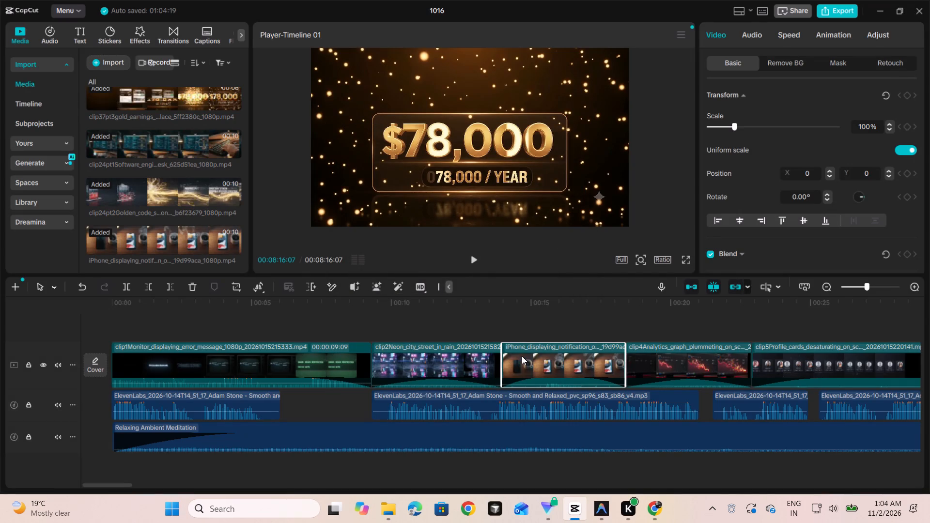
Play the timeline from the neon city clip through the replaced iPhone notification clip.
left_click(420, 322)
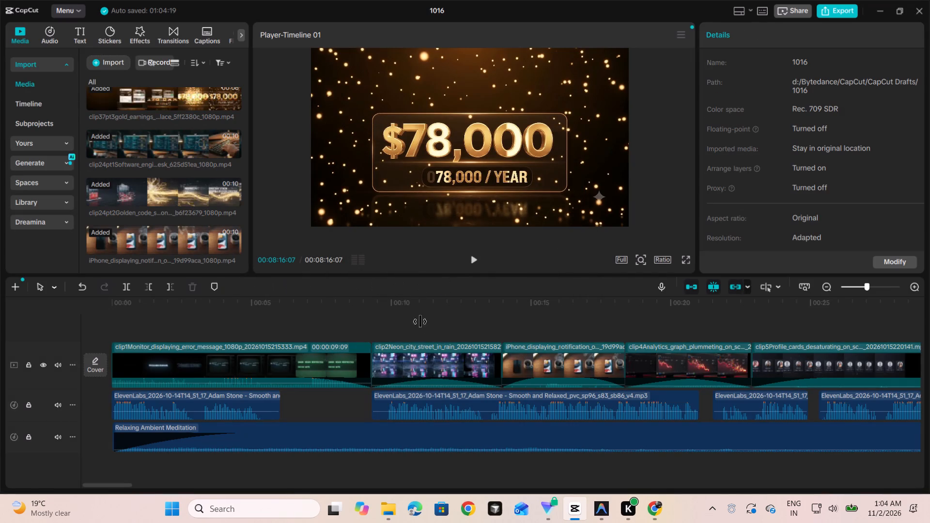
key("space")
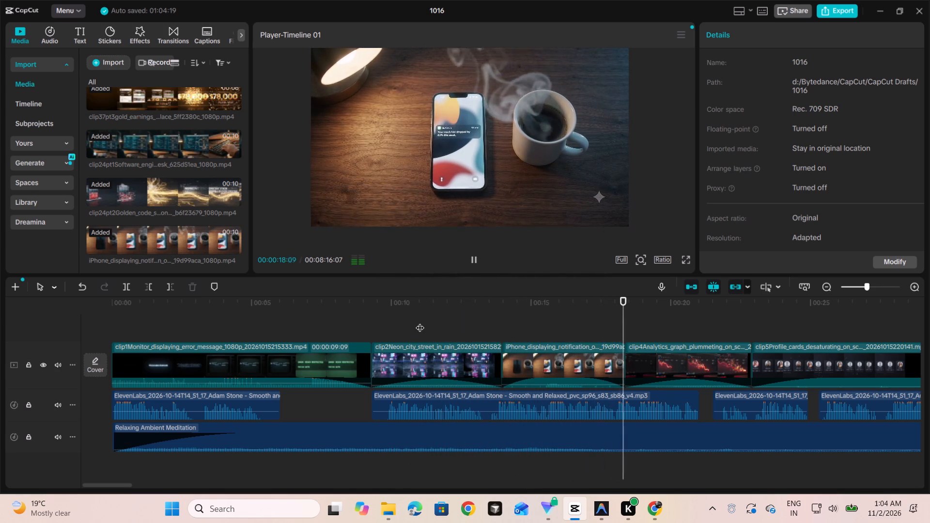
key("space")
Review the layout of the video, voiceover and background music tracks across the whole timeline.
scroll(536, 348, "down", 5, "ctrl")
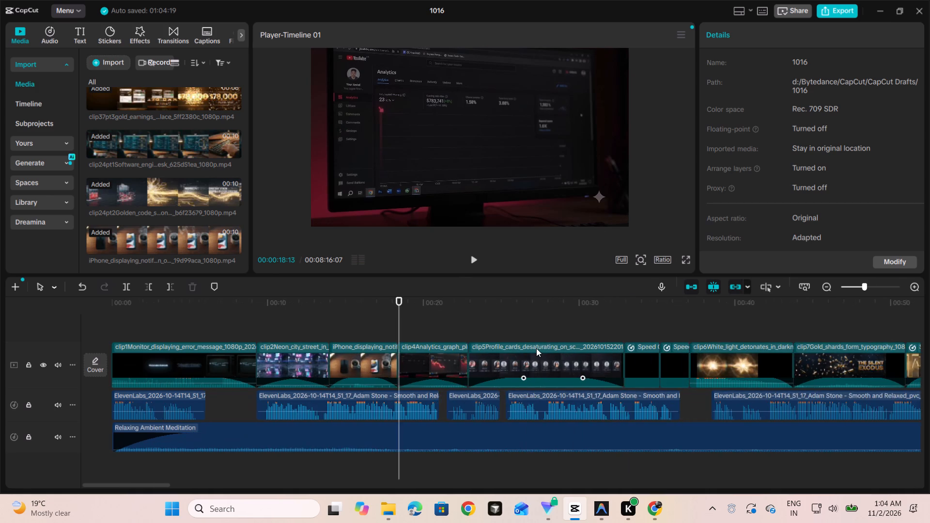
scroll(536, 348, "down", 12, "ctrl")
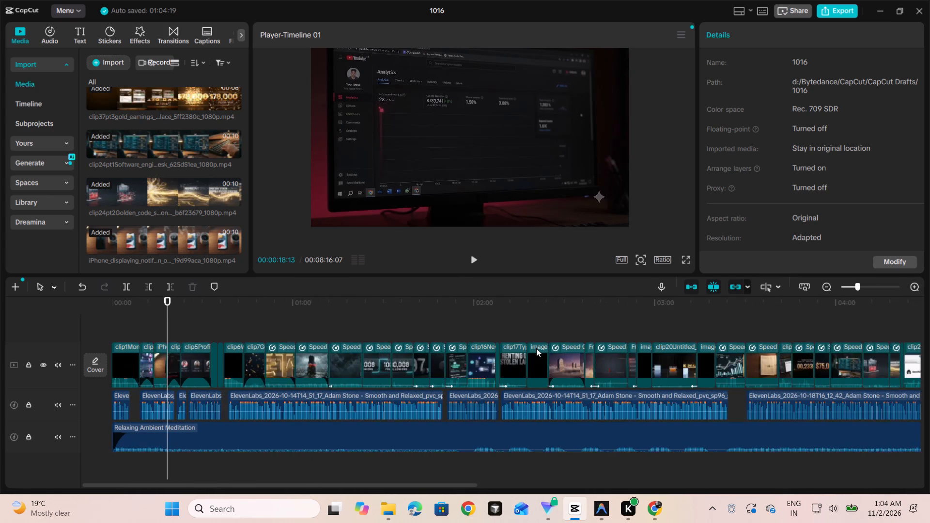
scroll(536, 348, "down", 5, "ctrl")
scroll(536, 348, "left", 3)
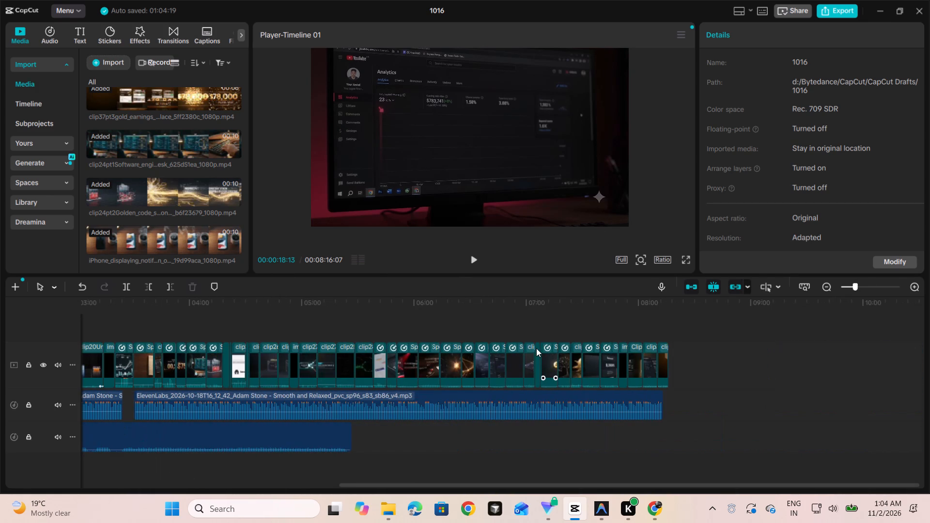
scroll(536, 348, "down", 4, "ctrl")
scroll(463, 390, "right", 2)
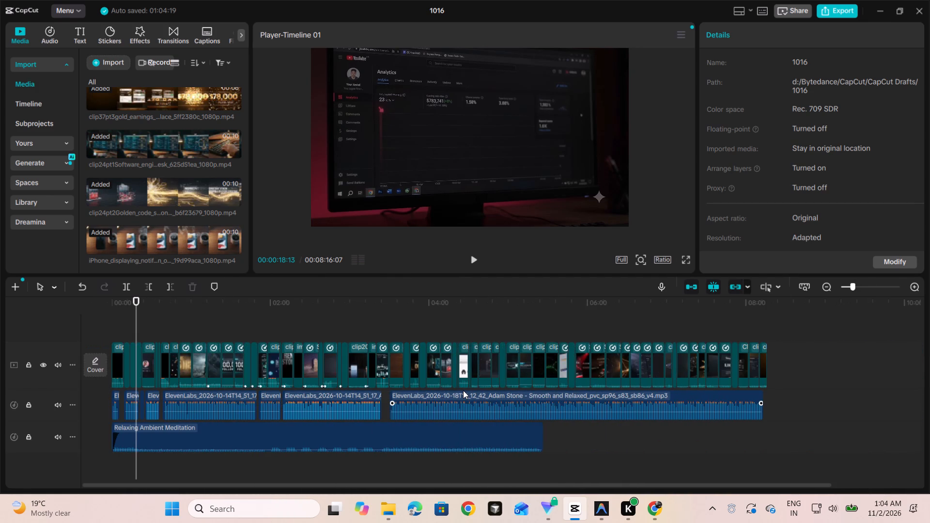
scroll(463, 390, "down", 3)
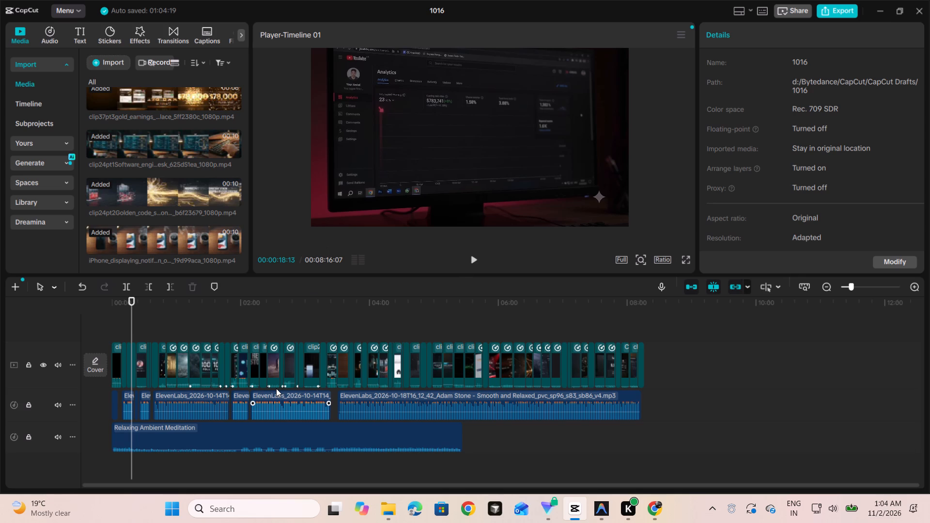
Close the 1016 project and exit CapCut.
left_click(919, 9)
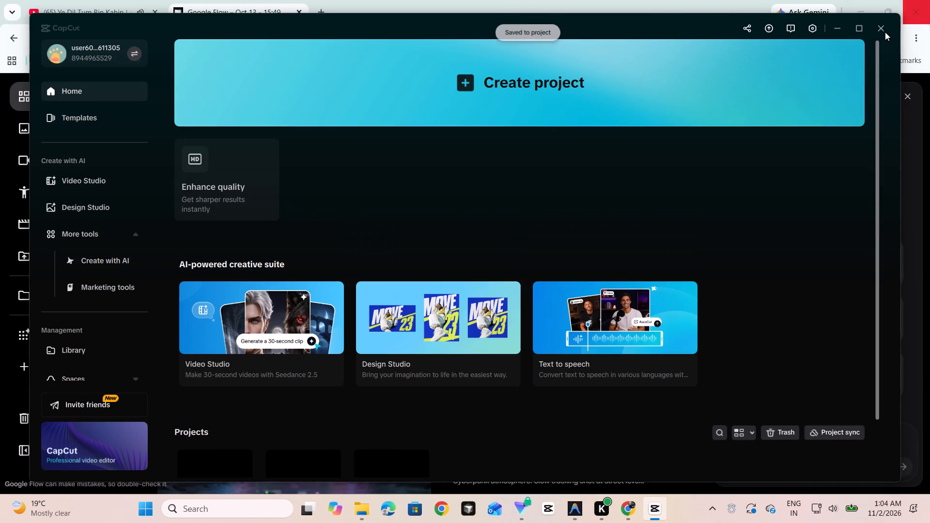
left_click(881, 27)
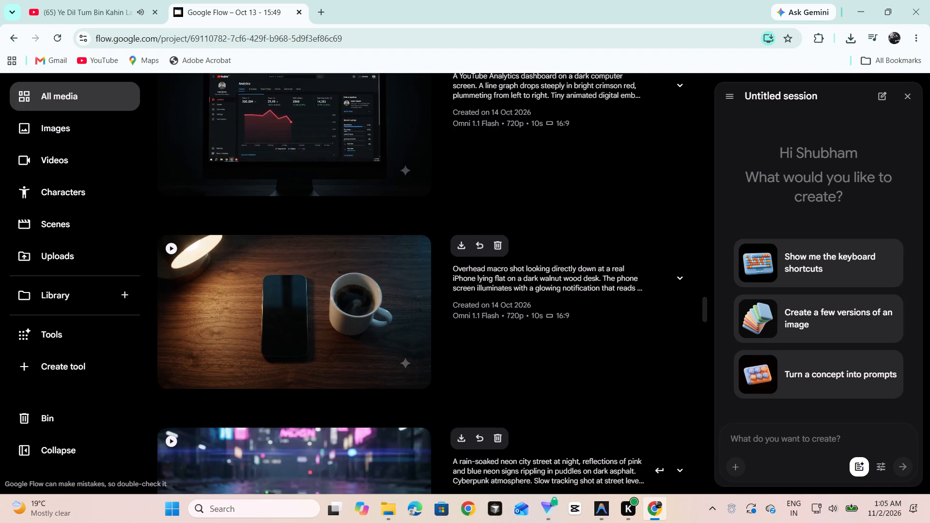
left_click(540, 469)
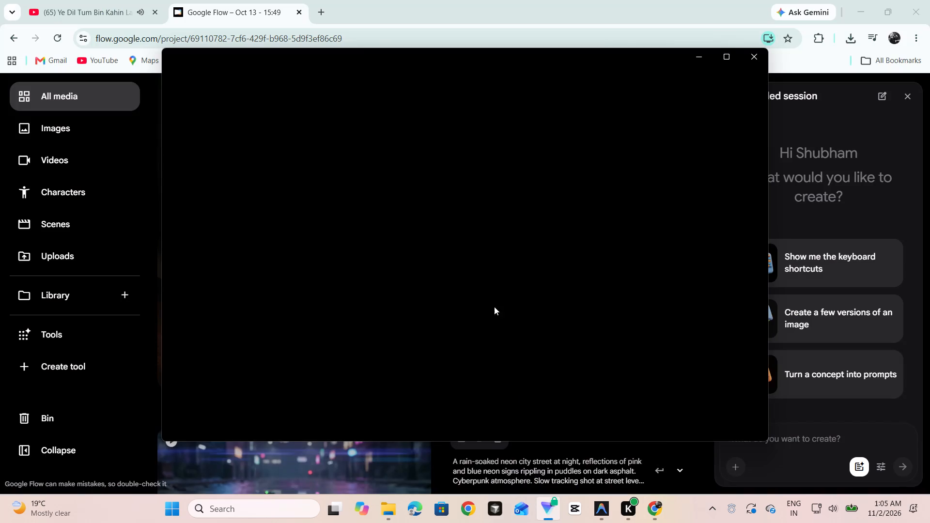
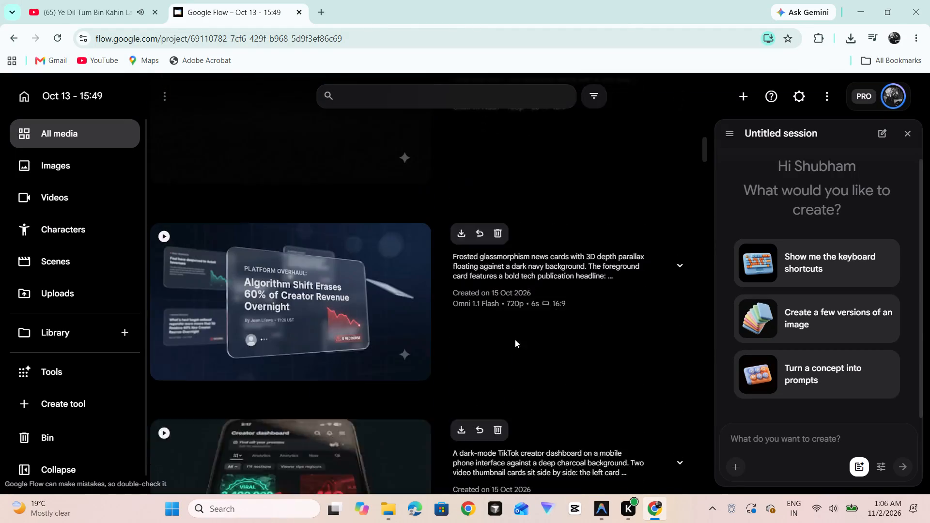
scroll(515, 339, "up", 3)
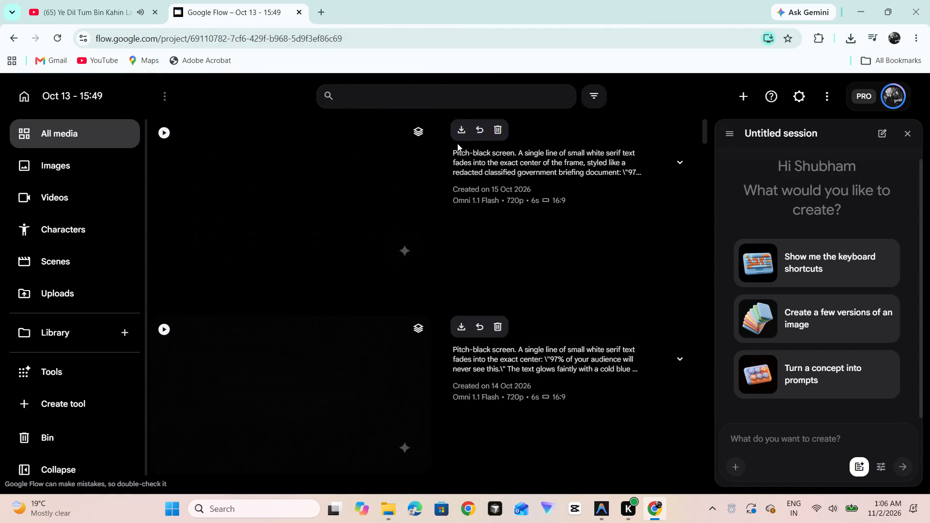
Switch to the YouTube page and pause the song "Ye Dil Tum Bin Kahin Lagta Nahin".
left_click(102, 18)
key("space")
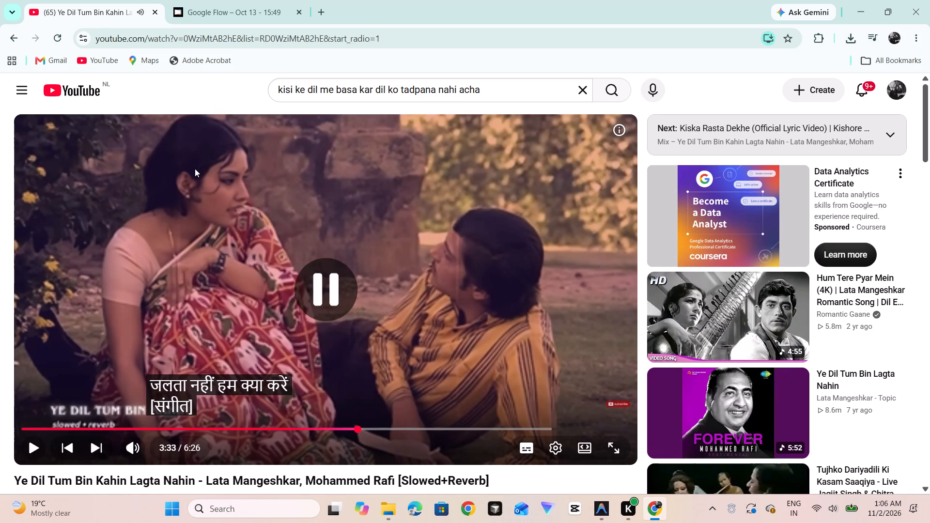
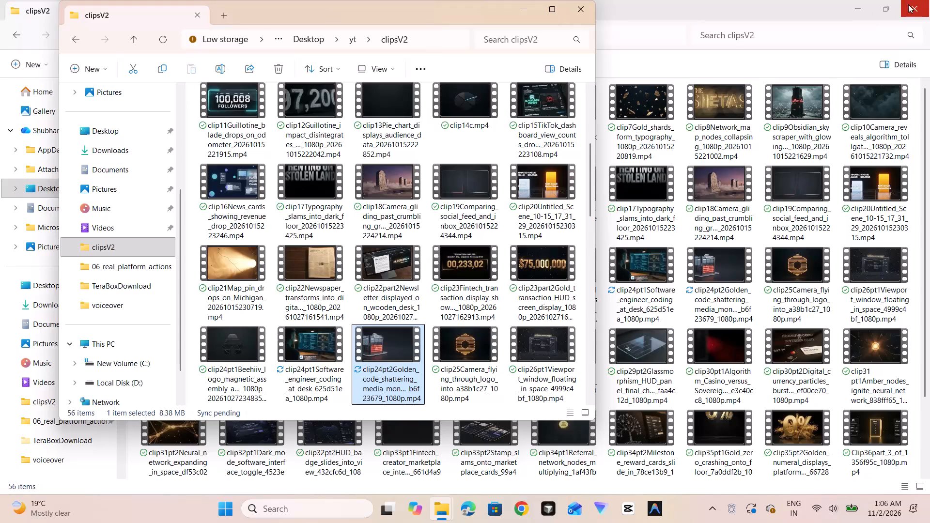
Close both File Explorer windows showing the clipsV2 folder, leaving the desktop clear.
left_click(909, 7)
left_click(590, 1)
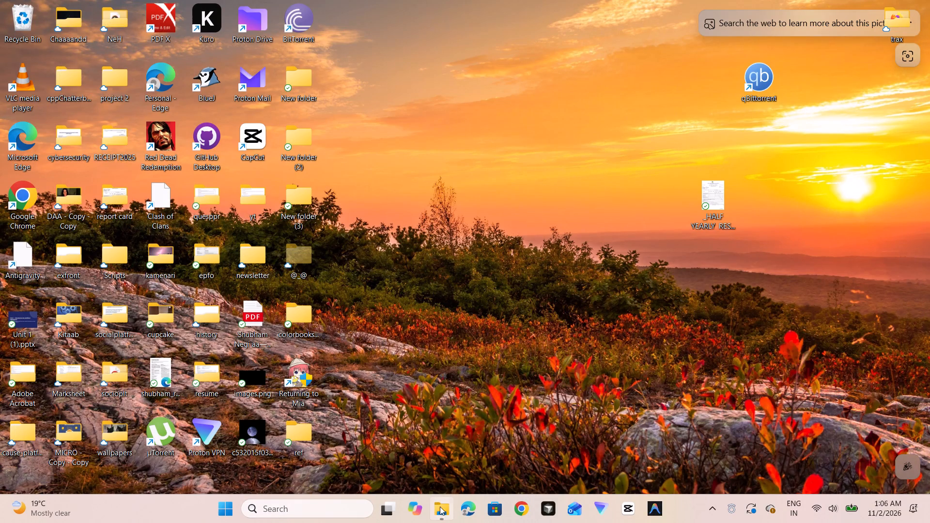
left_click(473, 408)
Open the computer's power options to shut it down.
left_click(228, 503)
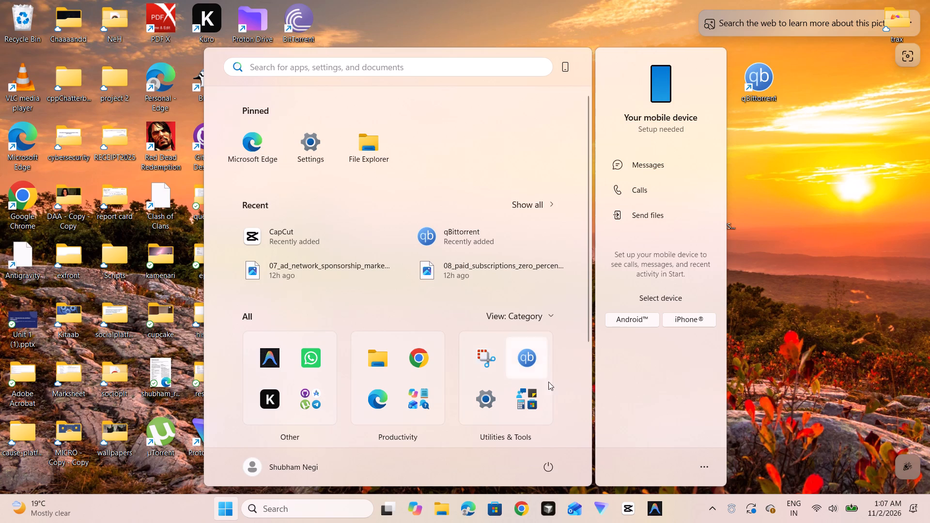
left_click(550, 468)
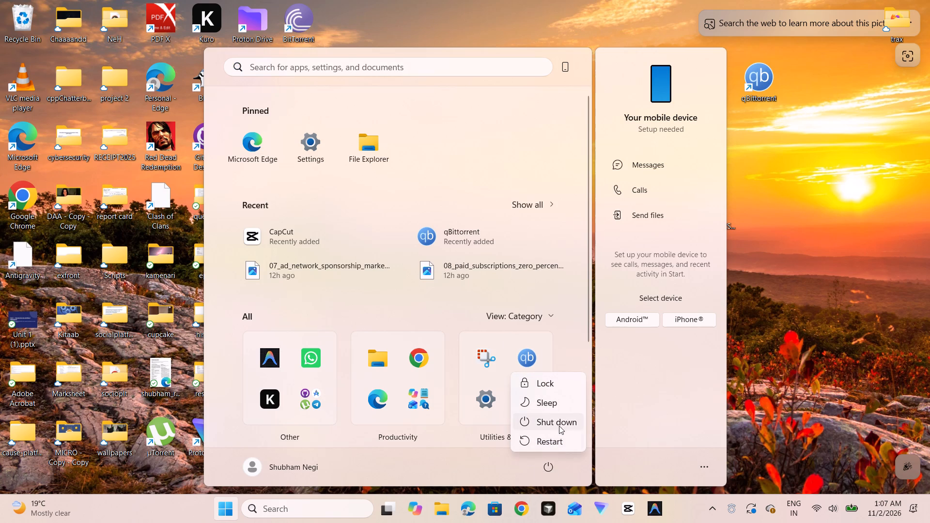